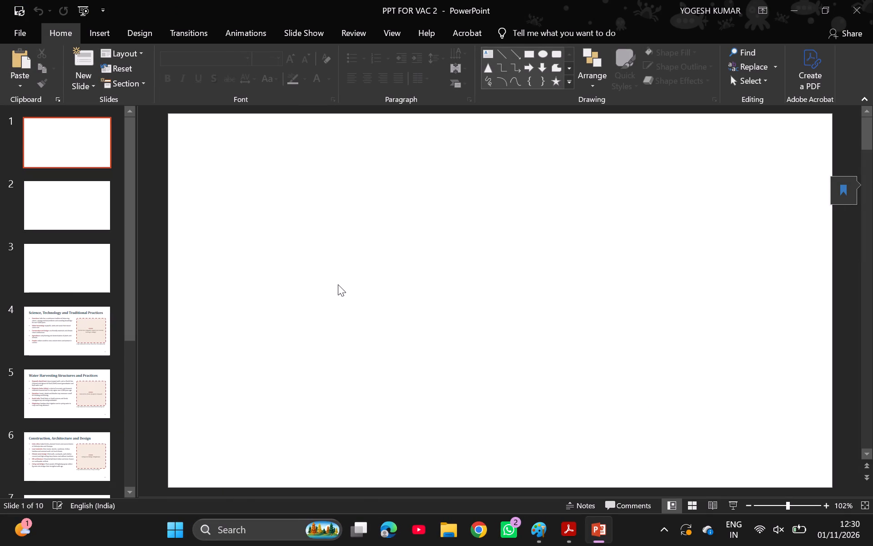
Draw a near-circular oval about 10.87 cm high and 11.36 cm wide on the blank first slide.
click(540, 52)
drag(218, 185, 251, 229)
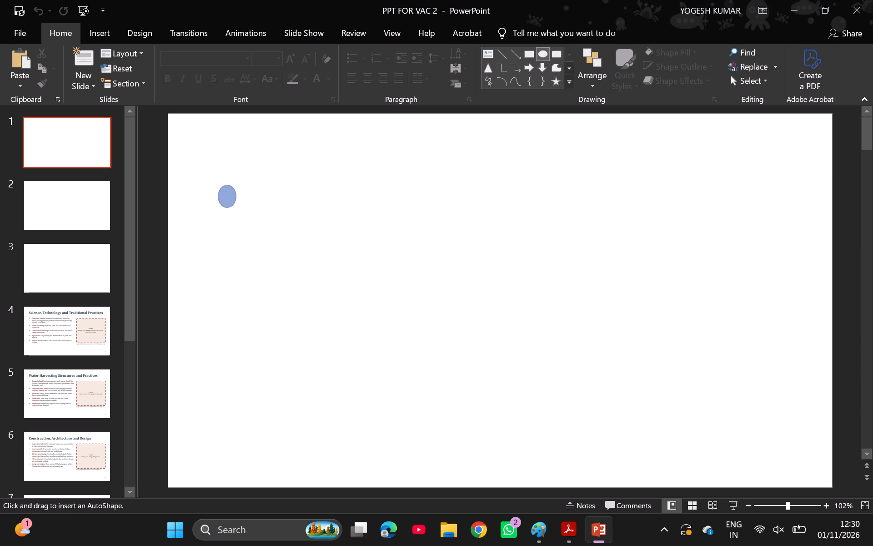
drag(251, 229, 671, 508)
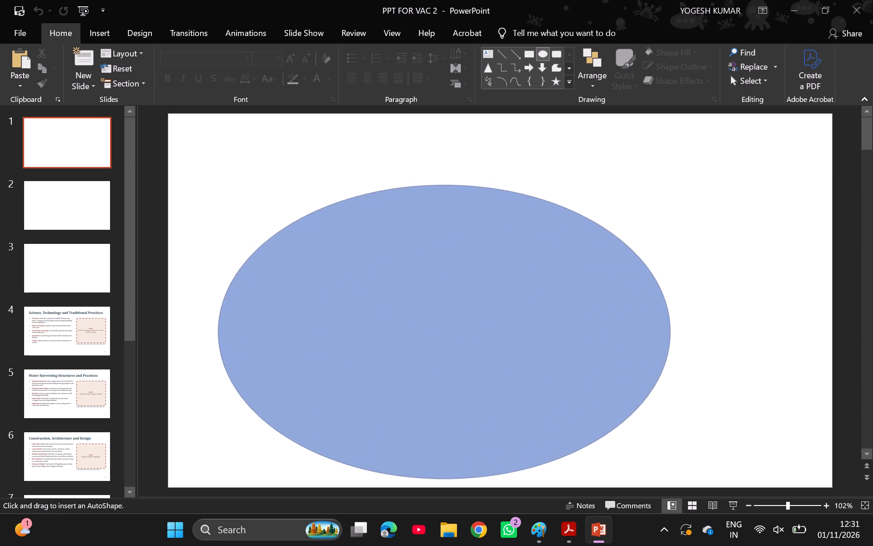
drag(671, 508, 688, 475)
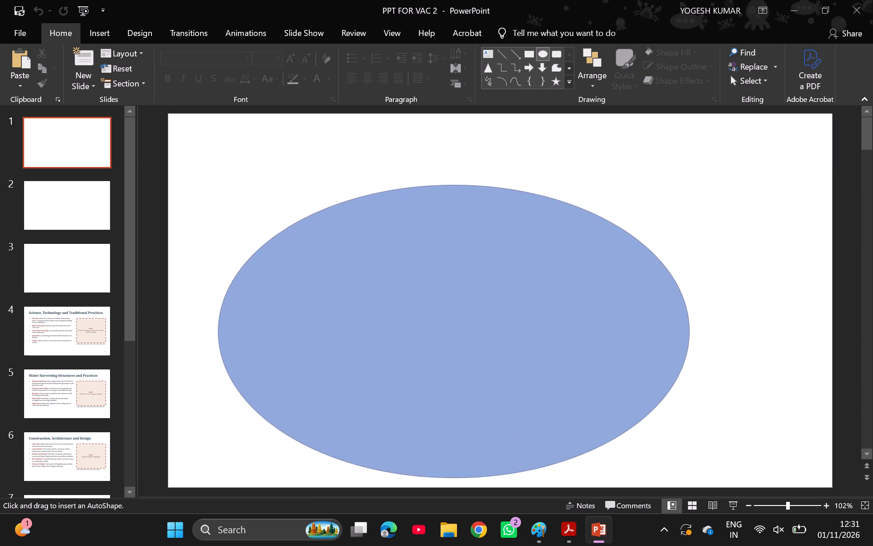
drag(688, 475, 515, 468)
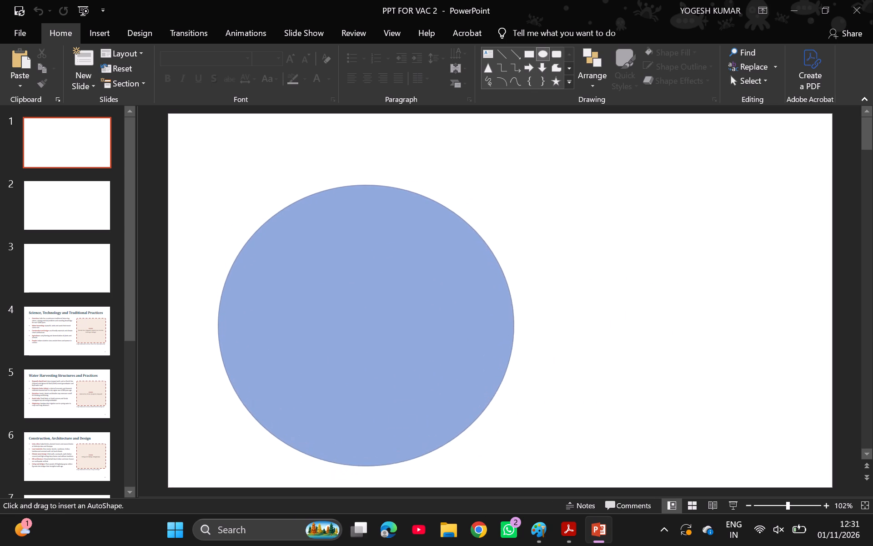
drag(515, 468, 515, 470)
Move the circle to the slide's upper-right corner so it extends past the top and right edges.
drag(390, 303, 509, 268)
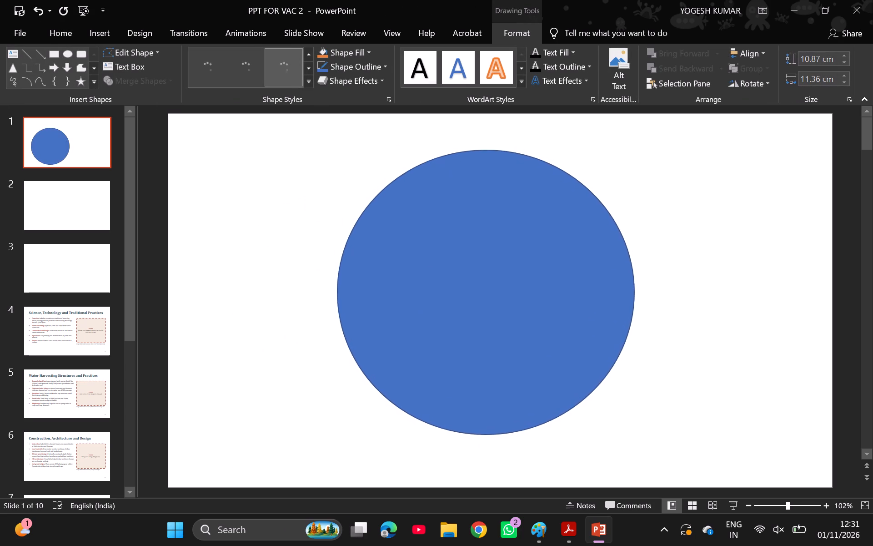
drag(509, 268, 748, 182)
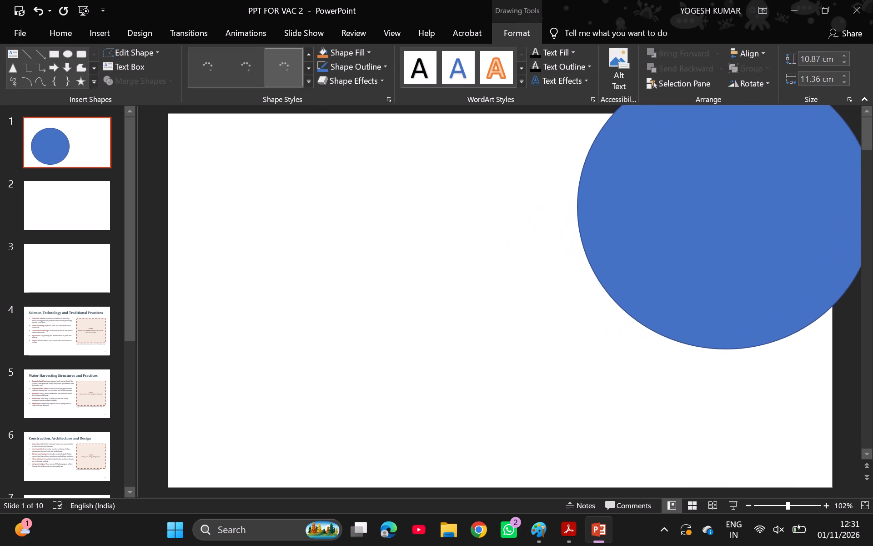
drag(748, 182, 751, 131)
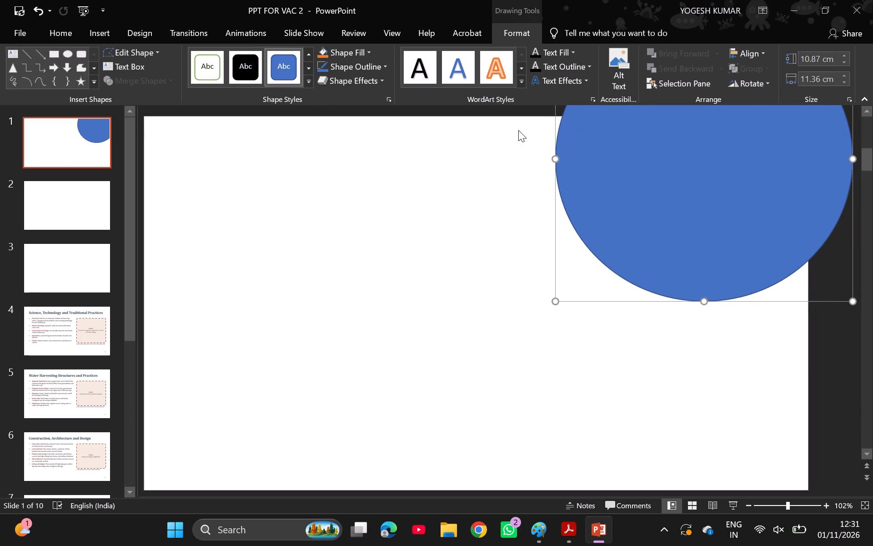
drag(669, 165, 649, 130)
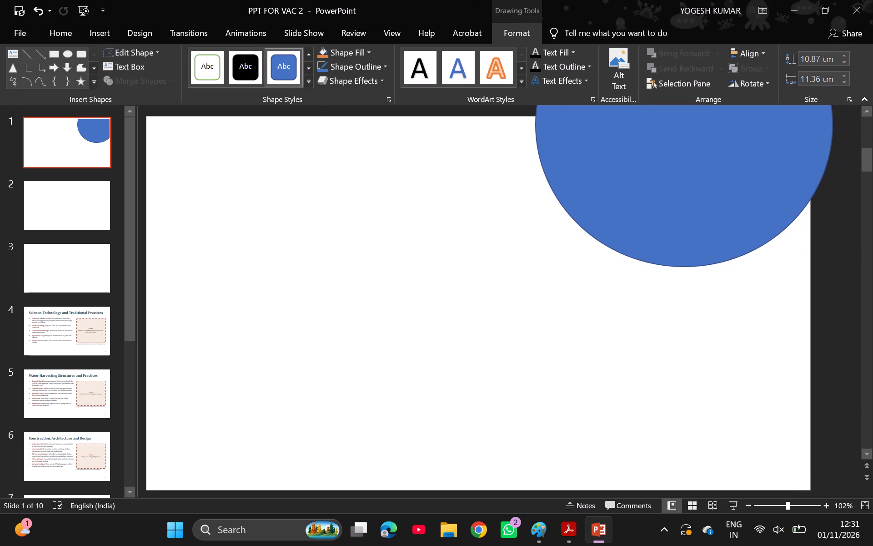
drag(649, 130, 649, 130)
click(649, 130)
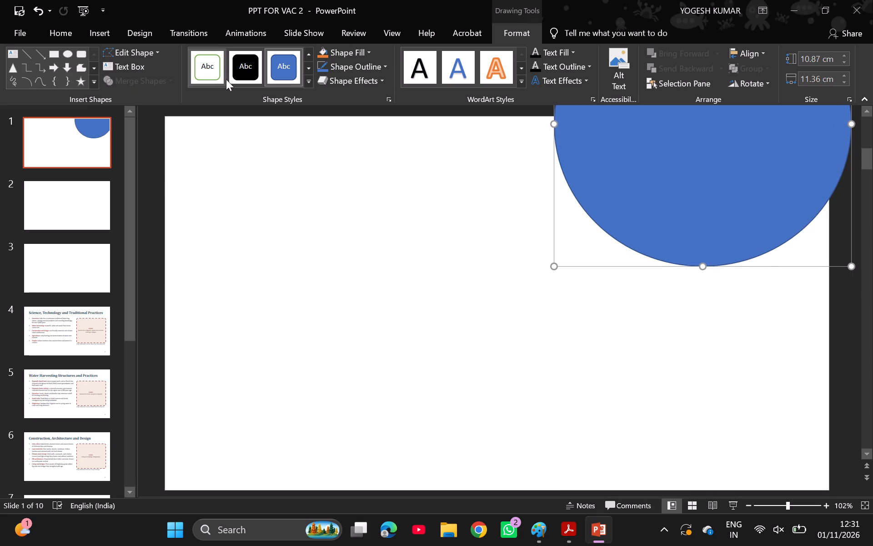
Apply the preset shape style with white fill and green outline to the circle.
click(203, 68)
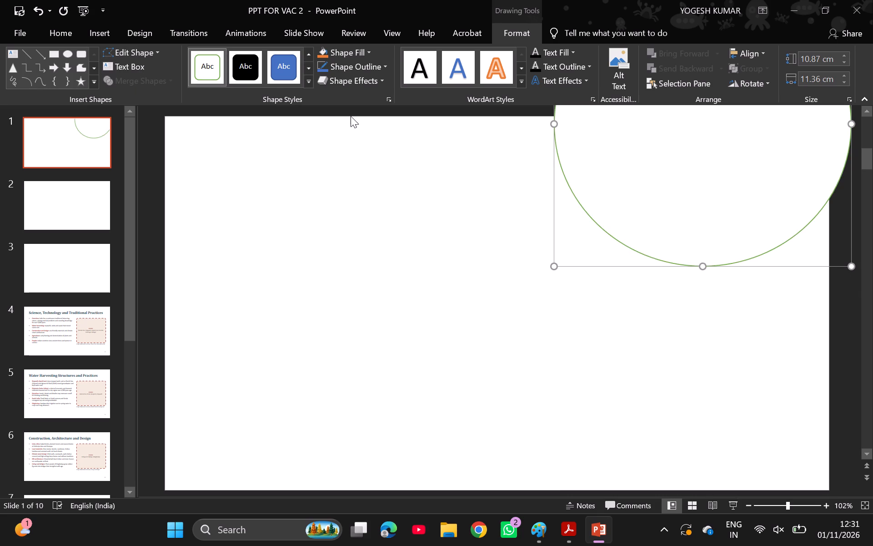
Apply the middle Reflection variation as a text effect to the circle, then deselect it.
click(563, 85)
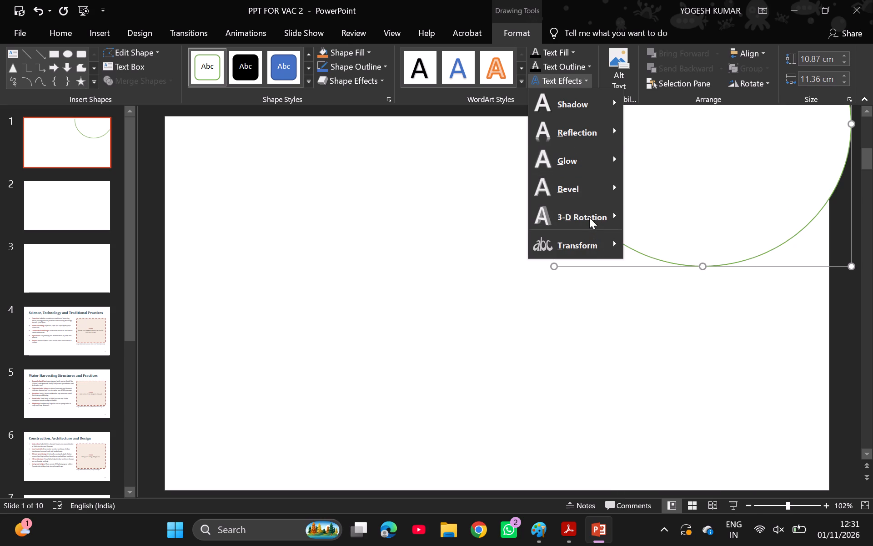
click(573, 127)
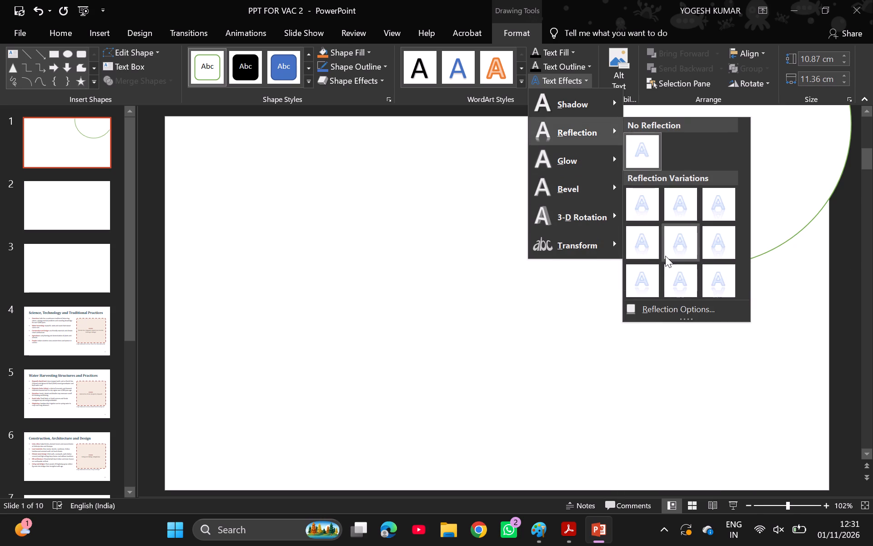
click(665, 256)
click(523, 264)
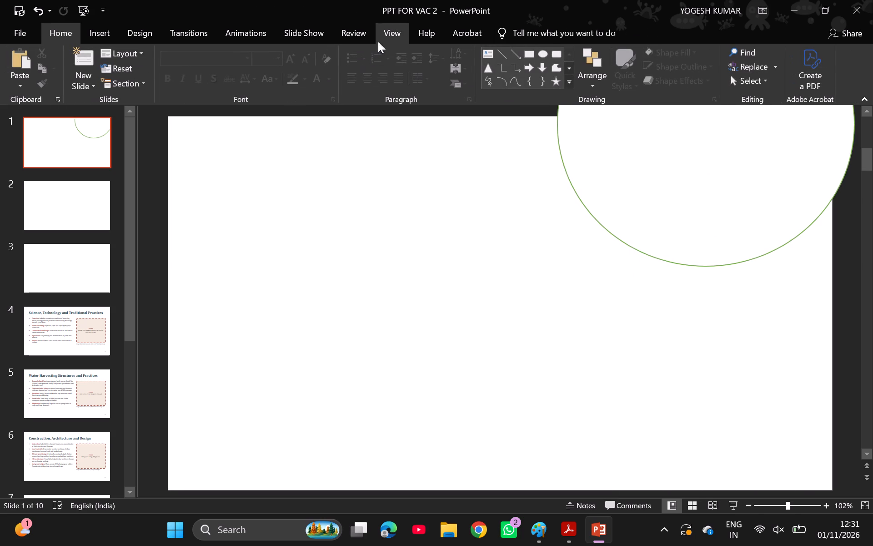
Move the green-outlined circle fully onto the first slide, near its centre.
click(604, 167)
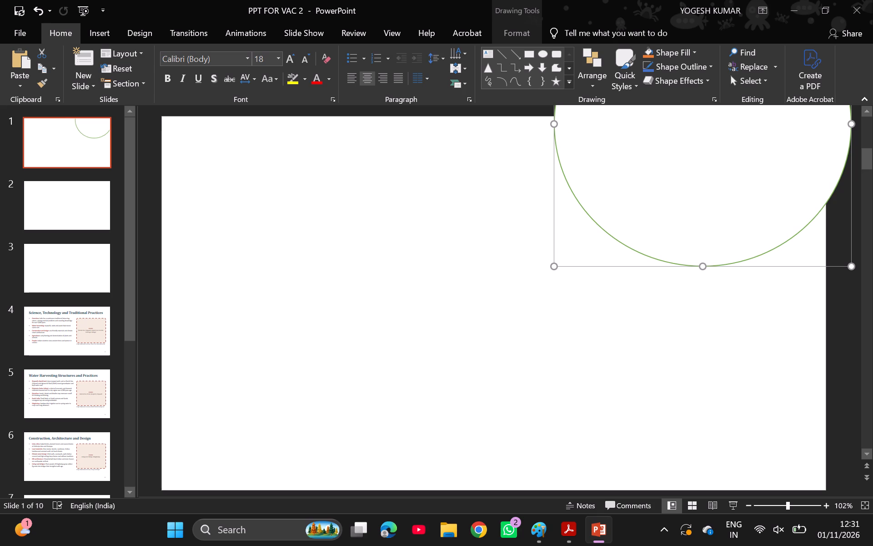
click(631, 177)
scroll(631, 177, up, 1)
ctrl+scroll(631, 177, down, 5)
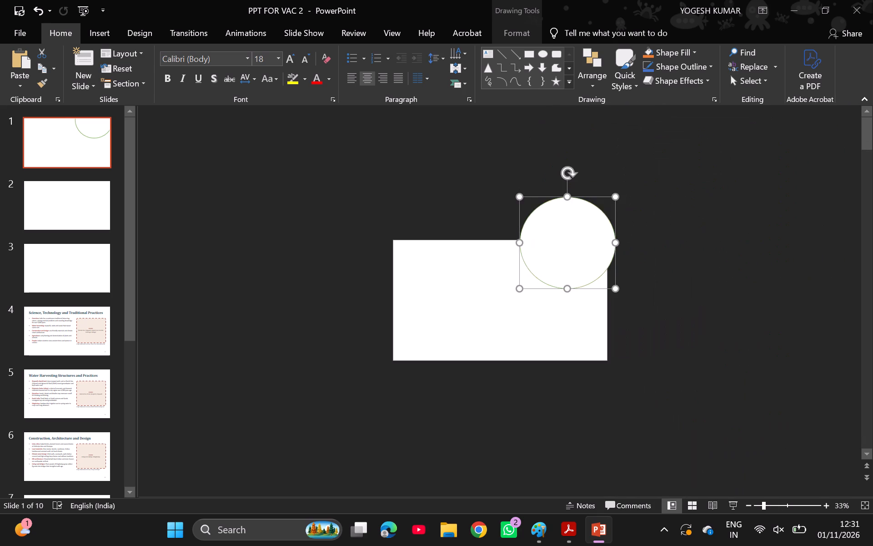
ctrl+scroll(631, 177, up, 7)
scroll(631, 177, left, 4)
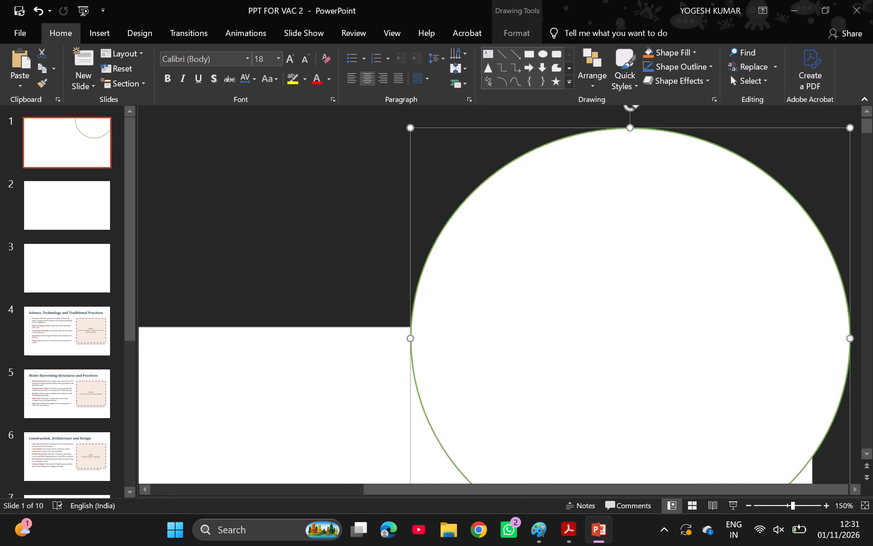
ctrl+scroll(634, 163, down, 4)
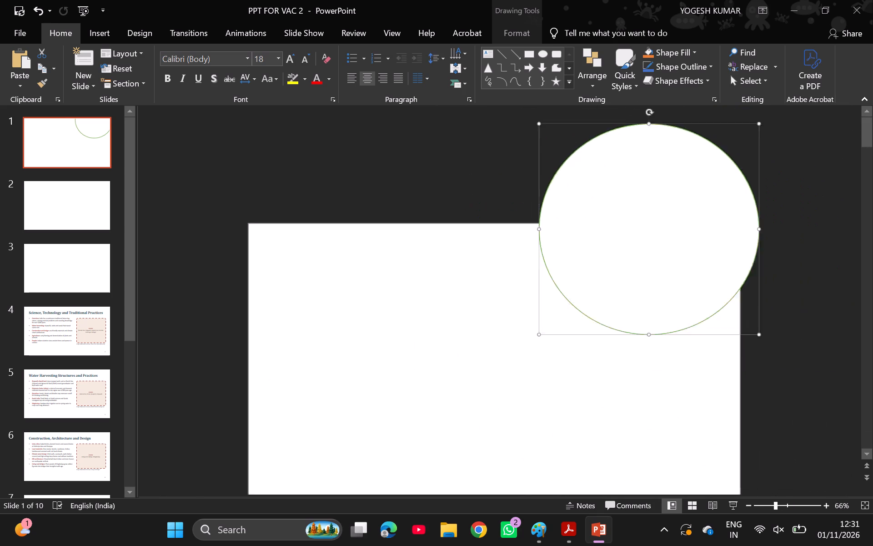
ctrl+scroll(634, 163, down, 3)
ctrl+scroll(634, 163, up, 4)
drag(632, 192, 629, 196)
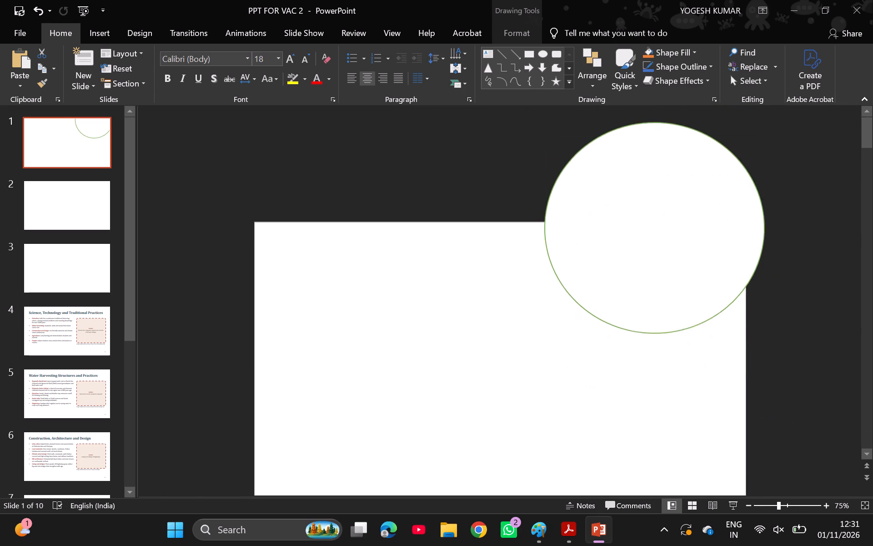
drag(629, 196, 500, 286)
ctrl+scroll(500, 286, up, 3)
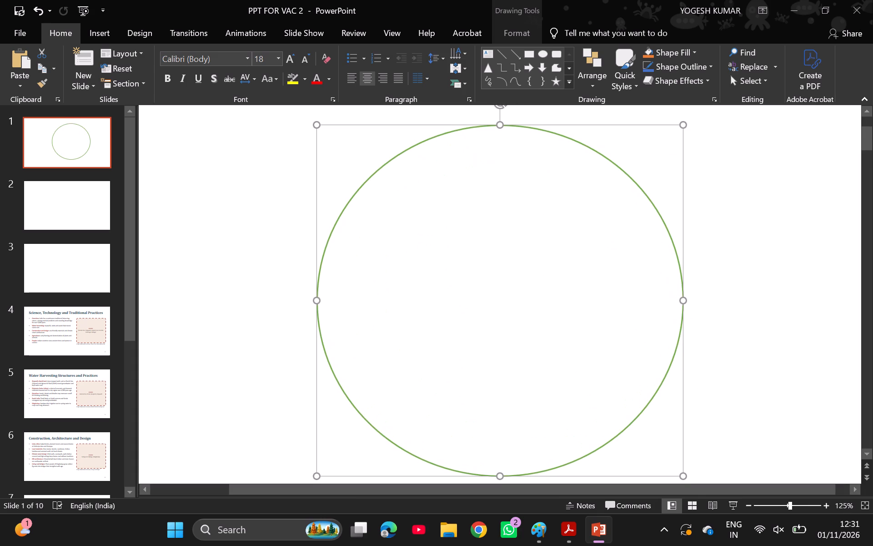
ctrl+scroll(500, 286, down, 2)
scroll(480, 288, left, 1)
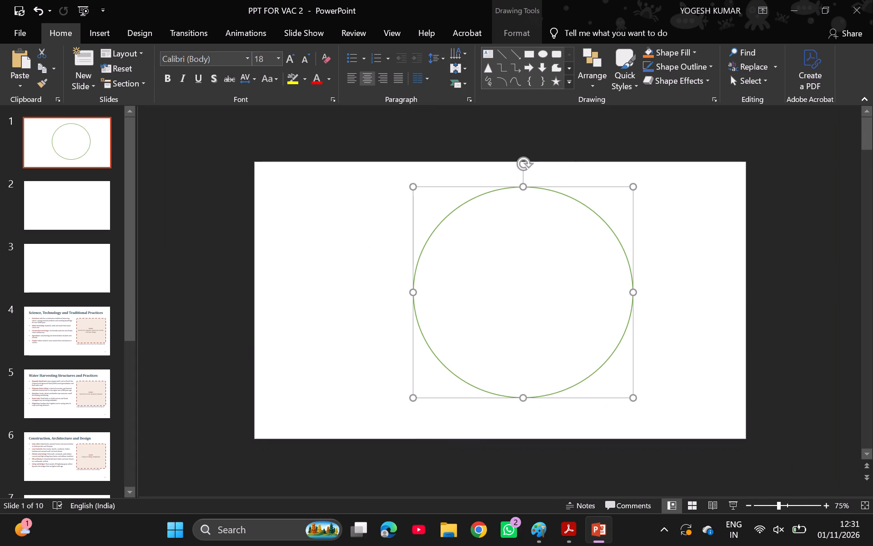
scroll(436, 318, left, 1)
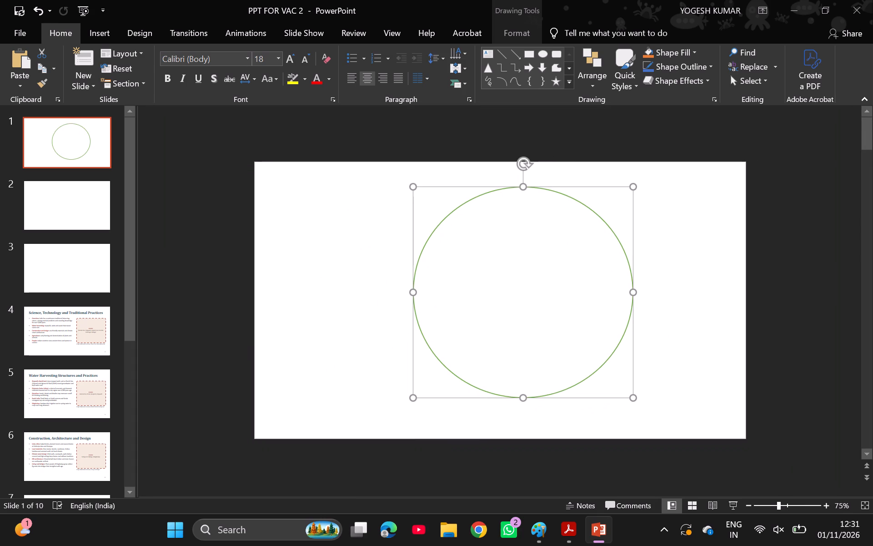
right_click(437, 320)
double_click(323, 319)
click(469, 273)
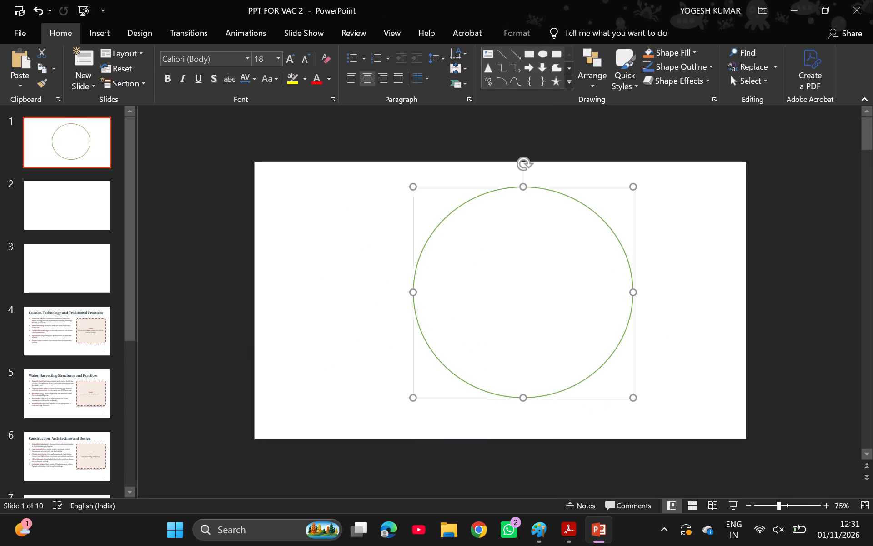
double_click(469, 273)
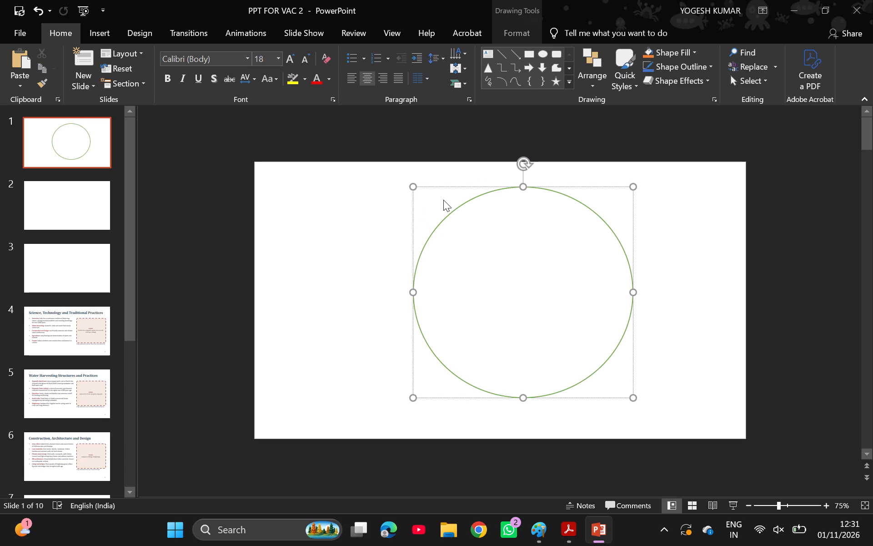
Look through the deck's content slides, from Contributions of Women in Science back to the blank slide 3.
scroll(679, 147, down, 2)
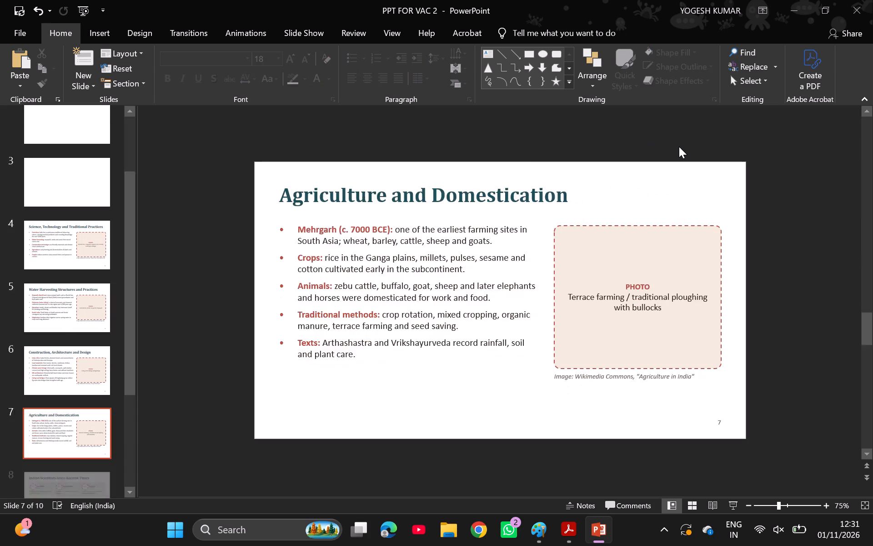
scroll(679, 147, down, 4)
scroll(679, 147, up, 1)
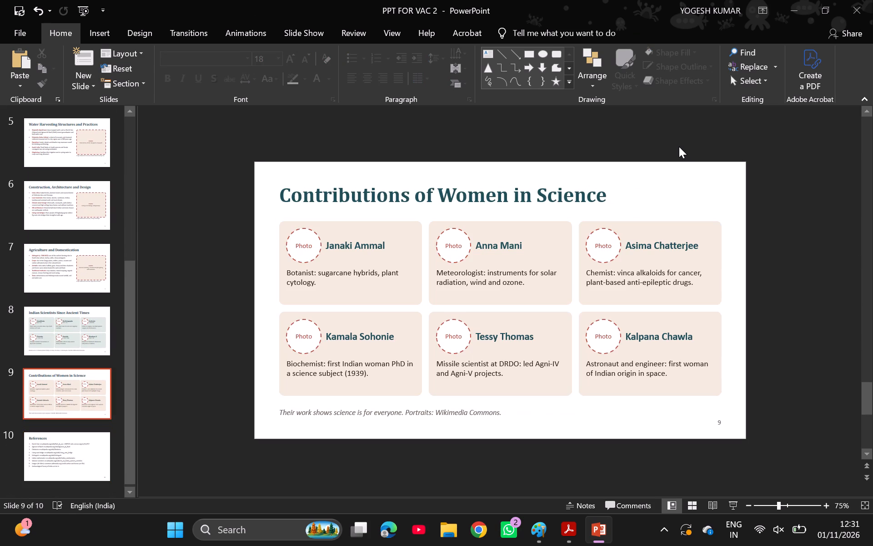
scroll(679, 147, up, 6)
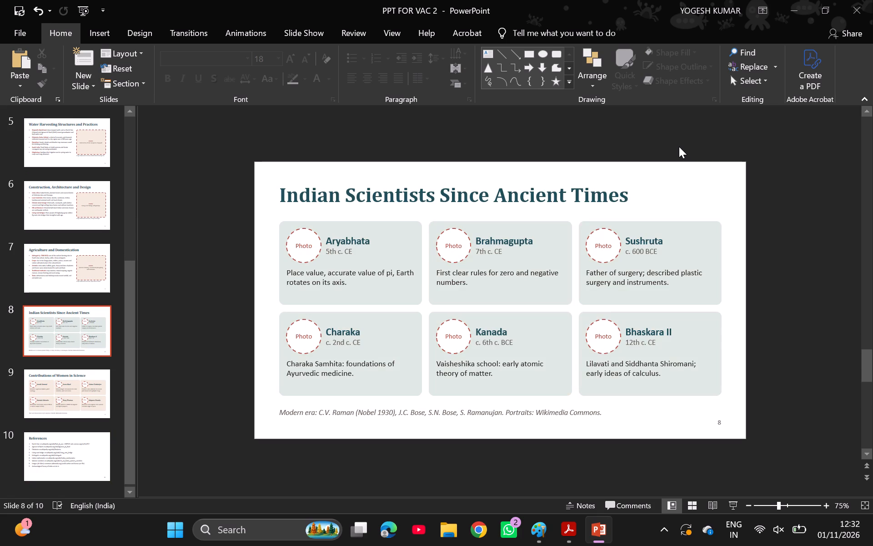
scroll(679, 147, up, 1)
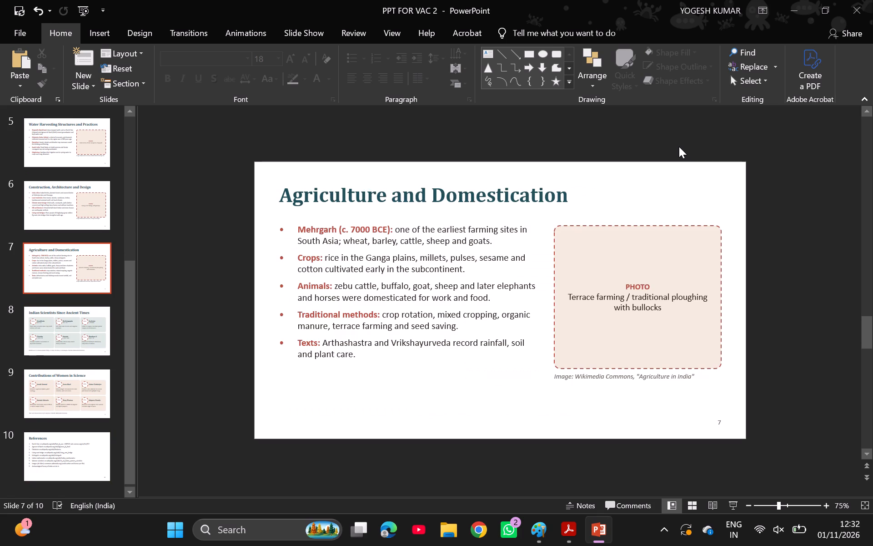
scroll(679, 147, up, 2)
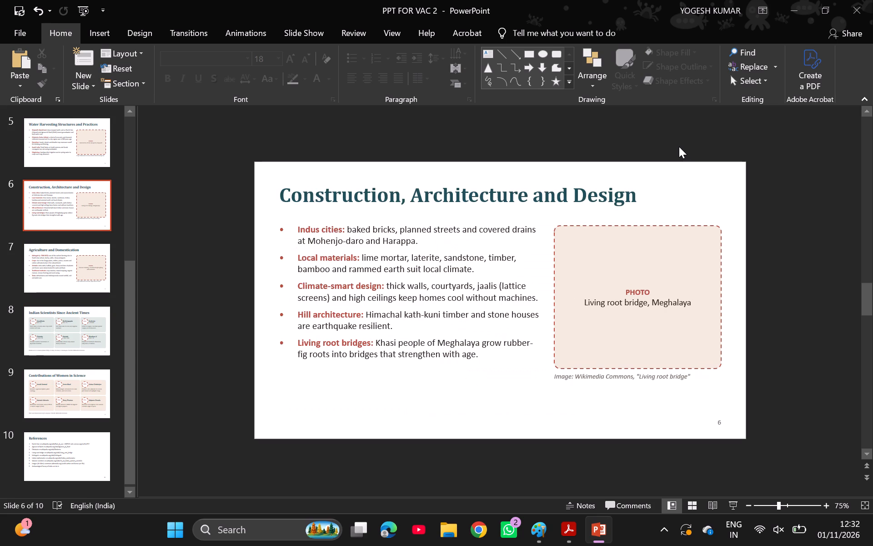
scroll(679, 147, up, 4)
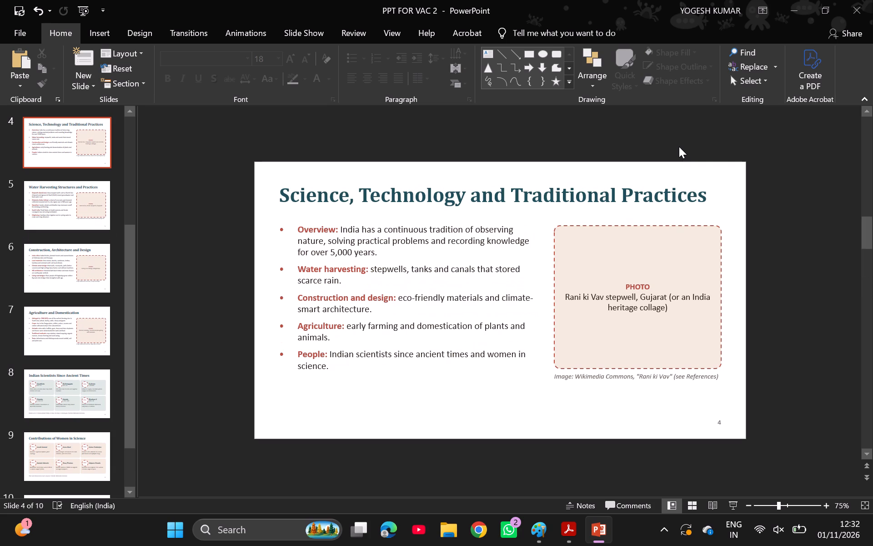
scroll(679, 147, up, 1)
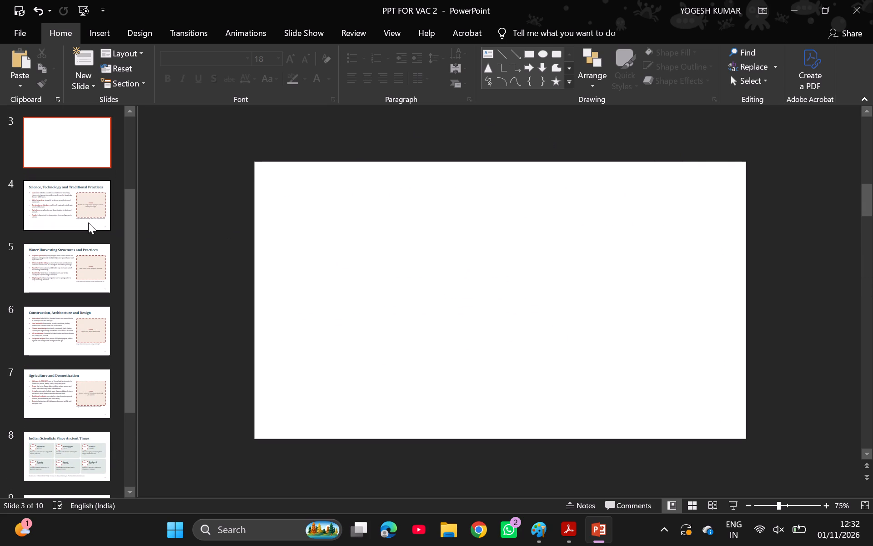
Display slide 4, Science, Technology and Traditional Practices, then switch to Chrome and enter "RANI ki vav" as the Google query.
click(88, 222)
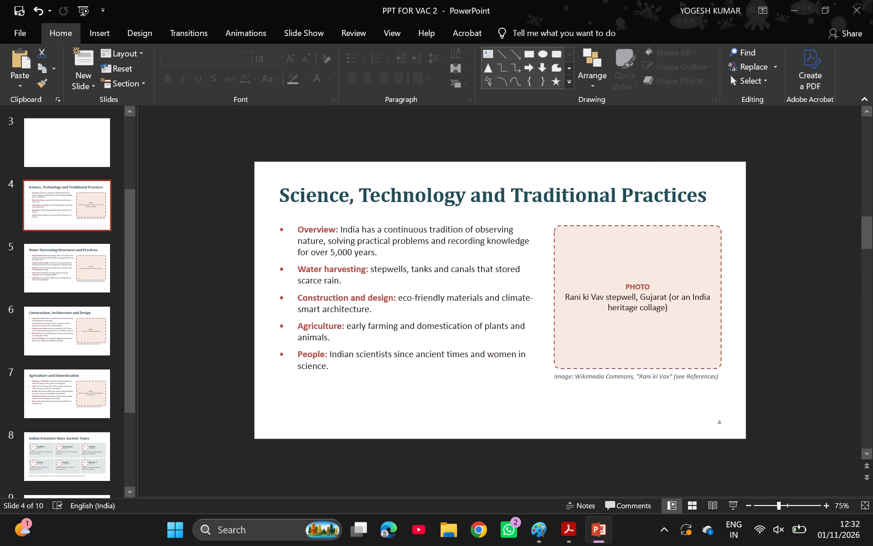
click(474, 528)
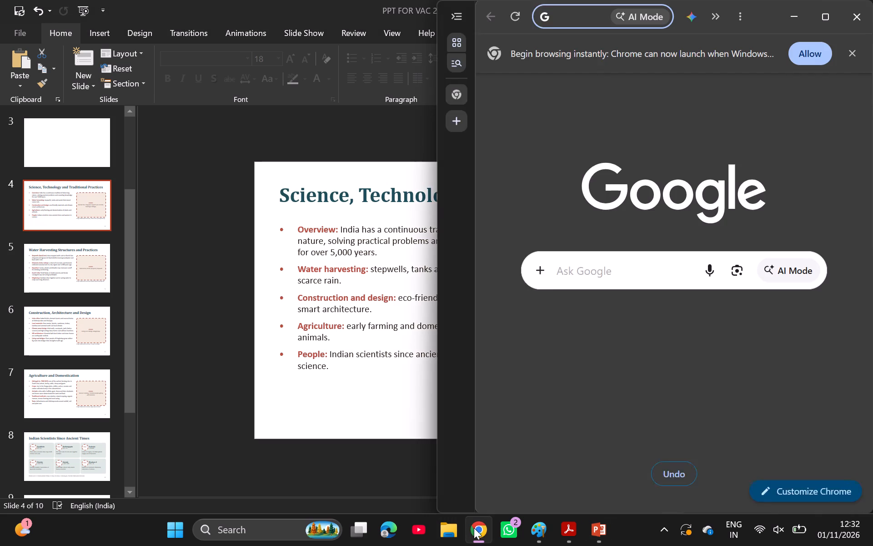
click(636, 270)
text(RANI)
key(space)
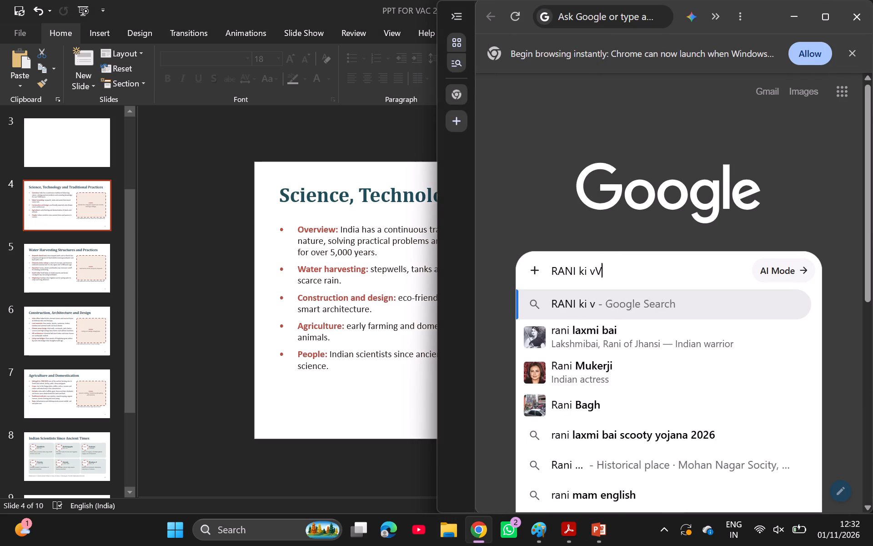
key(BackSpace)
key(v)
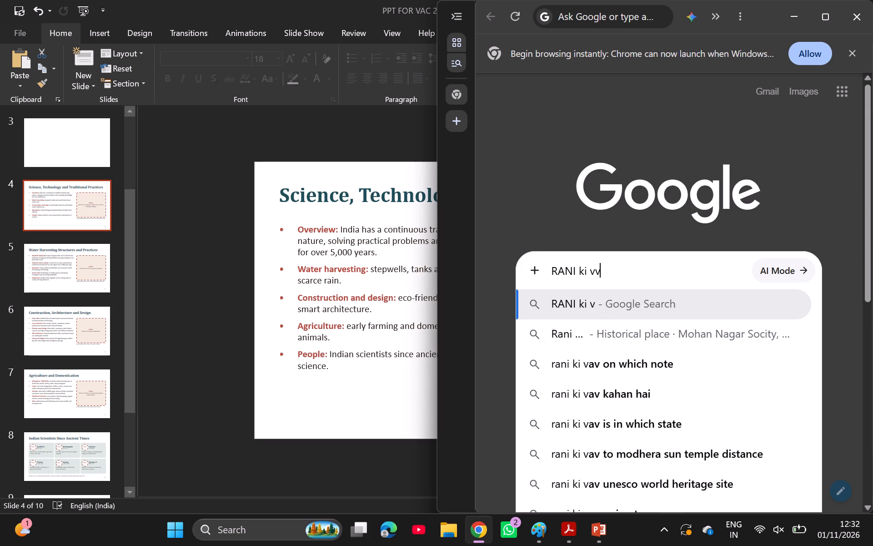
key(BackSpace)
text(av)
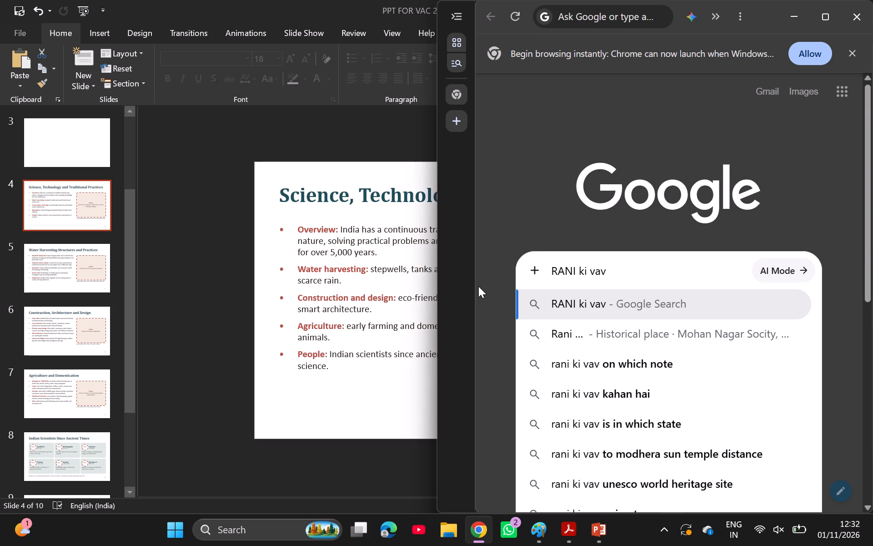
scroll(430, 305, left, 1)
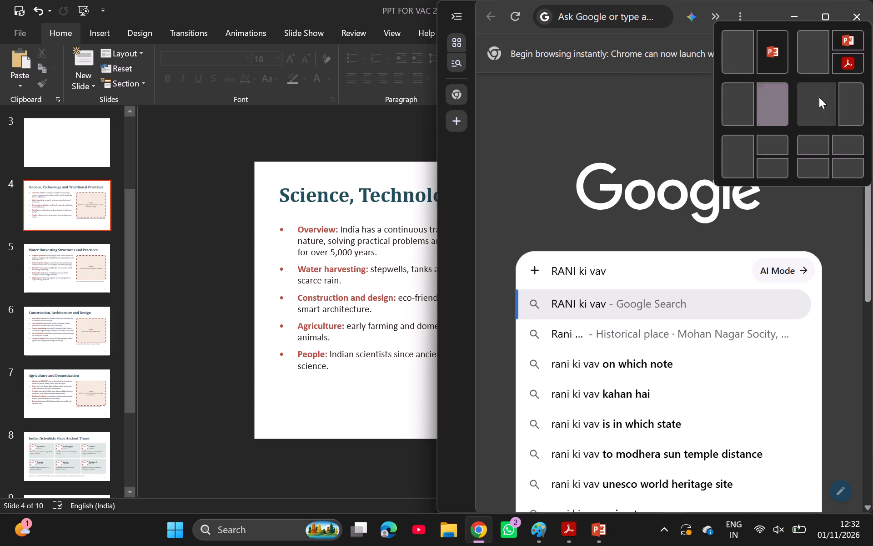
Arrange PowerPoint and Chrome side by side, with slide 4's photo placeholder in view.
click(845, 101)
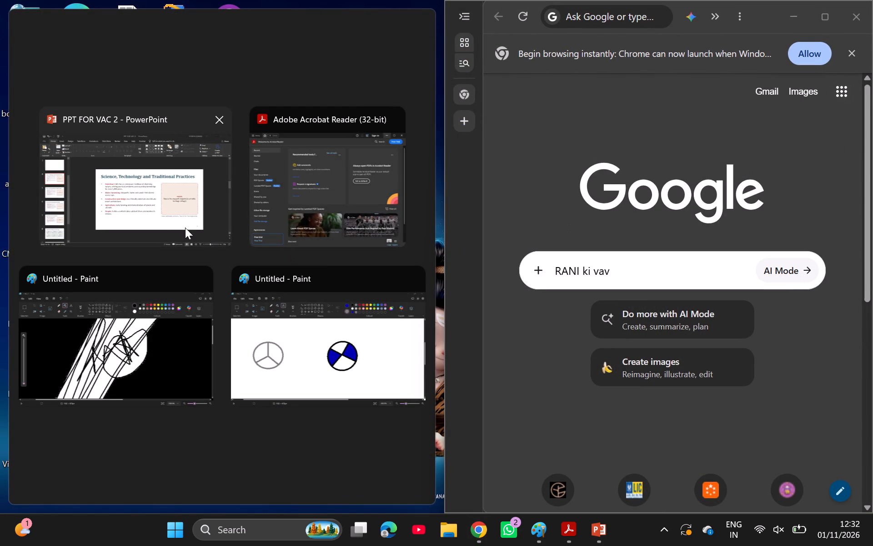
click(137, 206)
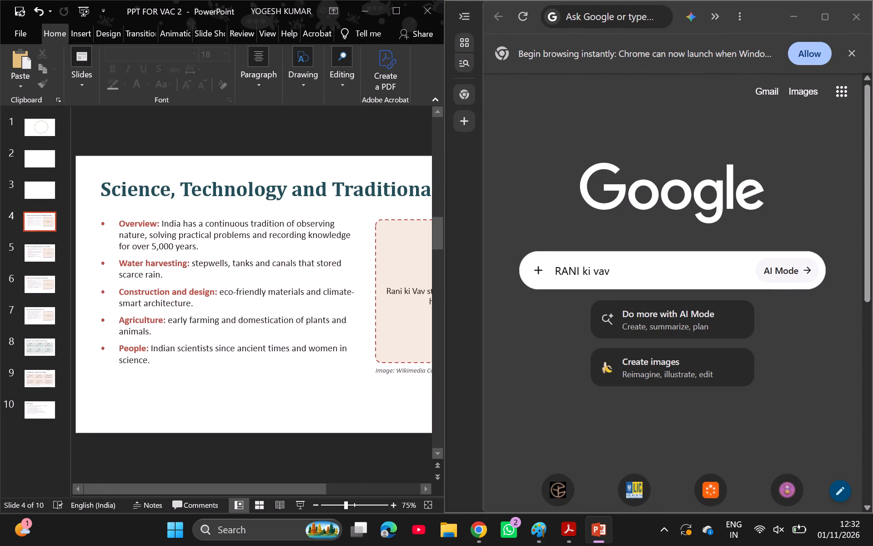
scroll(320, 252, left, 3)
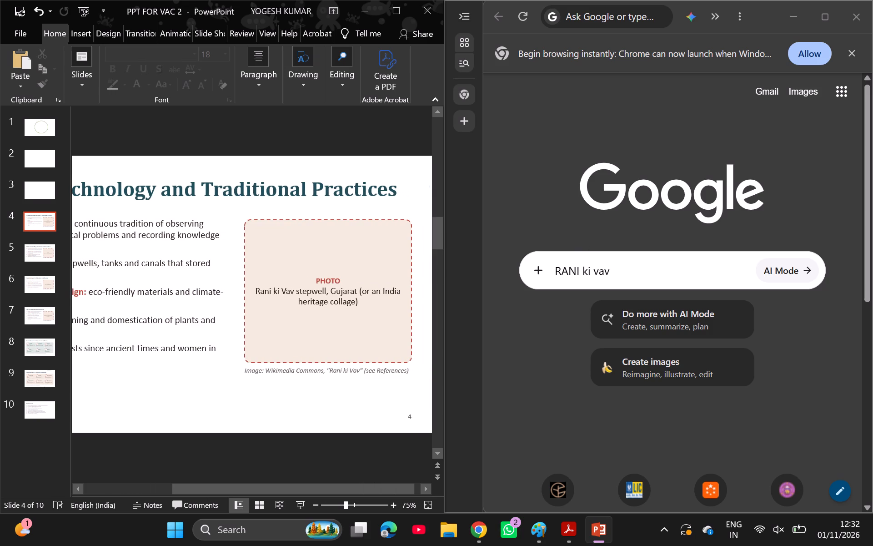
Extend the query with "stepwell" and run the suggested Google search "rani ki vav stepwell gujarat".
click(622, 265)
key(space)
text(ste)
text(pwe)
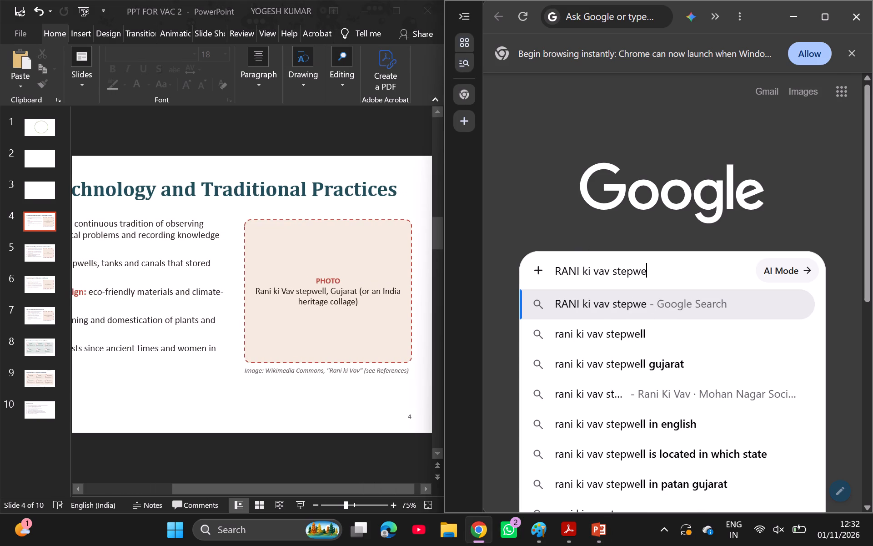
text(ll)
key(space)
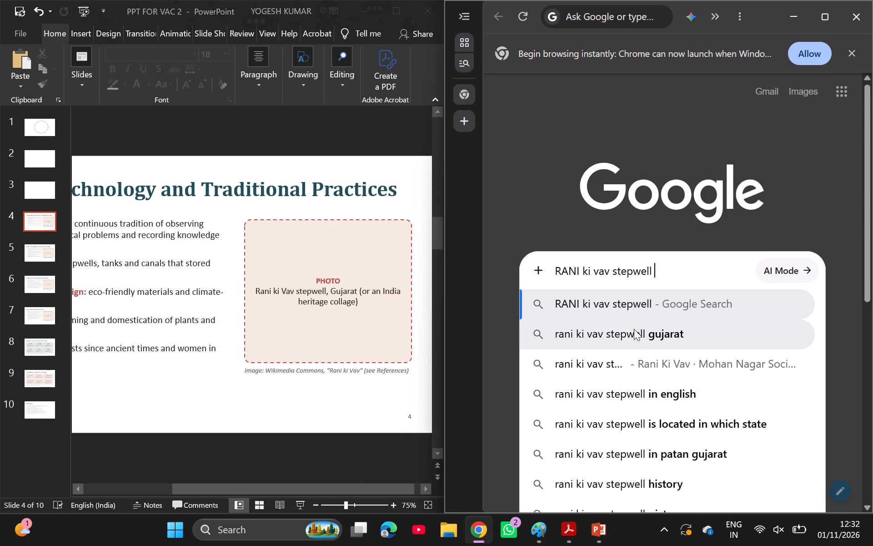
click(635, 333)
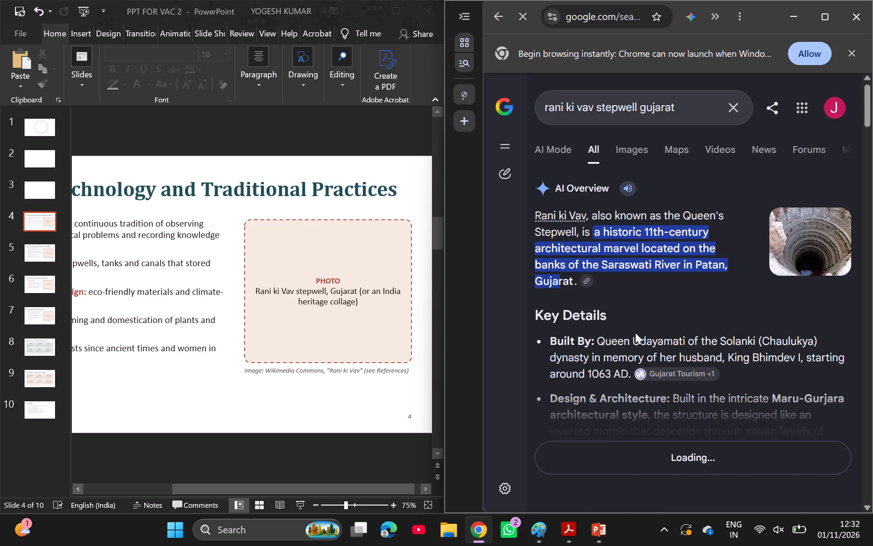
Browse the image results and open the India Heritage Sites photo of the circular Rani ki Vav stepwell.
click(809, 241)
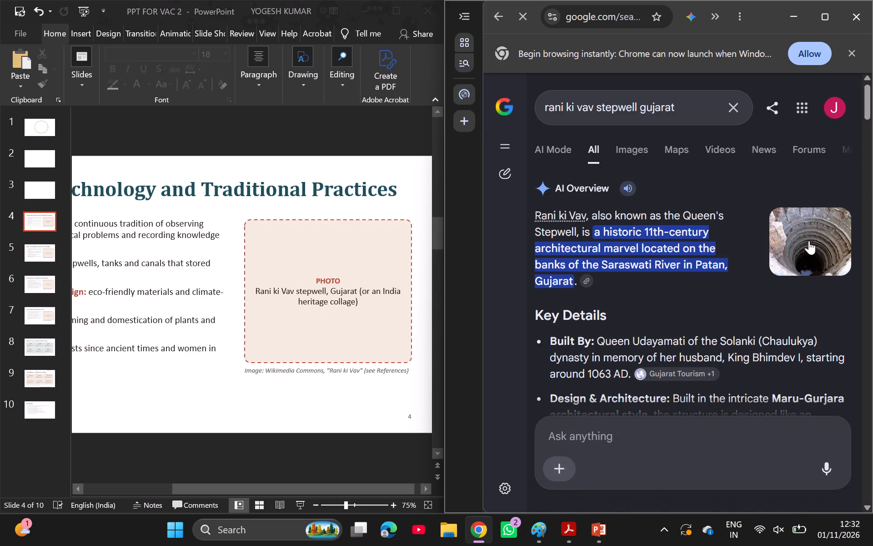
double_click(809, 241)
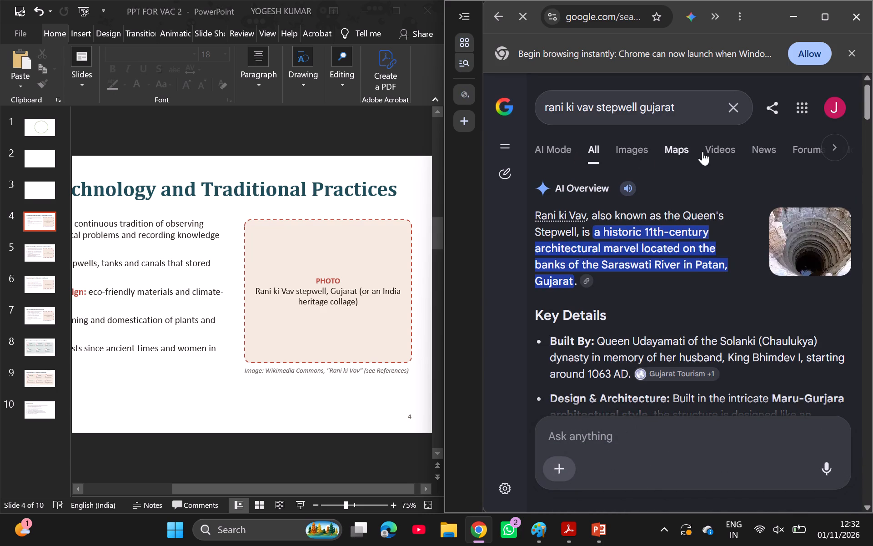
scroll(681, 147, down, 9)
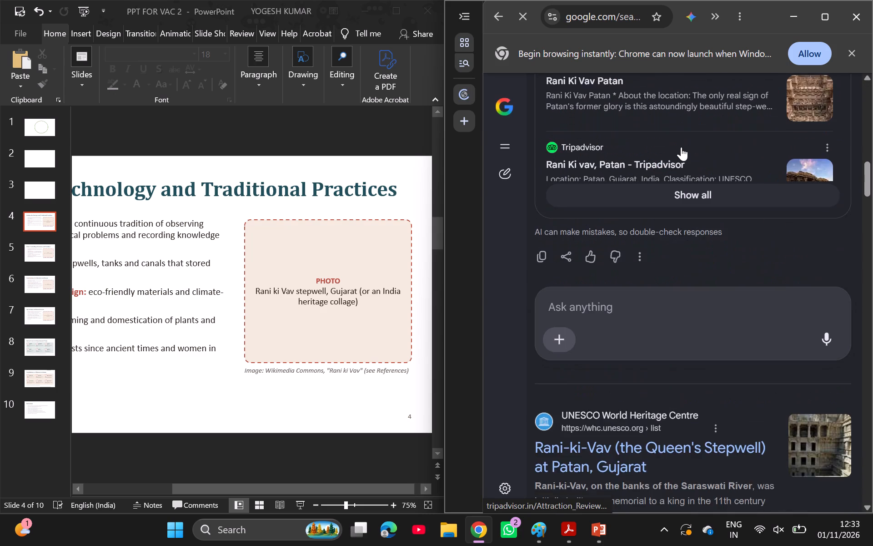
scroll(681, 147, up, 10)
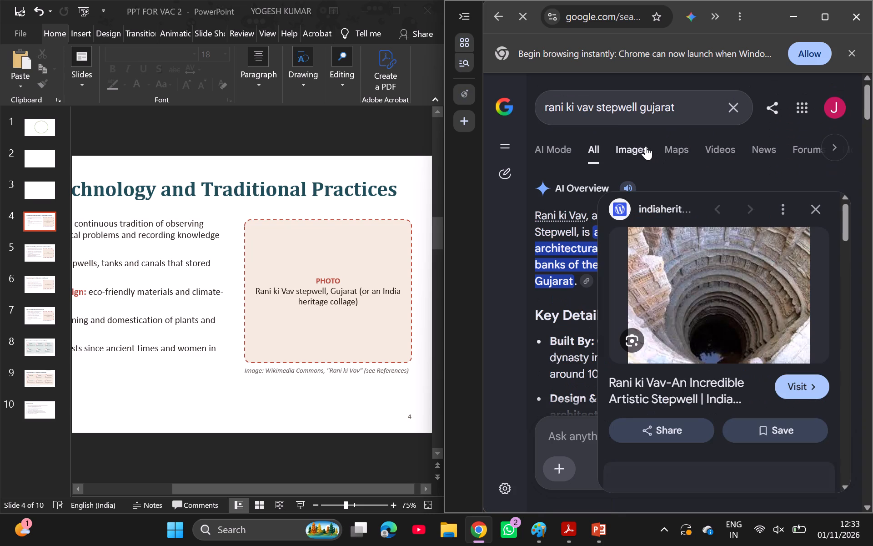
click(646, 146)
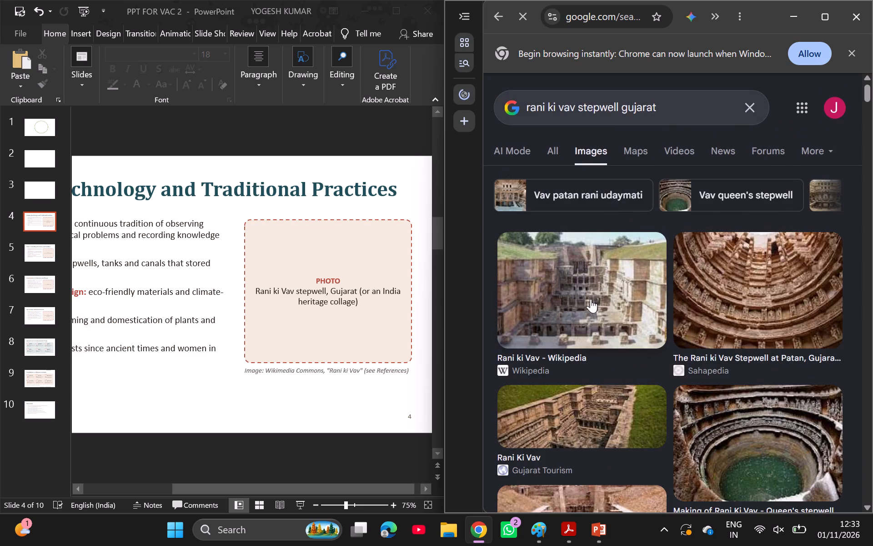
scroll(590, 299, down, 3)
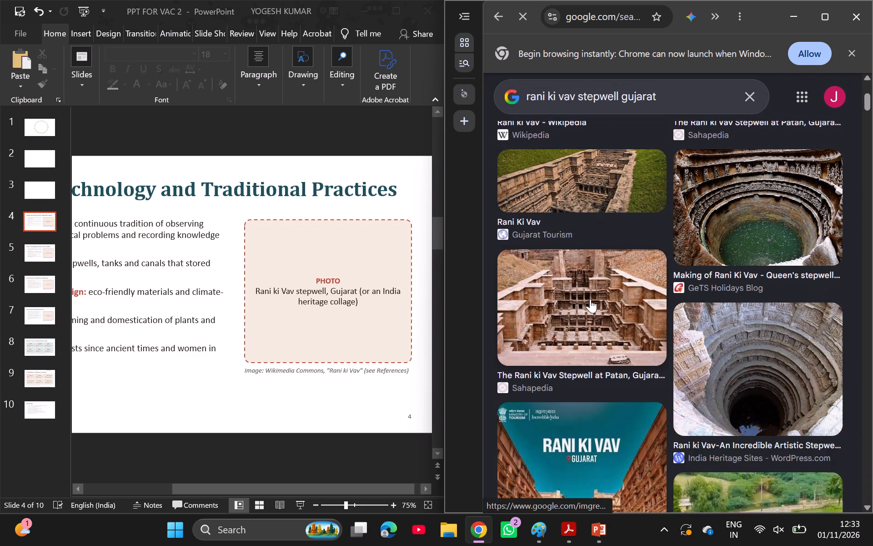
scroll(590, 299, down, 1)
click(711, 326)
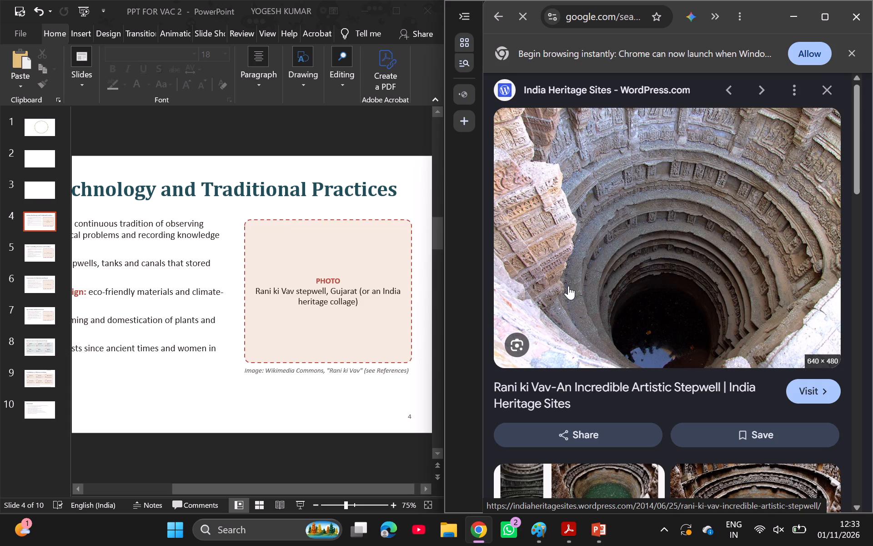
Capture a rectangular screenshot snip covering the whole enlarged stepwell photo.
key(Print)
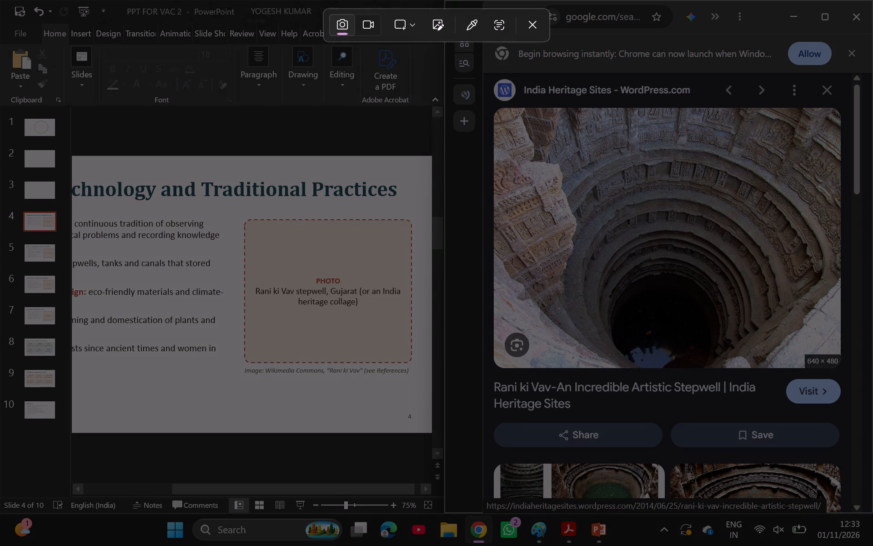
drag(490, 107, 804, 354)
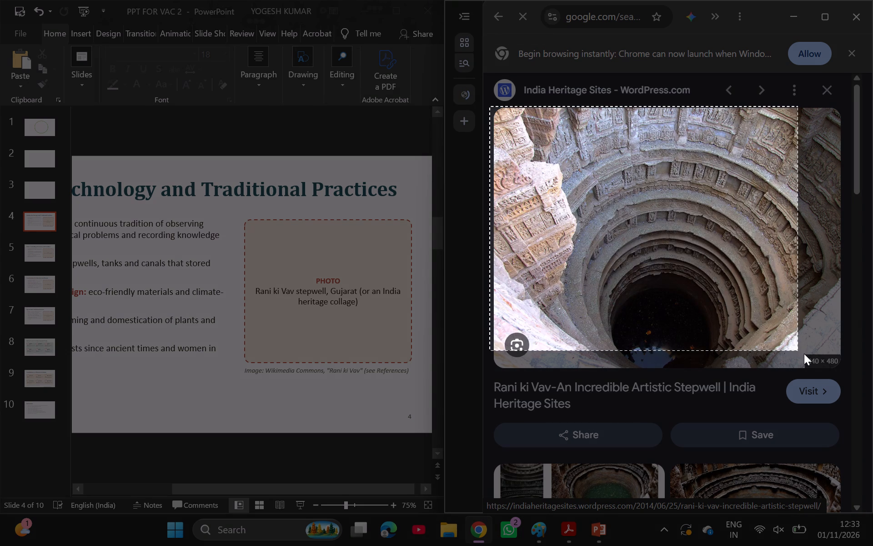
drag(804, 354, 840, 369)
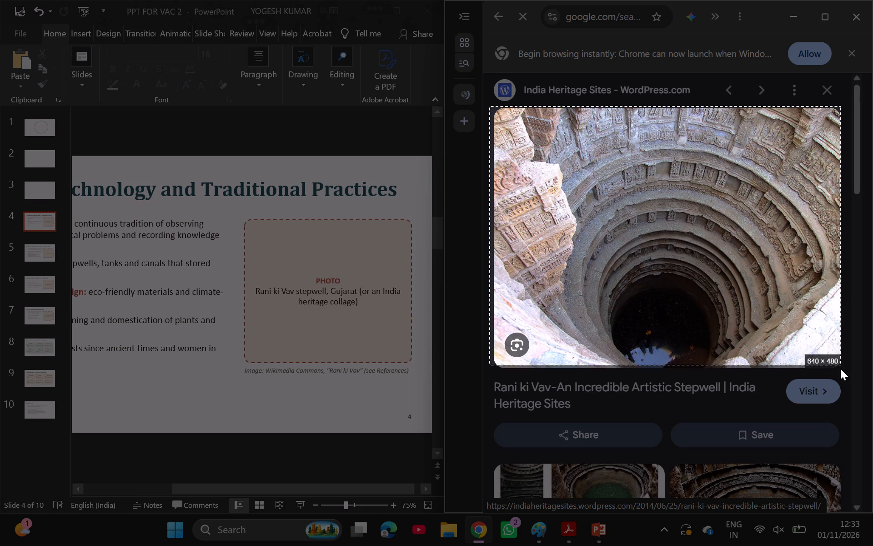
drag(840, 369, 840, 370)
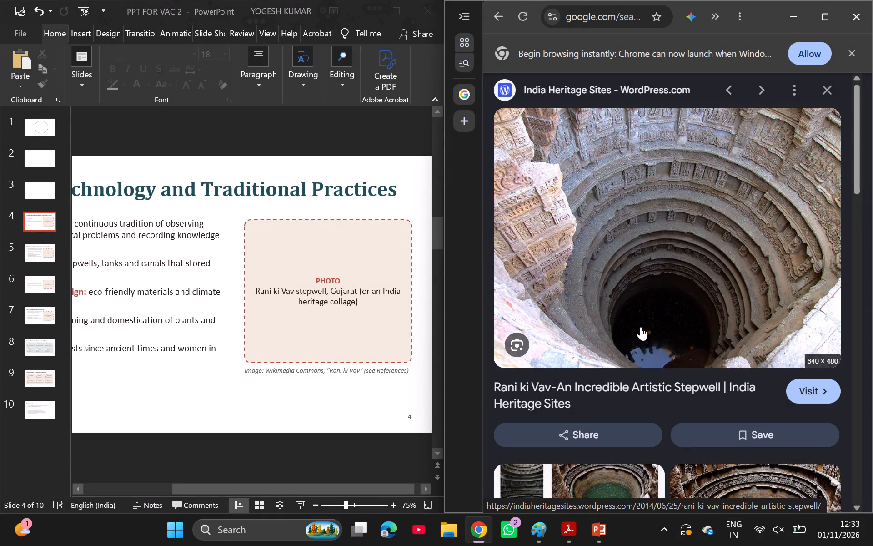
Open the captured stepwell snip in Snipping Tool for editing.
scroll(641, 327, down, 2)
click(708, 371)
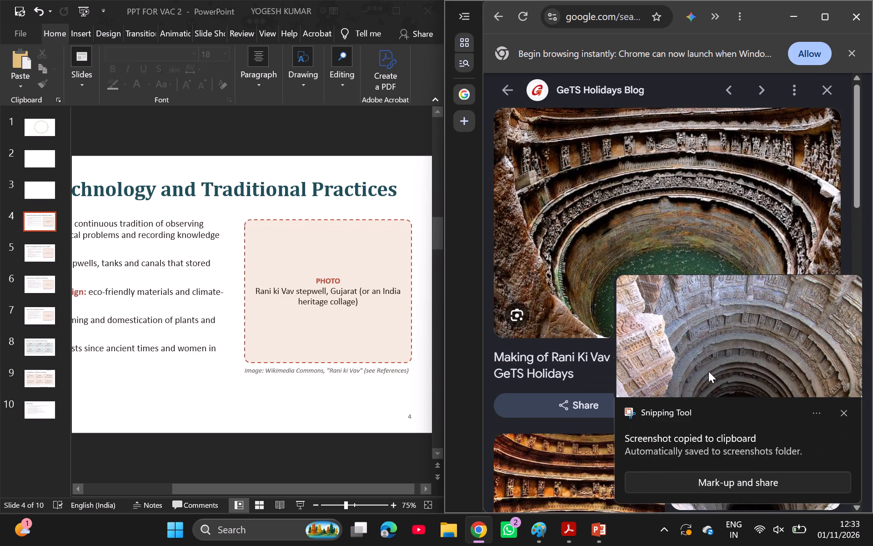
click(708, 371)
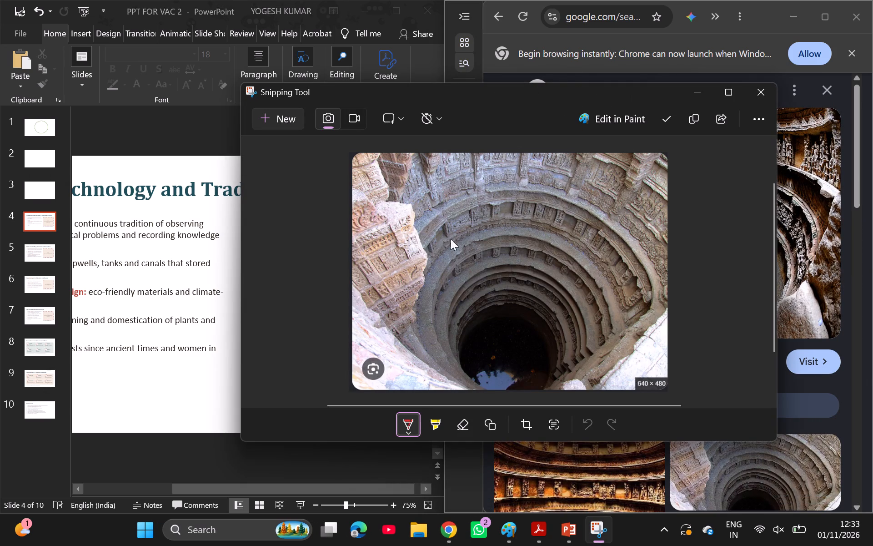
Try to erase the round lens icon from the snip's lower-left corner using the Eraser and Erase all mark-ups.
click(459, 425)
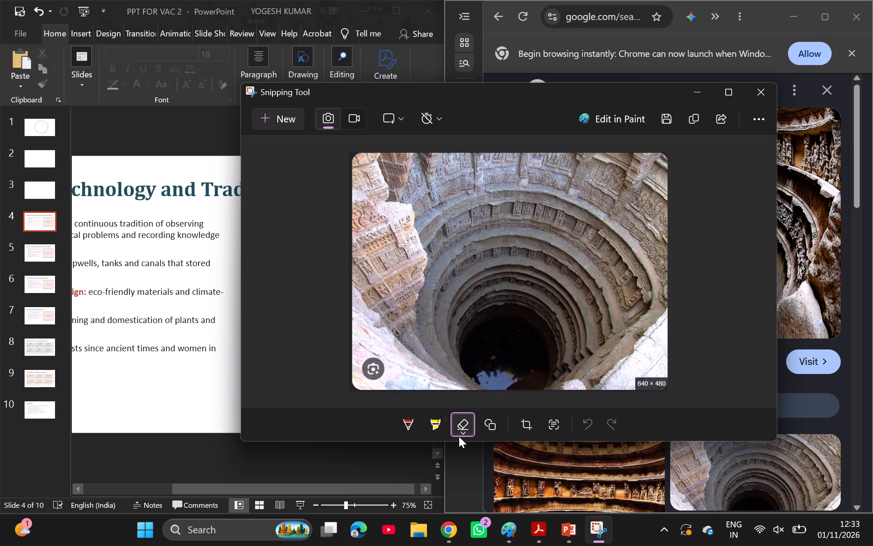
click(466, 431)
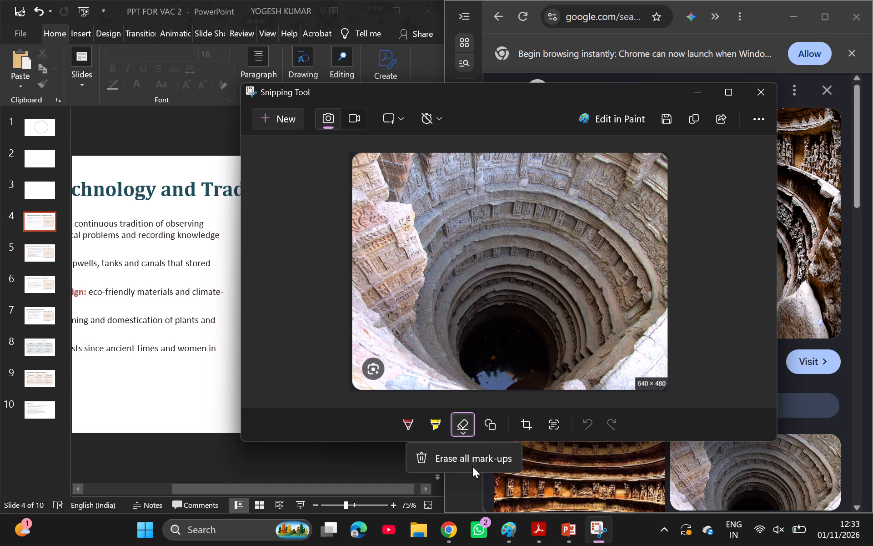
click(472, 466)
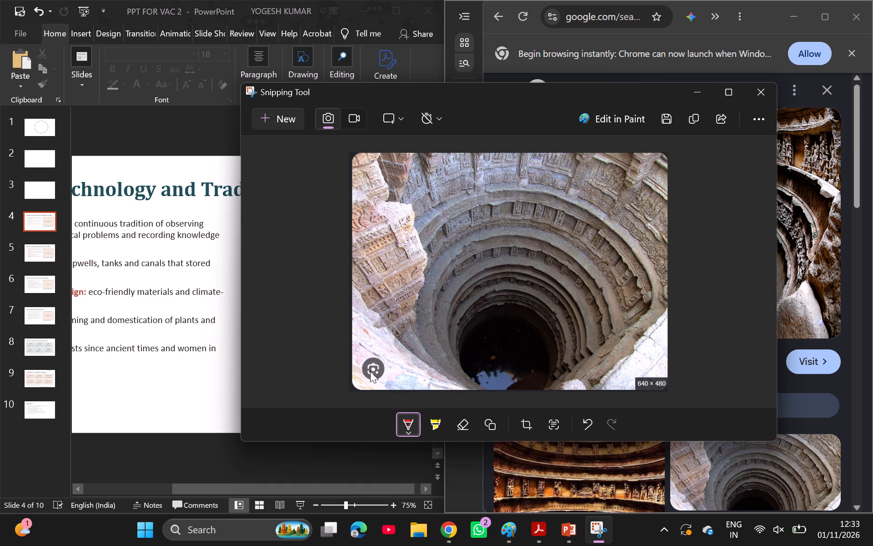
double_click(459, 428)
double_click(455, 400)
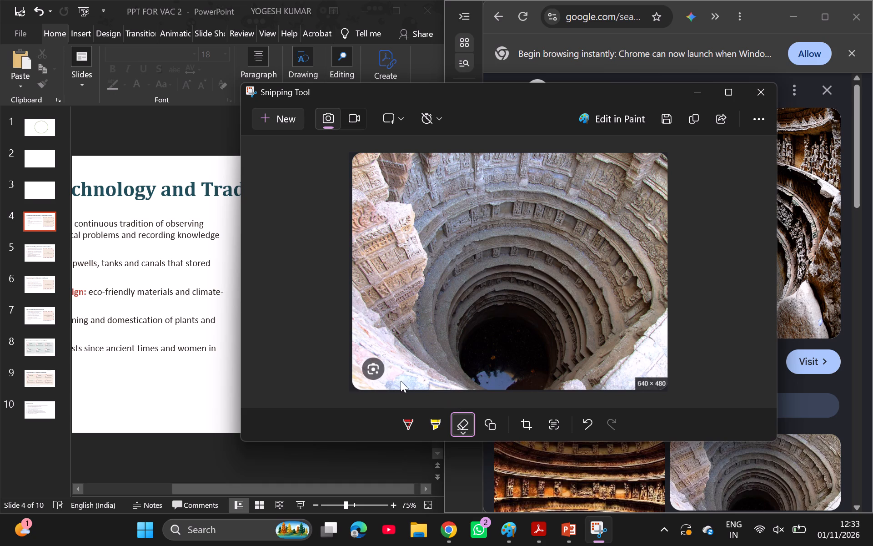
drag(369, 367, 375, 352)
Crop the stepwell snip to cut off the left strip with the lens icon and the bottom strip with the 640 × 480 label.
click(529, 427)
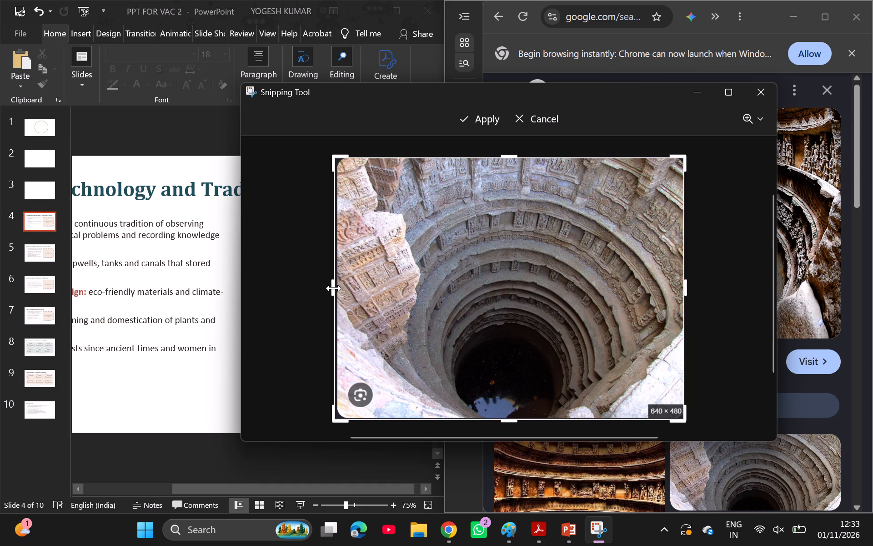
drag(376, 289, 346, 191)
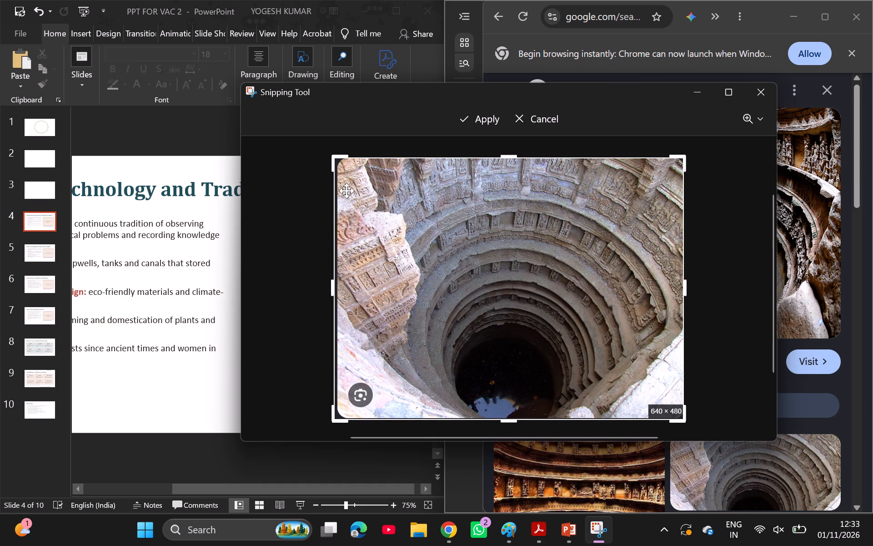
drag(346, 191, 328, 157)
click(358, 175)
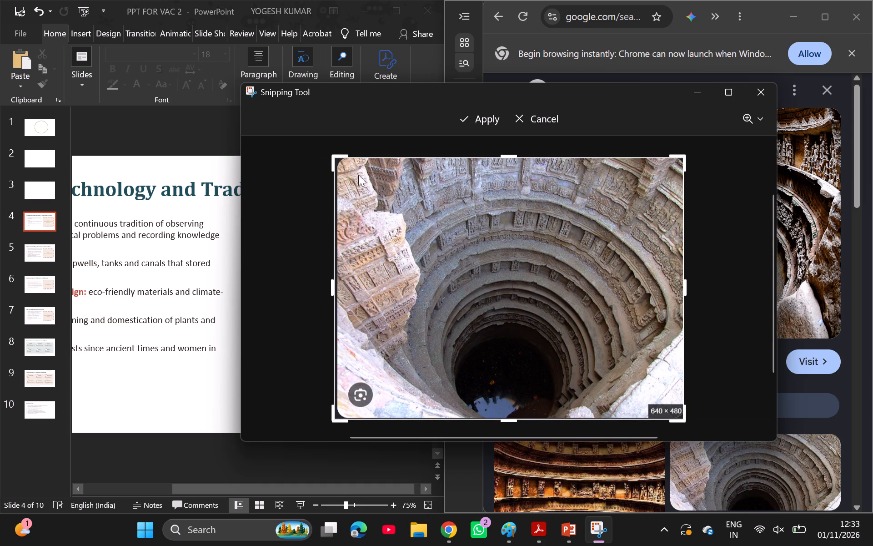
drag(331, 154, 333, 155)
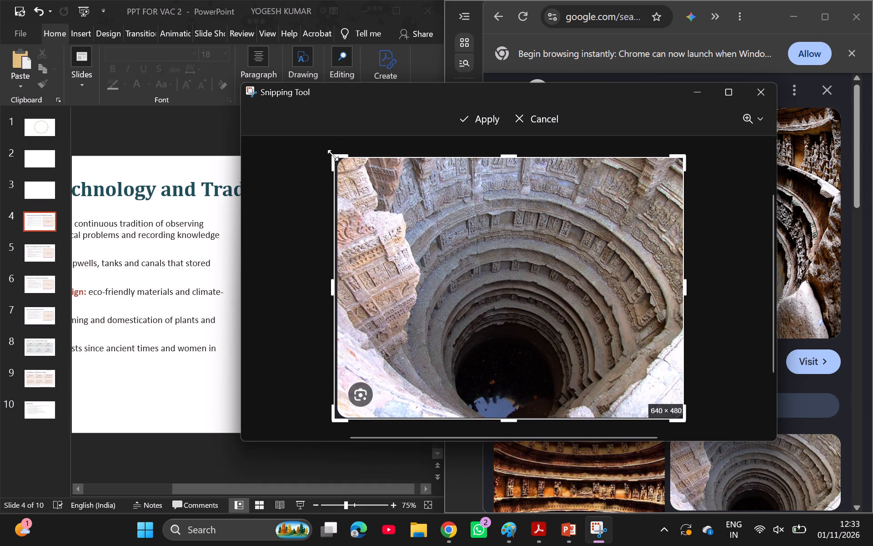
drag(333, 155, 336, 158)
drag(336, 158, 376, 162)
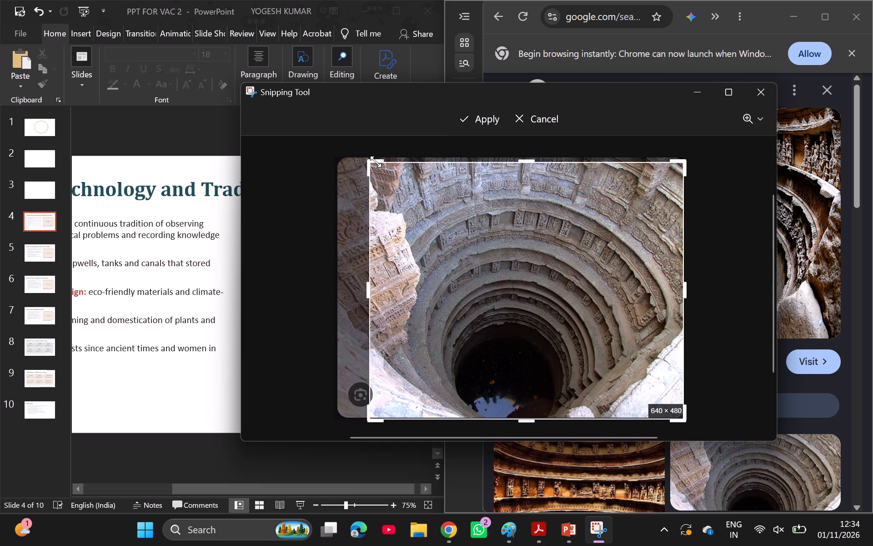
drag(376, 162, 379, 146)
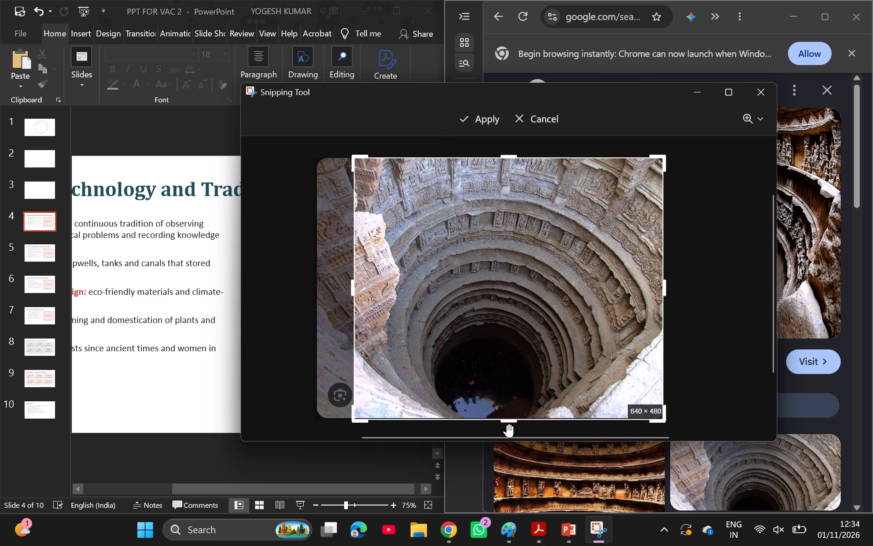
drag(507, 424, 506, 412)
drag(507, 408, 507, 389)
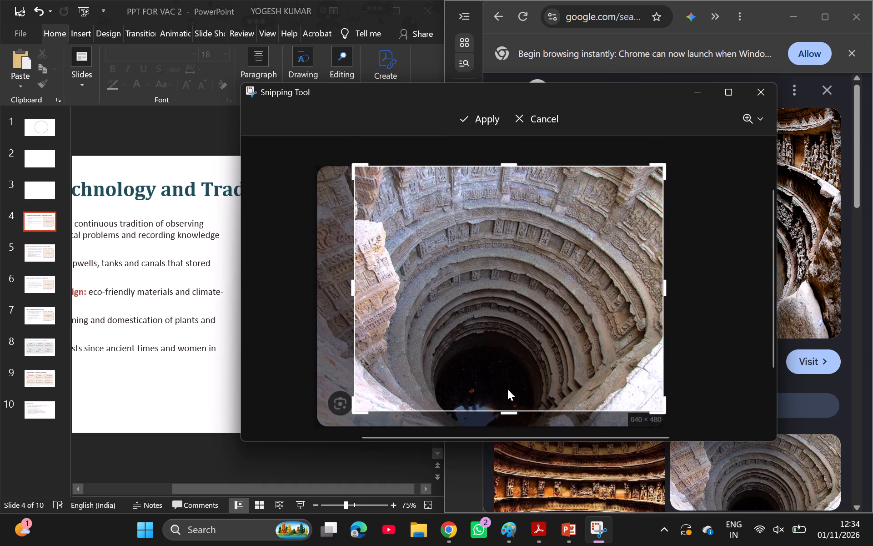
click(487, 117)
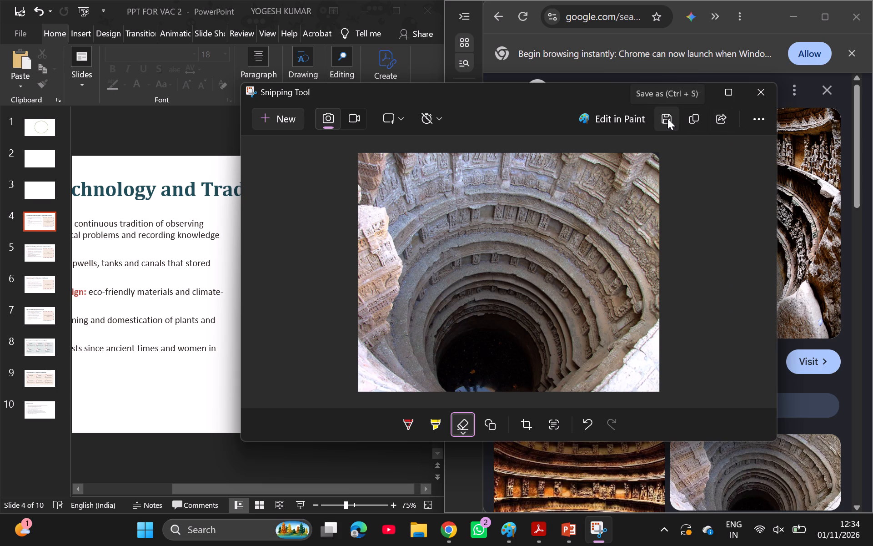
Save the cropped snip as a PNG named "vac photo 1" in the Downloads folder.
key(ctrl+s)
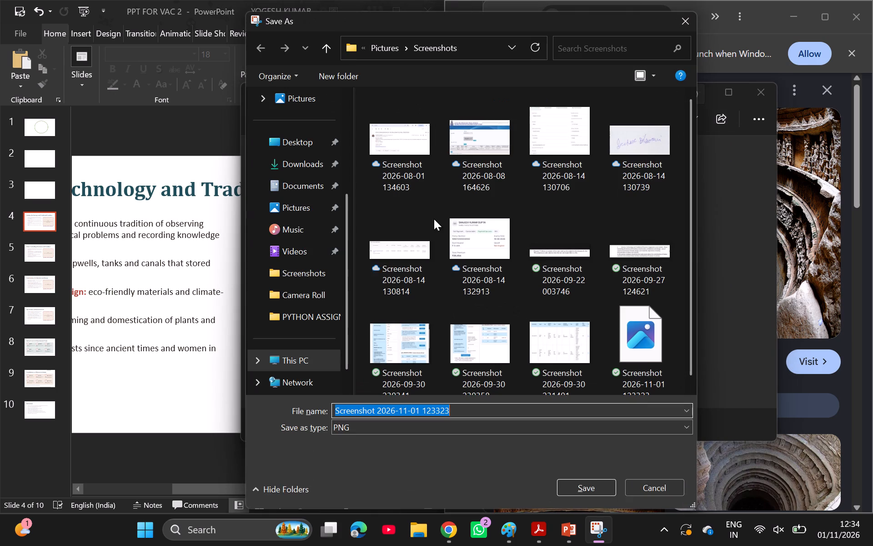
click(305, 166)
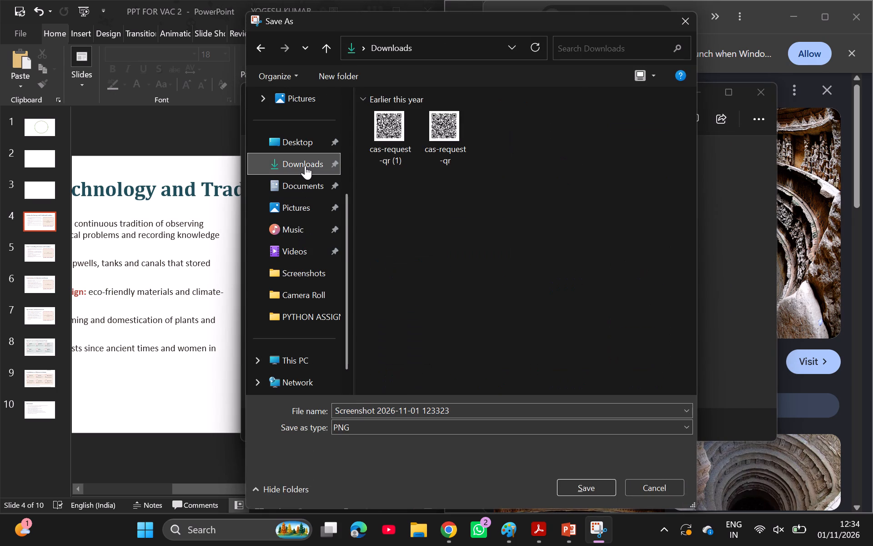
click(478, 407)
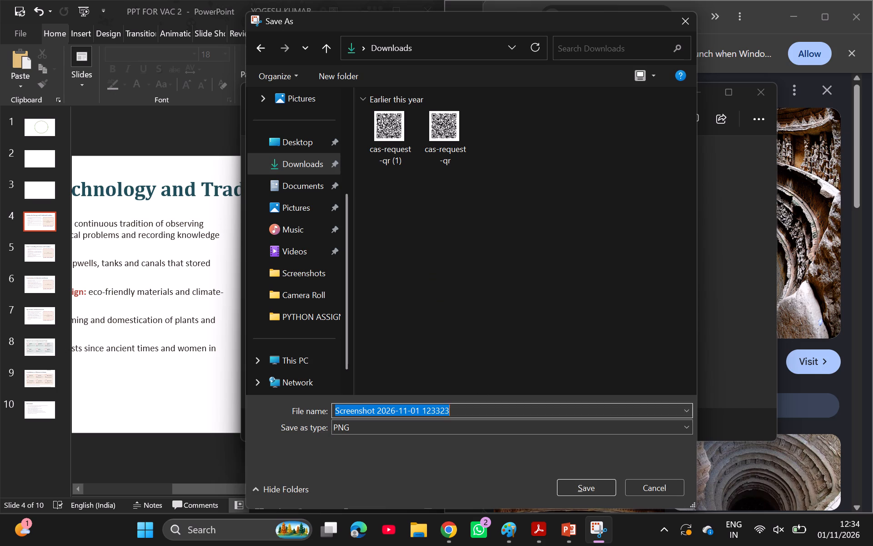
key(BackSpace)
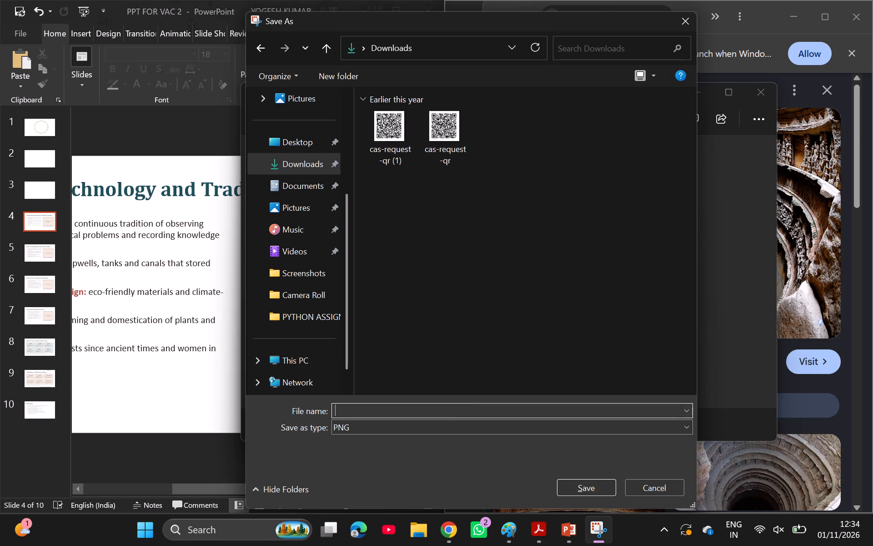
text(vac photo 1)
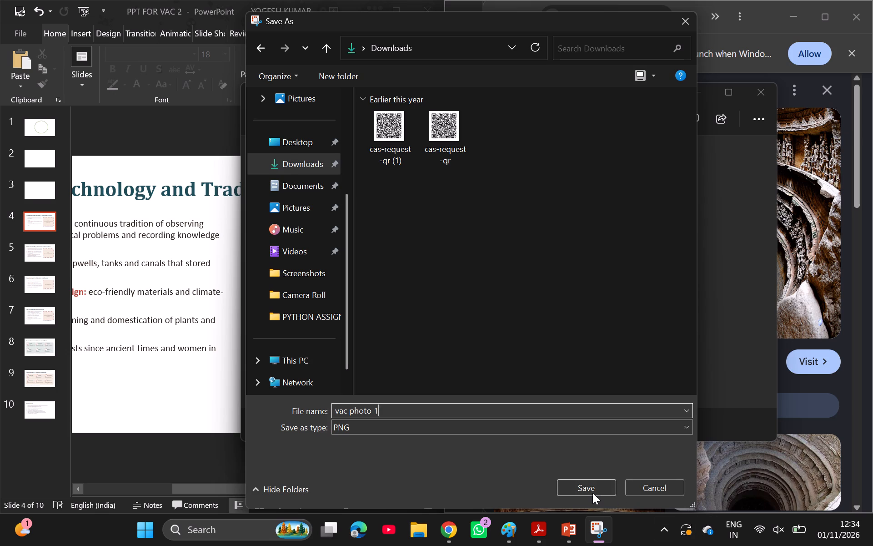
click(590, 492)
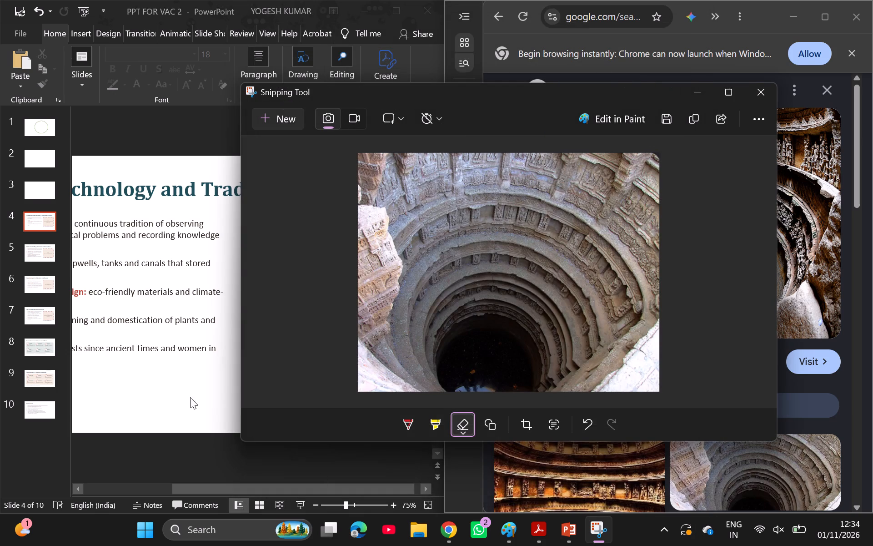
Switch to the PowerPoint presentation, maximise its window and paste the cropped stepwell picture onto slide 4.
click(176, 401)
click(278, 316)
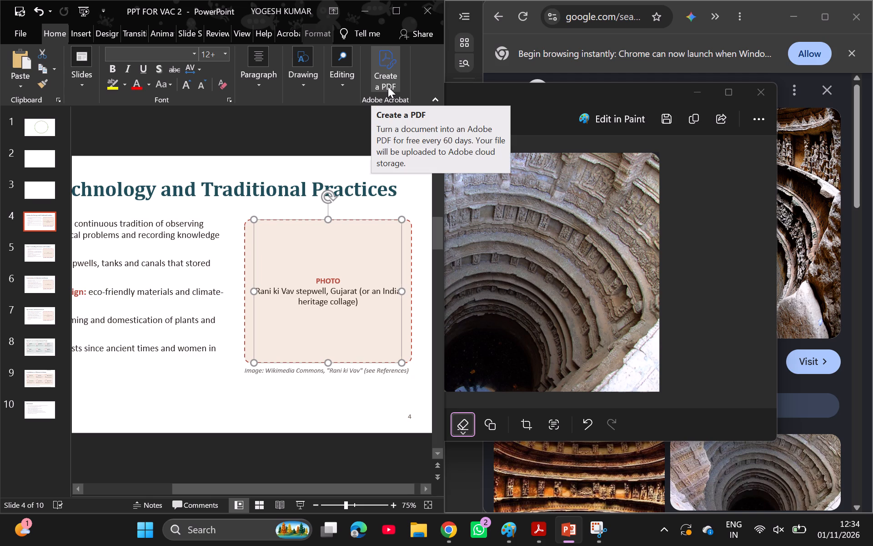
scroll(388, 86, left, 1)
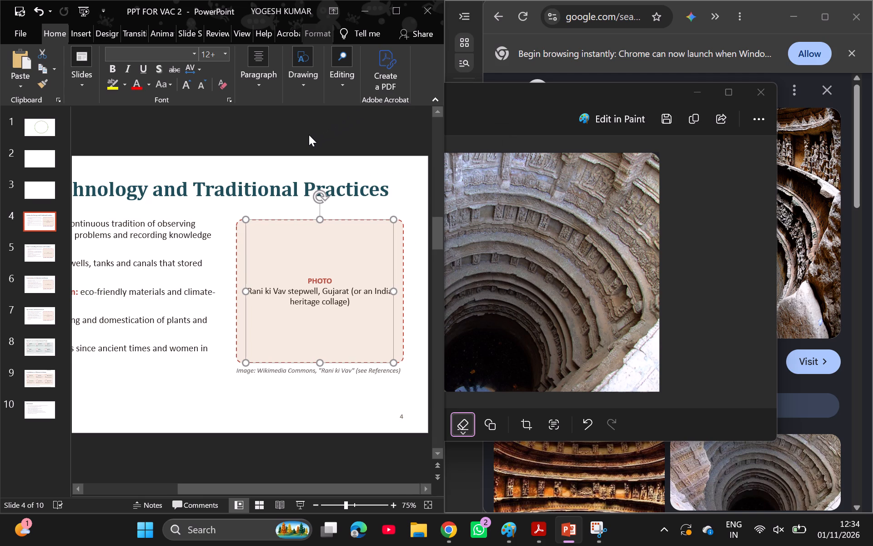
click(309, 135)
scroll(225, 63, right, 2)
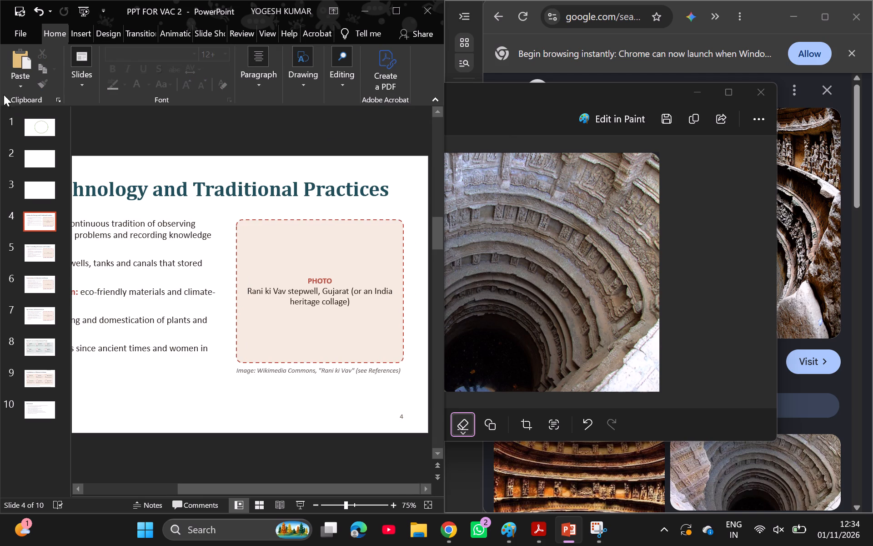
click(84, 72)
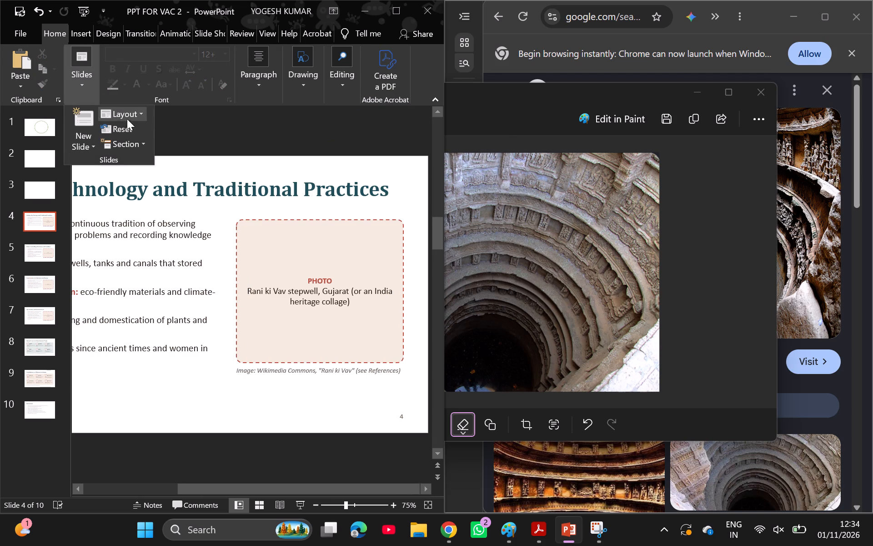
click(187, 134)
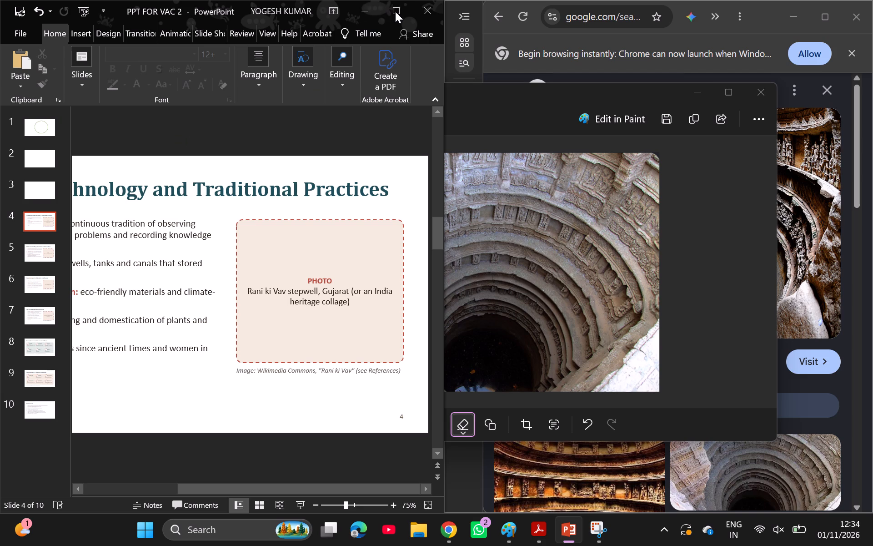
click(397, 11)
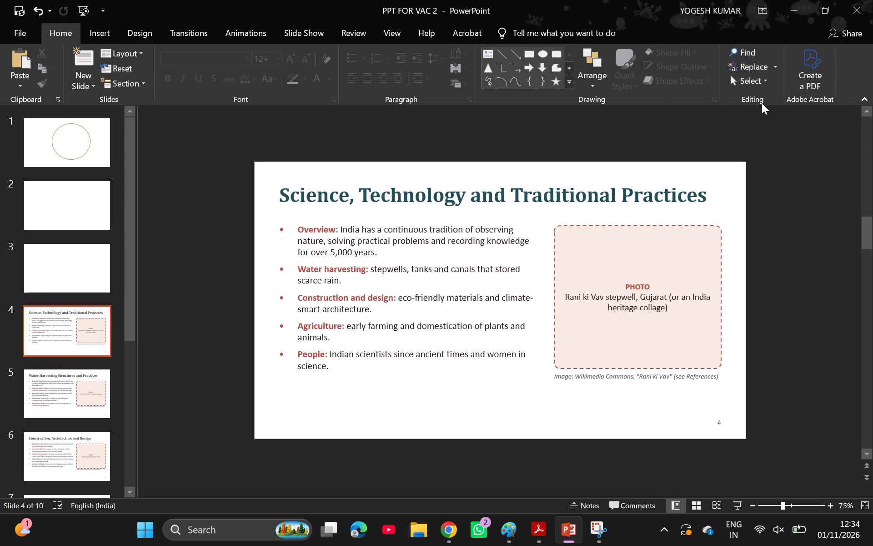
click(588, 78)
click(361, 174)
click(23, 58)
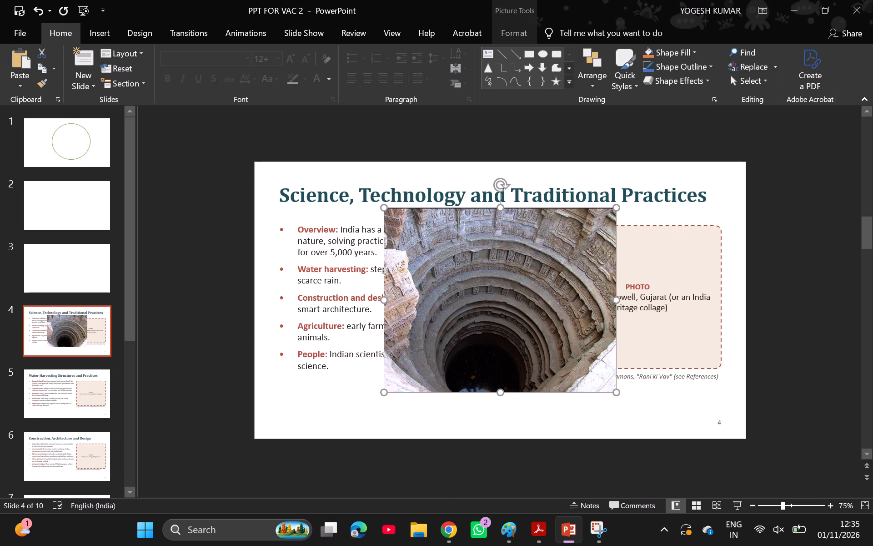
Move the pasted stepwell picture over the photo placeholder and shrink it proportionally to about 8.45 cm wide by 6.71 cm high.
ctrl+scroll(457, 261, down, 2)
ctrl+scroll(457, 261, up, 3)
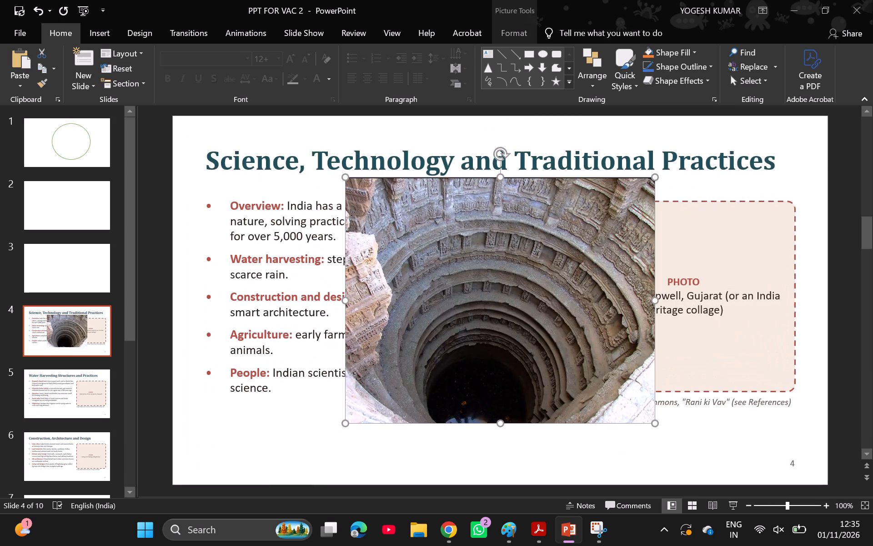
drag(464, 272, 632, 272)
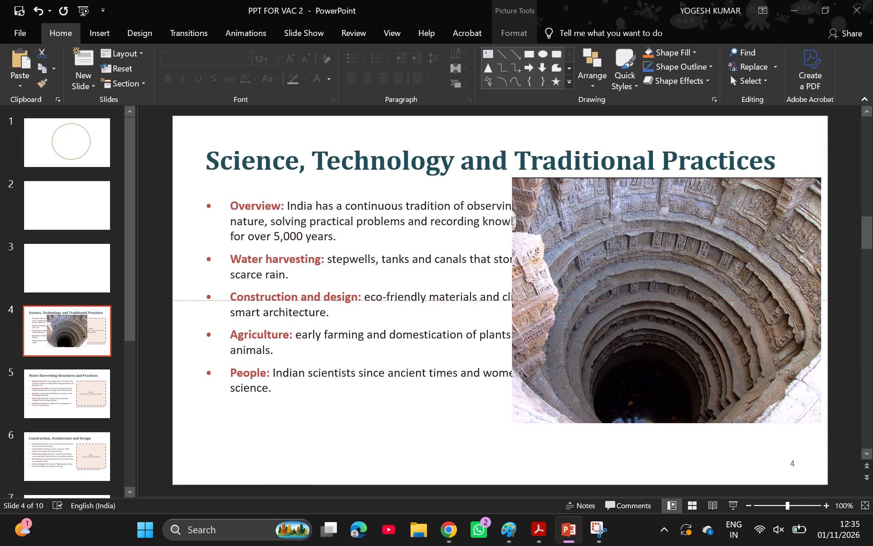
drag(632, 272, 642, 271)
double_click(642, 271)
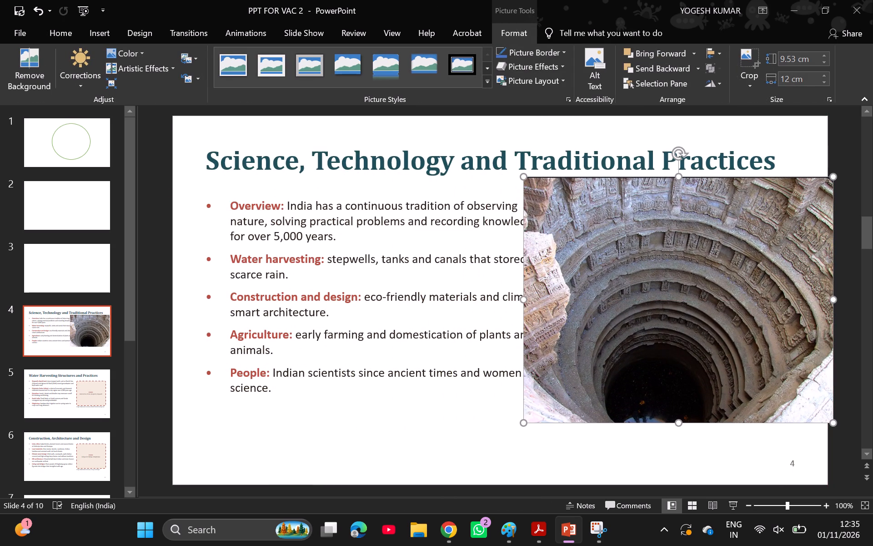
click(523, 179)
drag(523, 179, 591, 205)
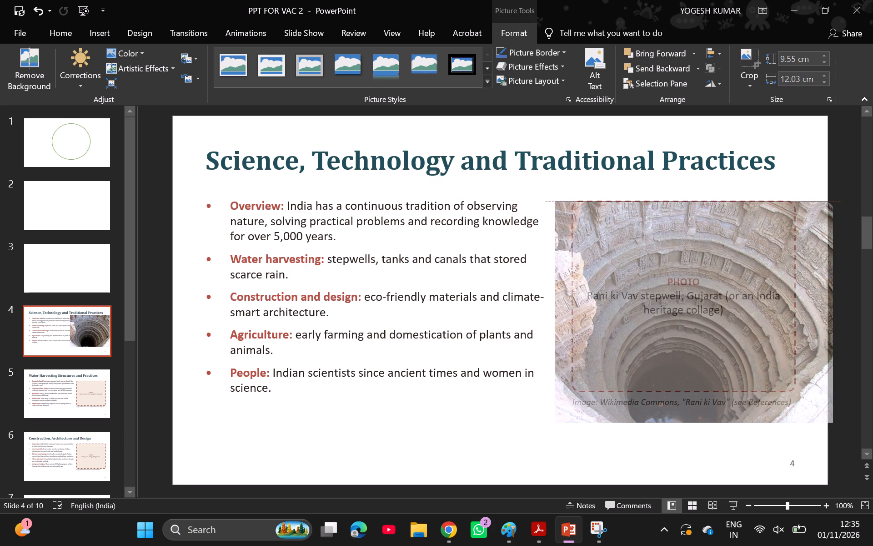
drag(591, 205, 637, 257)
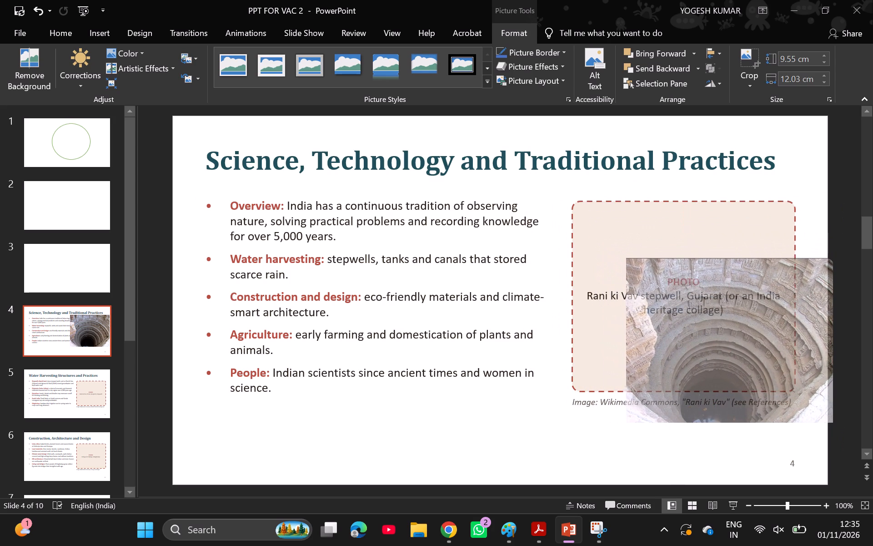
drag(637, 257, 623, 249)
Centre the picture horizontally at the top of the dashed placeholder frame and stretch its bottom edge to about 7.26 cm high to fill the frame.
drag(674, 293, 639, 267)
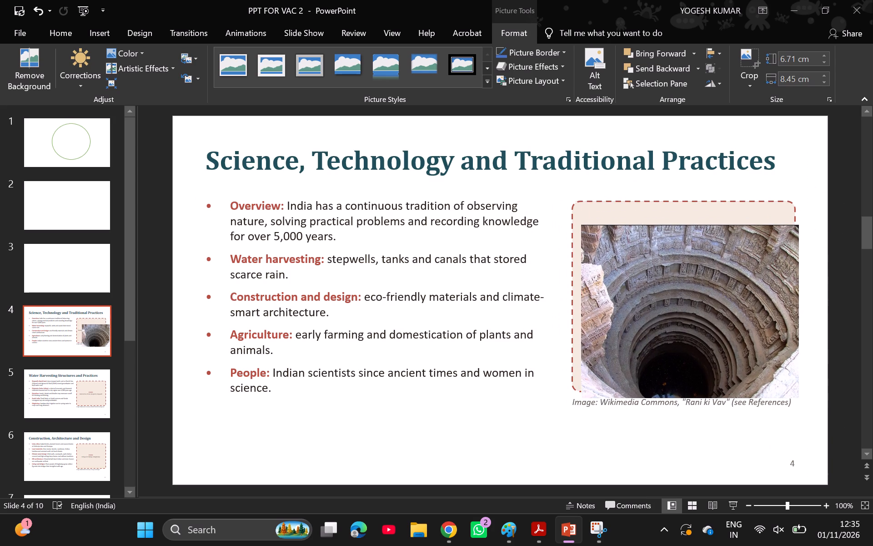
drag(639, 267, 633, 252)
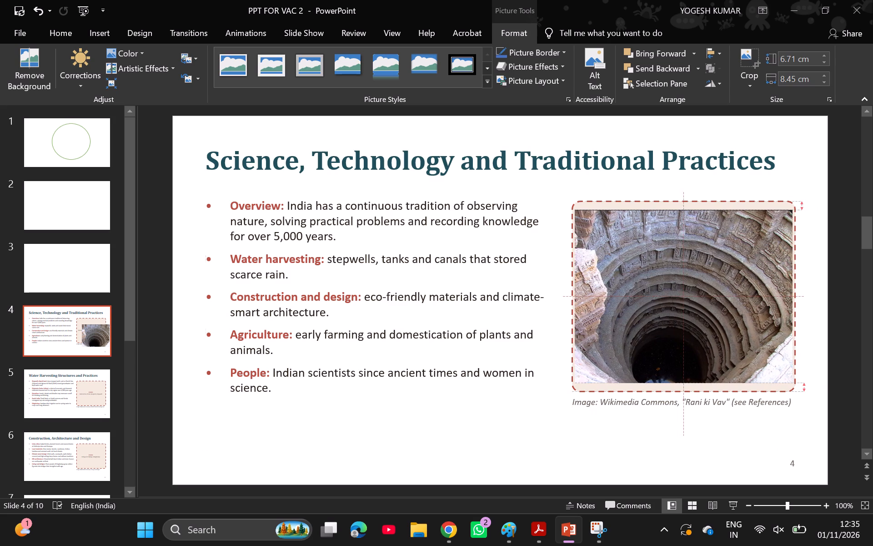
drag(633, 252, 633, 246)
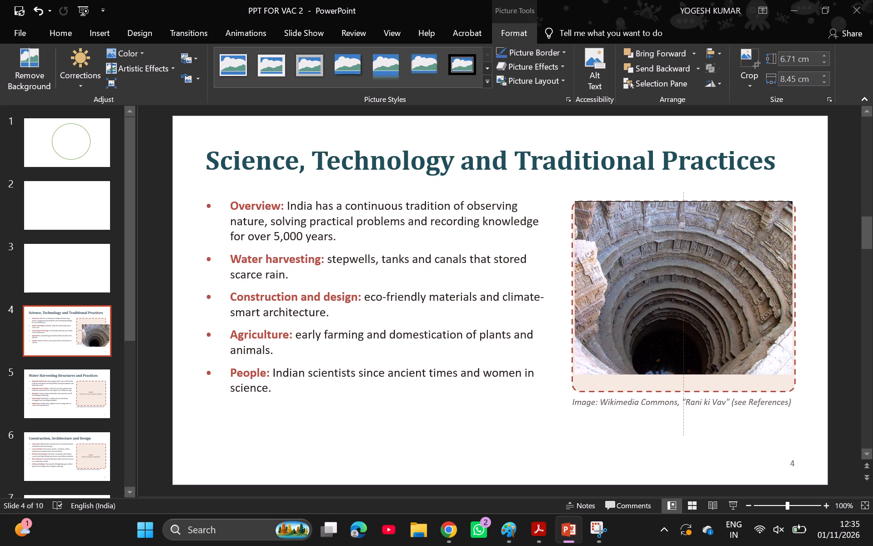
drag(633, 246, 634, 248)
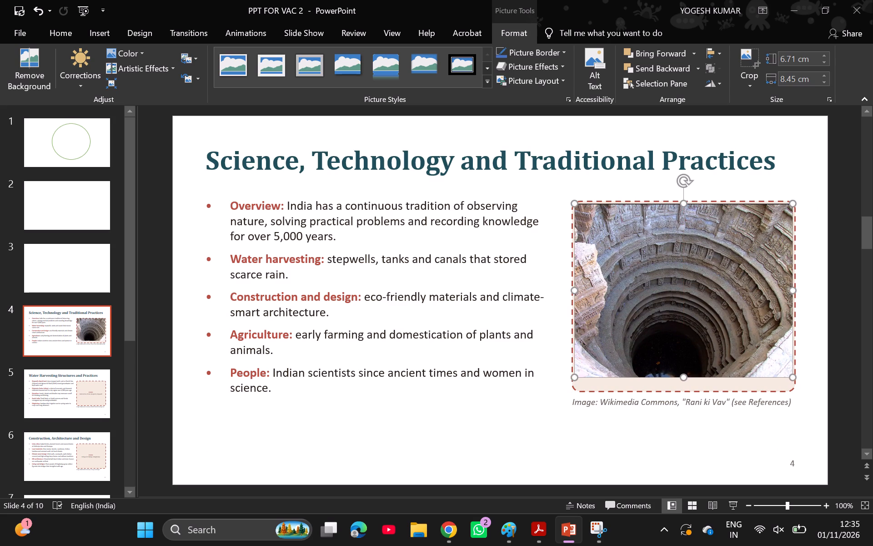
drag(682, 375, 682, 386)
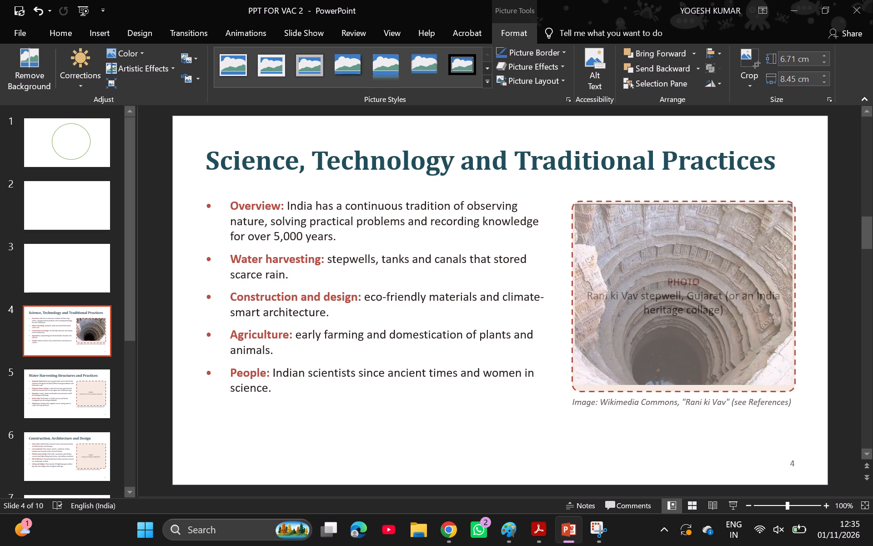
drag(682, 386, 683, 389)
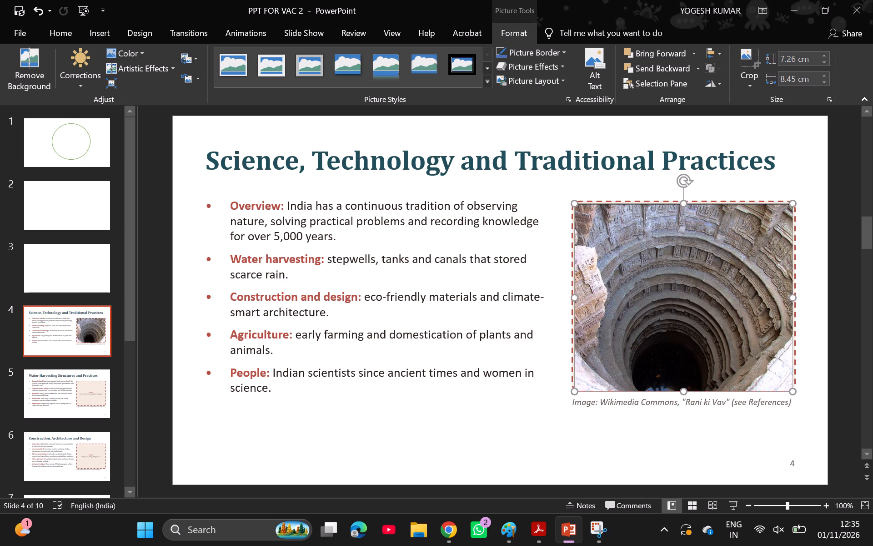
click(539, 404)
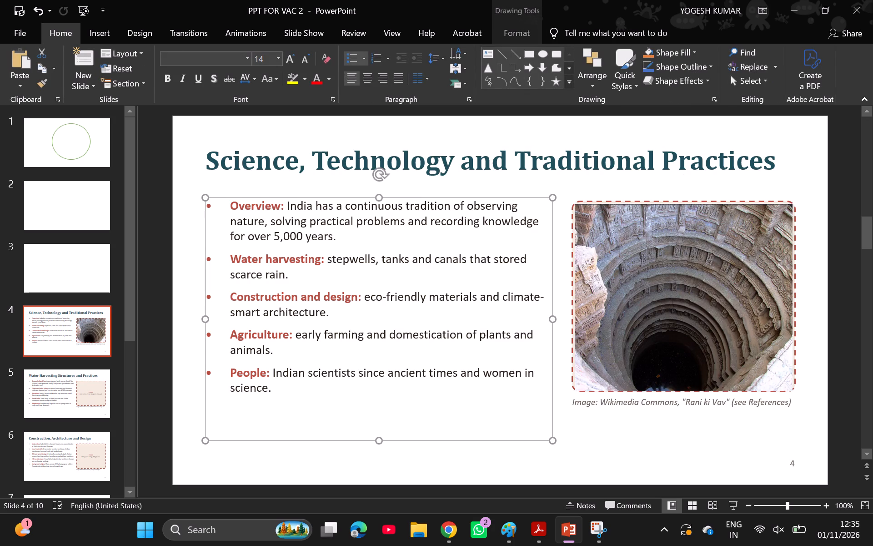
Go to slide 5, Water Harvesting Structures and Practices, and check which photo its placeholder asks for.
click(607, 431)
click(514, 437)
click(527, 467)
scroll(527, 467, down, 1)
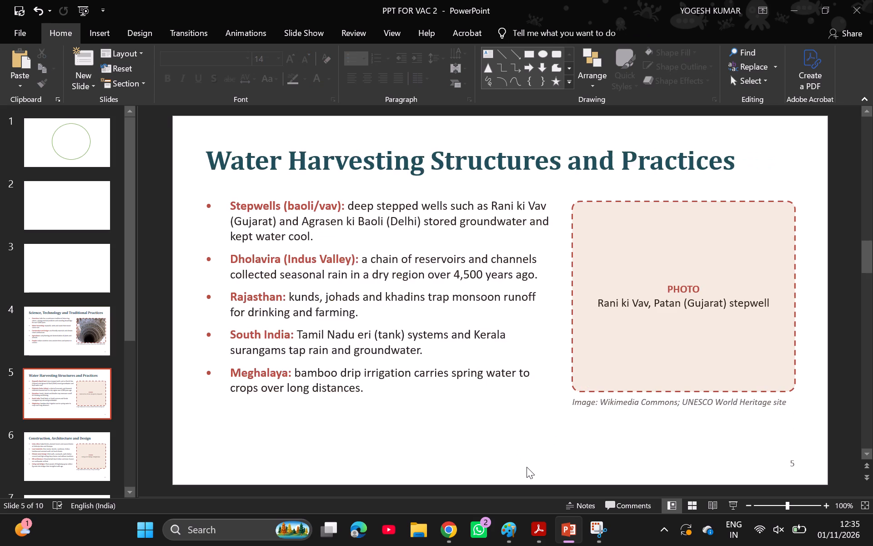
scroll(527, 467, down, 1)
scroll(527, 467, up, 2)
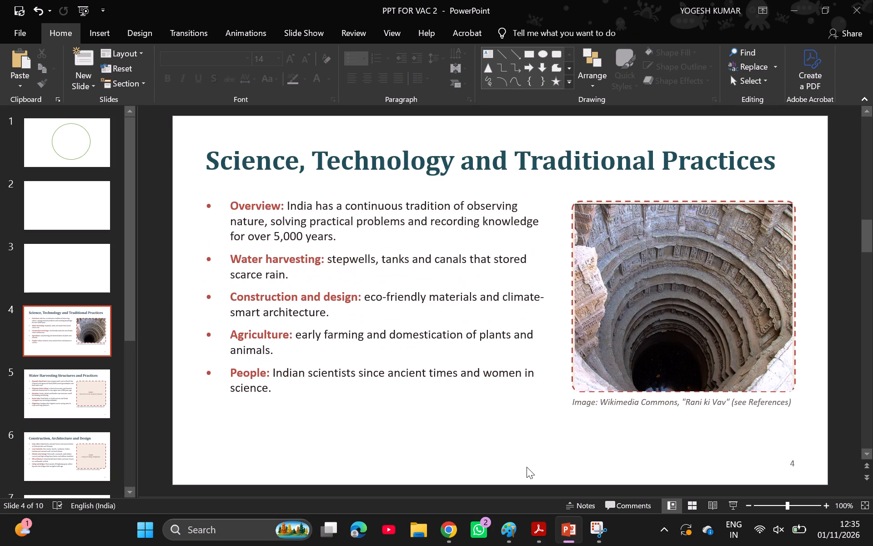
scroll(527, 467, up, 1)
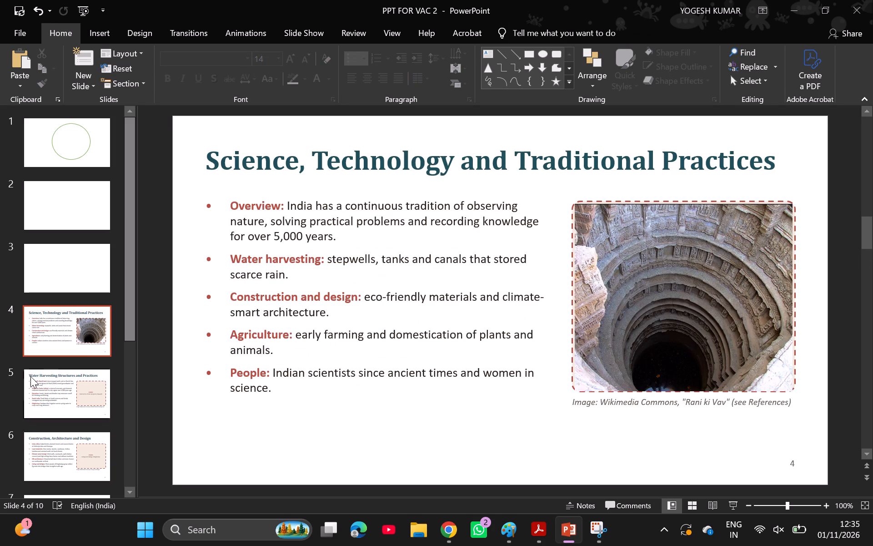
click(57, 391)
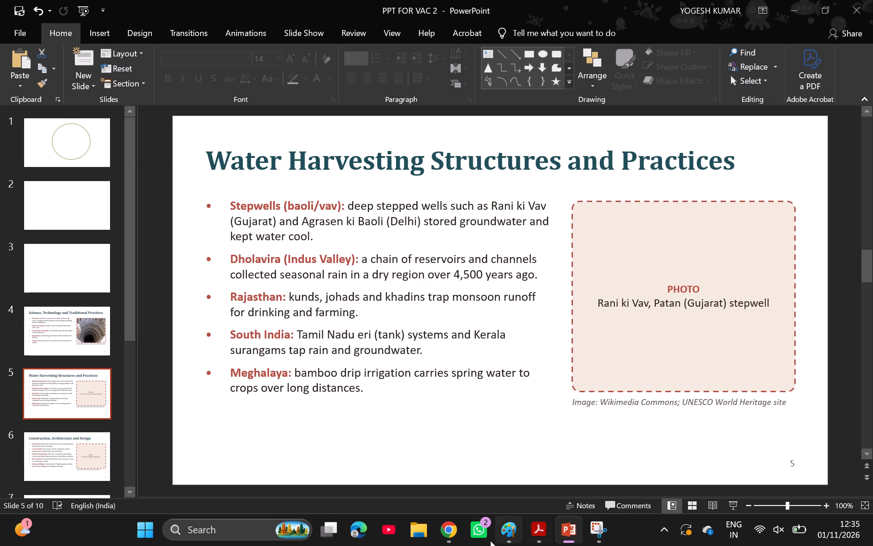
Switch to Chrome, return to the image results and search images for "rani ki vav patan gujarat".
click(449, 542)
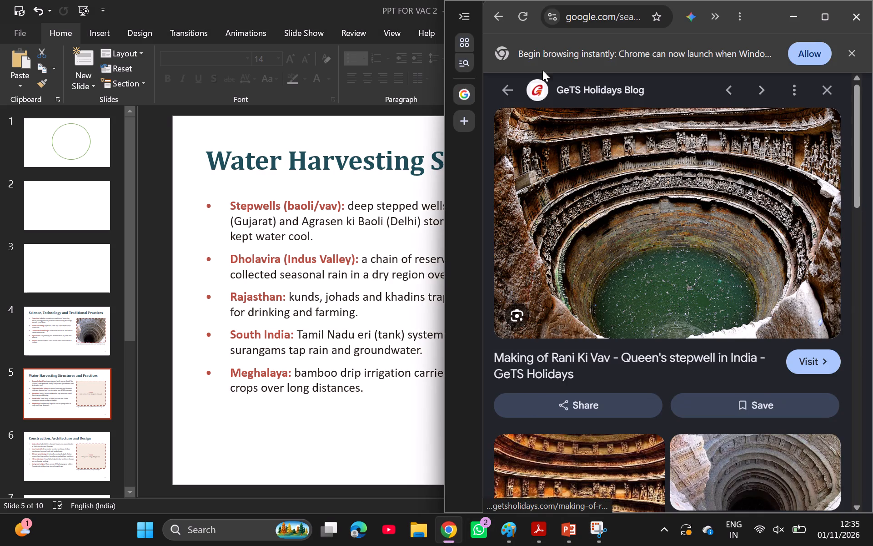
click(497, 15)
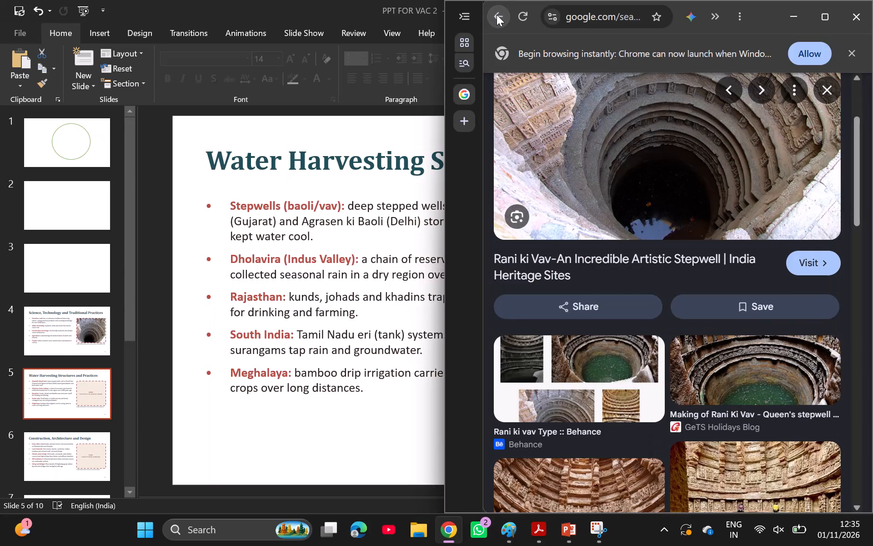
click(496, 13)
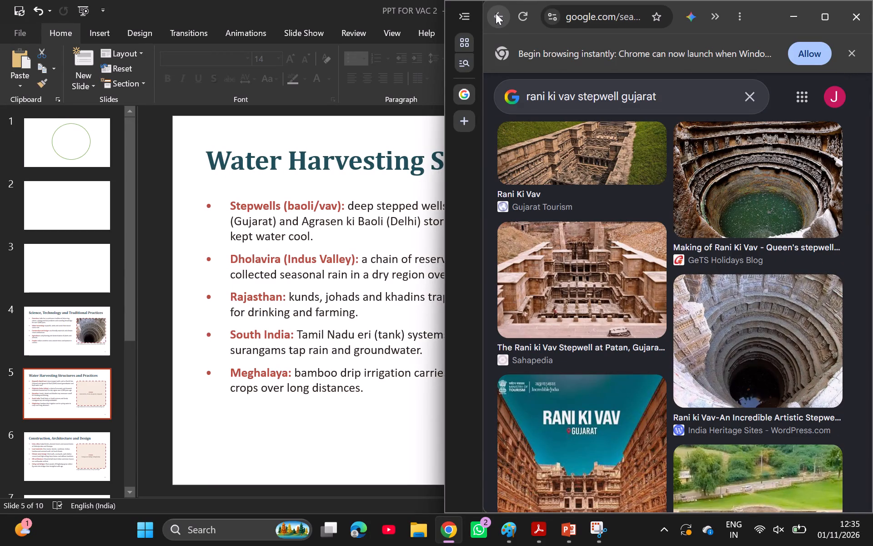
click(674, 91)
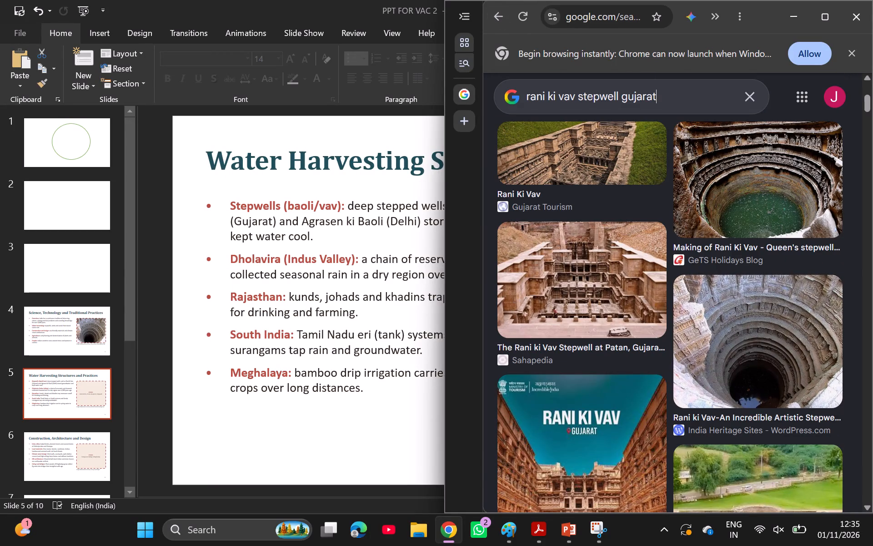
key(BackSpace)
key(BackSpace)
key(BackSpace)
key(BackSpace)
key(BackSpace)
key(BackSpace)
key(BackSpace)
key(BackSpace)
key(BackSpace)
key(BackSpace)
key(BackSpace)
key(BackSpace)
key(BackSpace)
key(BackSpace)
key(BackSpace)
key(BackSpace)
key(BackSpace)
key(BackSpace)
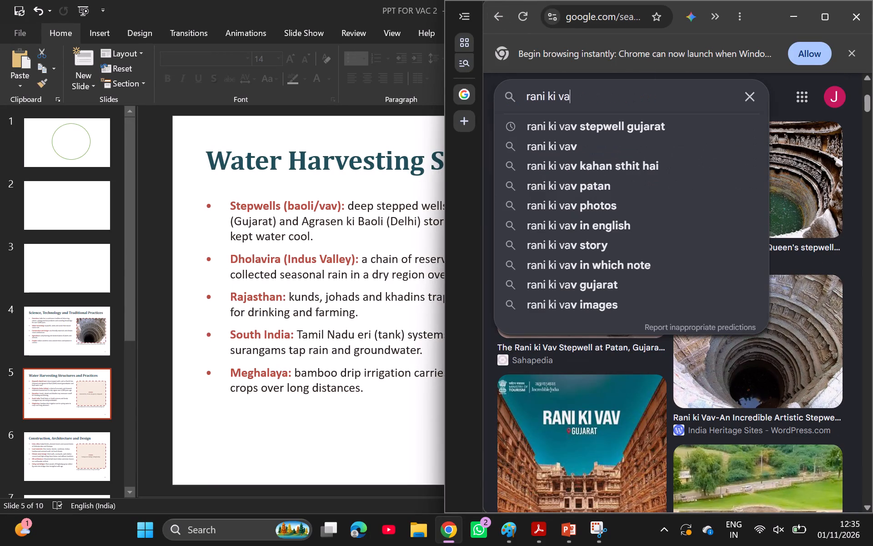
text(v pat)
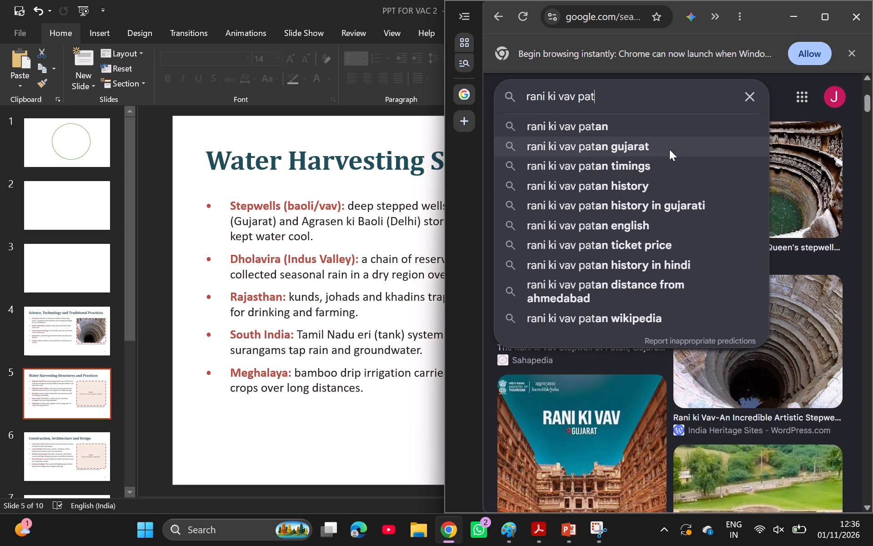
click(669, 149)
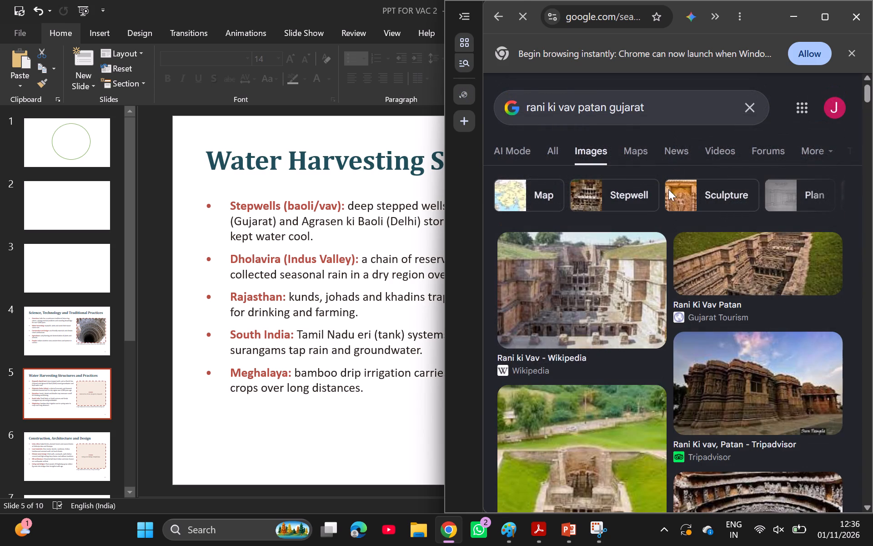
Browse the image results and open the Wikimedia Commons preview of the stepwell descending between green lawns.
scroll(664, 321, down, 3)
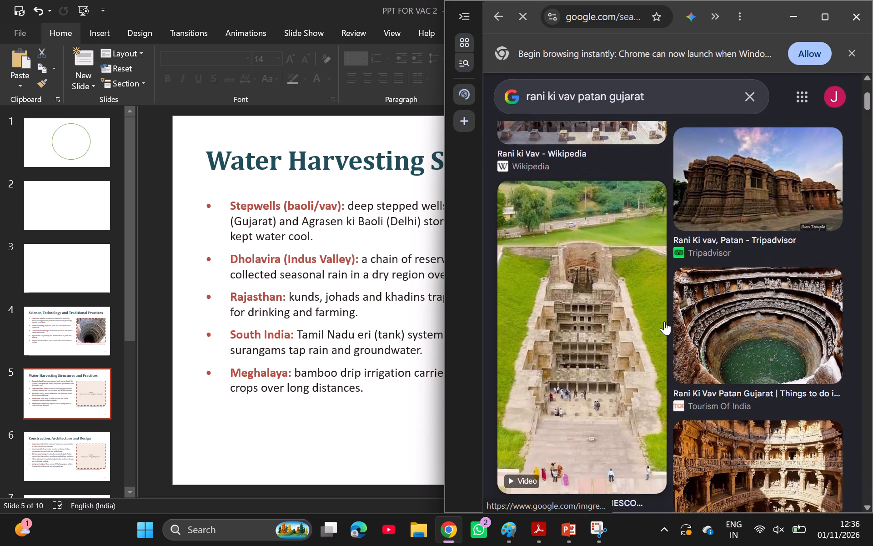
scroll(664, 321, down, 2)
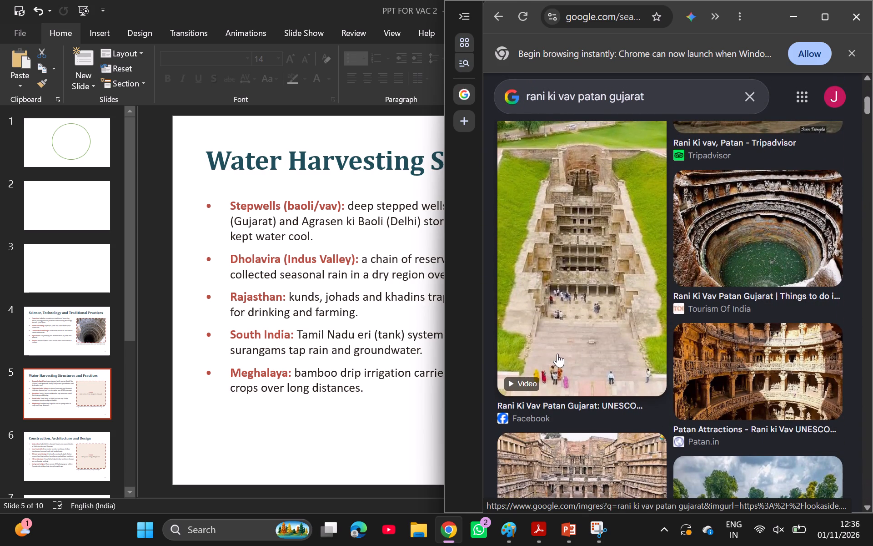
scroll(583, 330, down, 3)
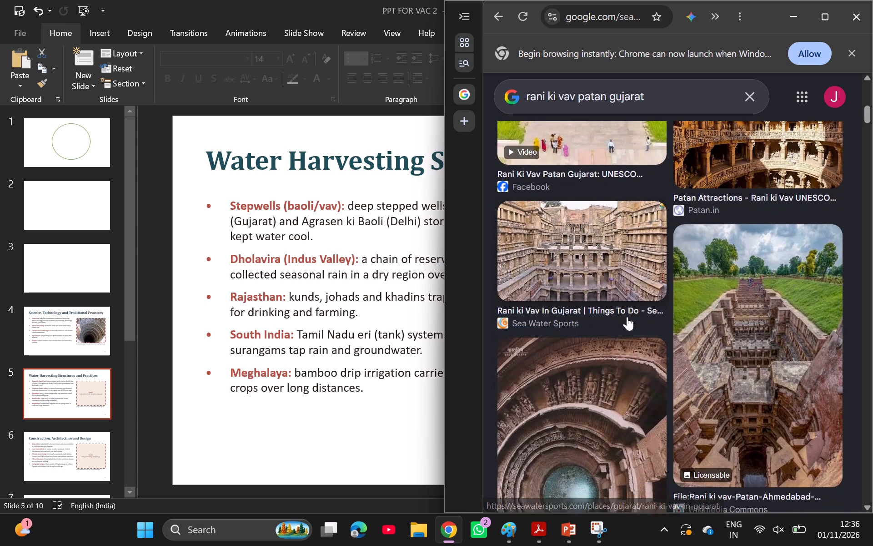
scroll(585, 372, down, 1)
click(773, 283)
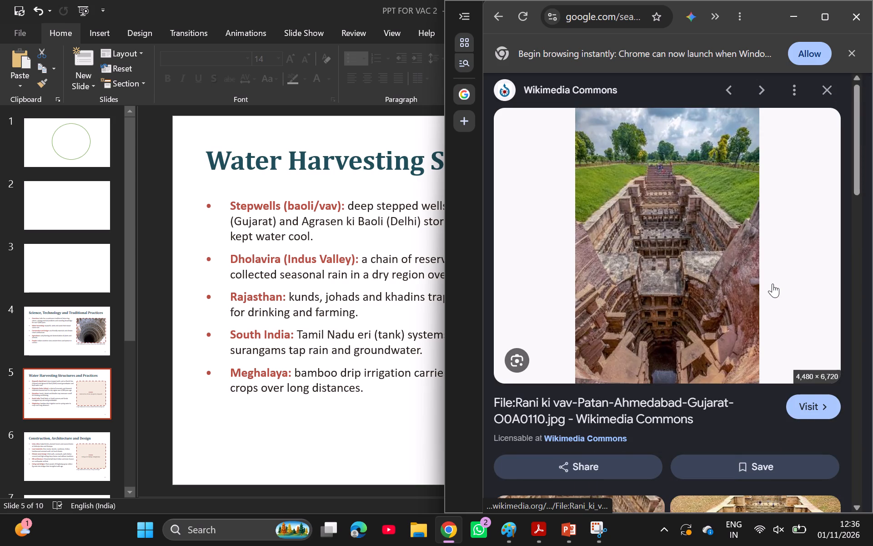
scroll(773, 283, down, 5)
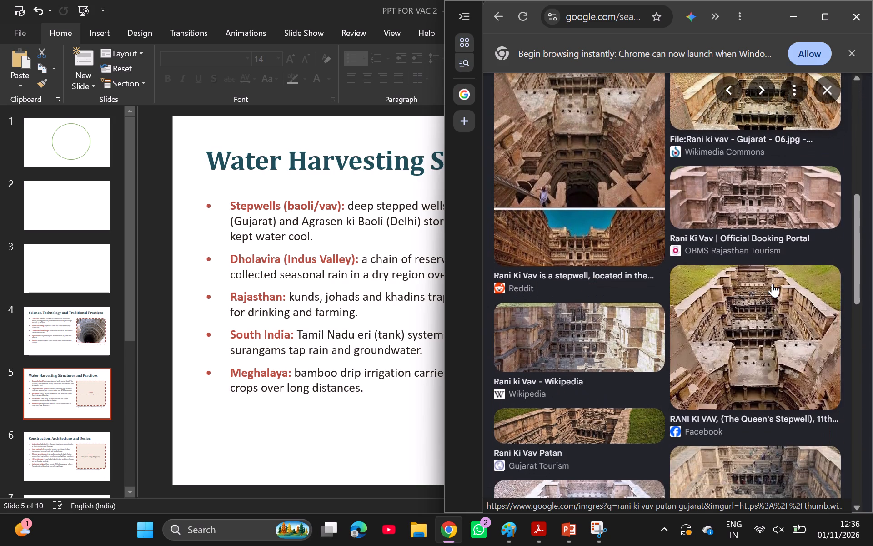
scroll(773, 283, down, 3)
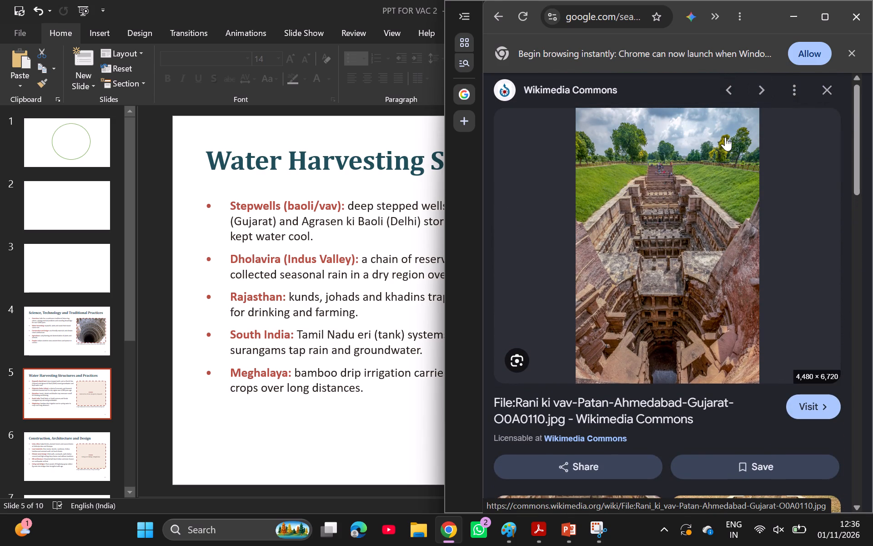
Capture a rectangular snip of the whole Wikimedia Commons stepwell photo and open it in Snipping Tool.
key(Print)
drag(570, 105, 756, 397)
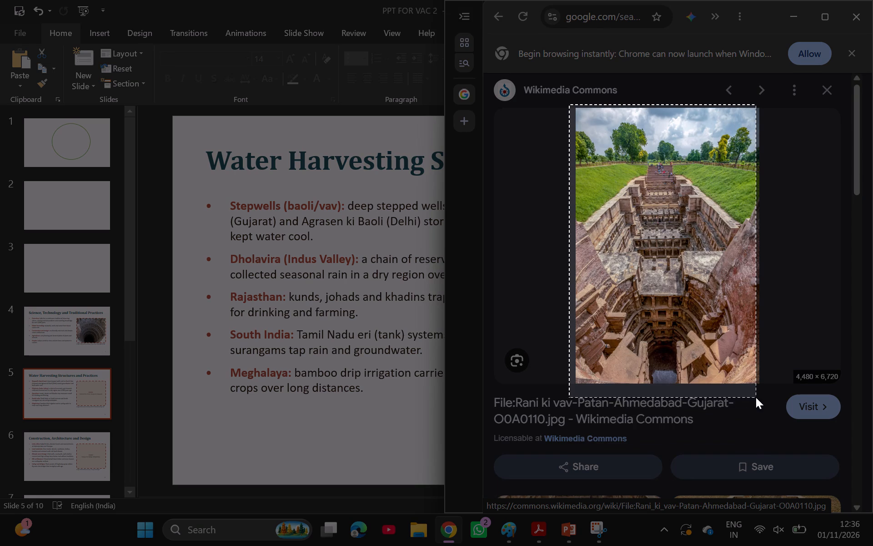
drag(756, 397, 766, 384)
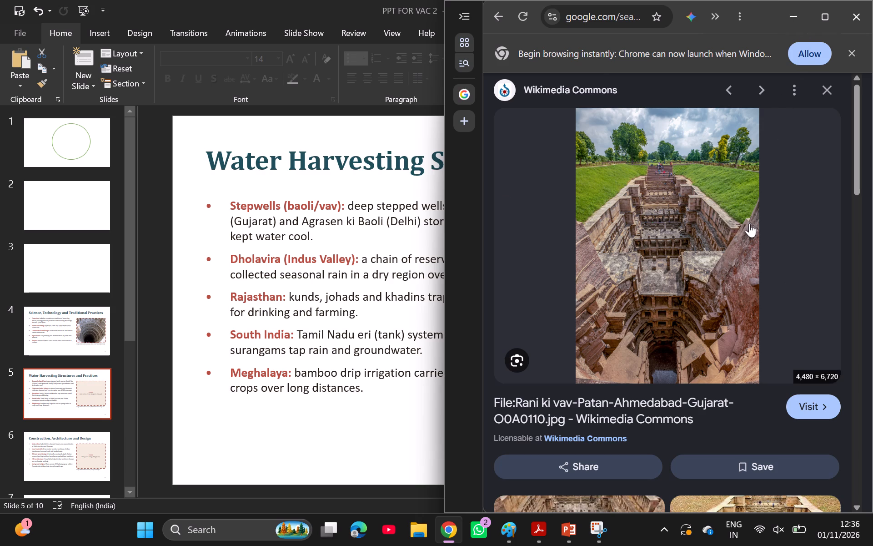
click(593, 537)
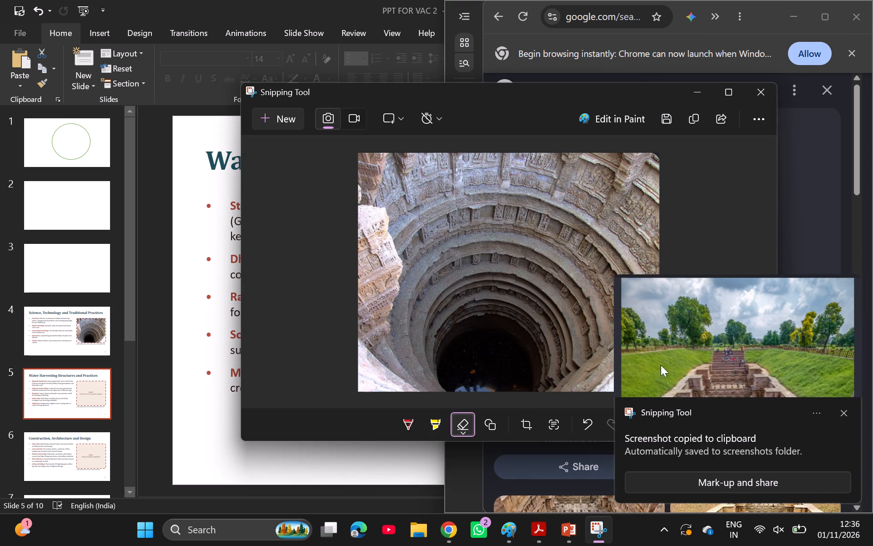
click(705, 350)
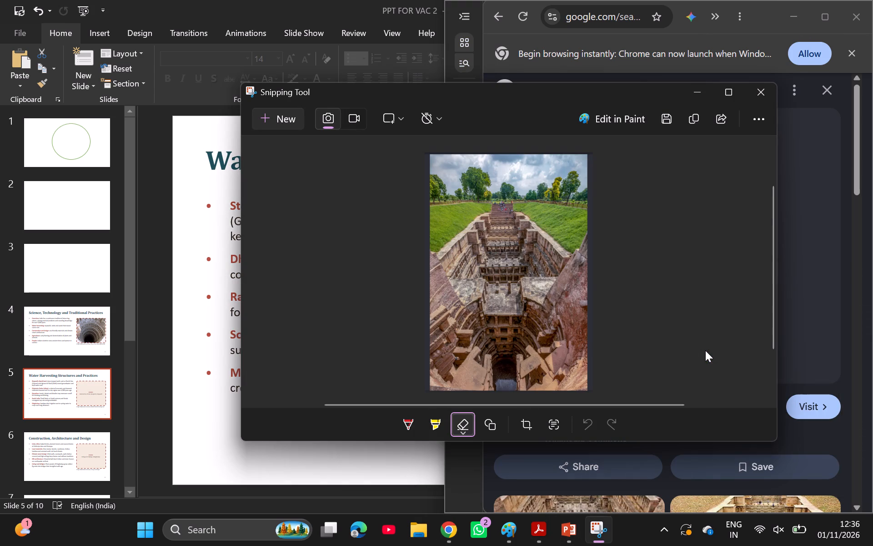
Crop the snip to remove the dark borders and most of the sky above the trees, and copy the cropped picture.
click(529, 429)
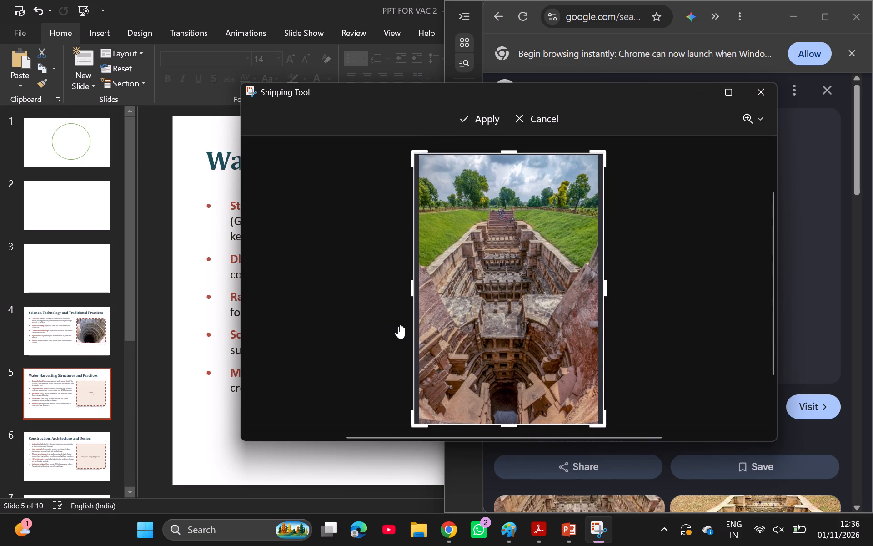
drag(408, 291, 415, 291)
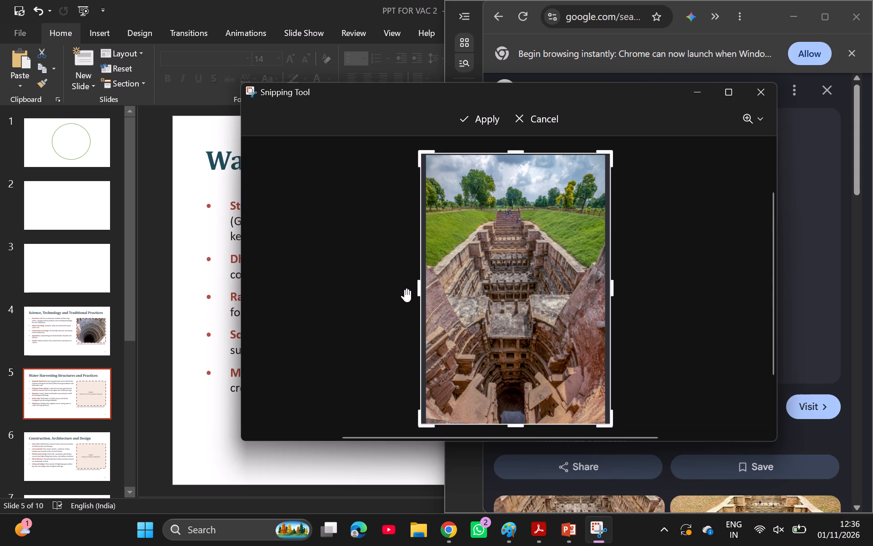
drag(422, 283, 430, 284)
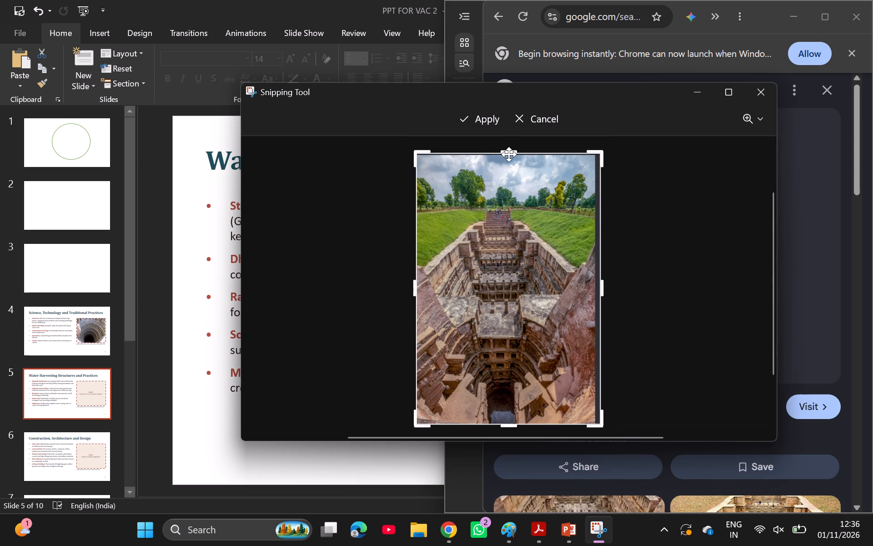
drag(511, 153, 511, 160)
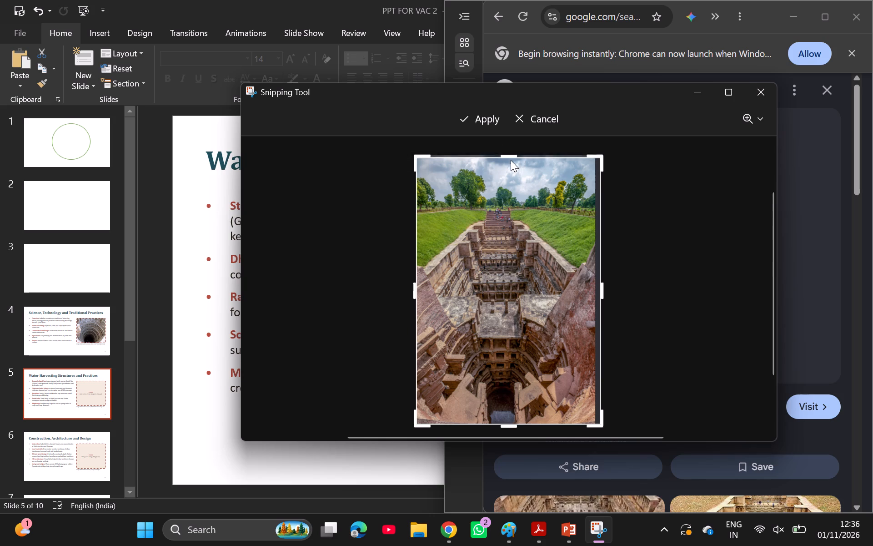
drag(511, 160, 511, 167)
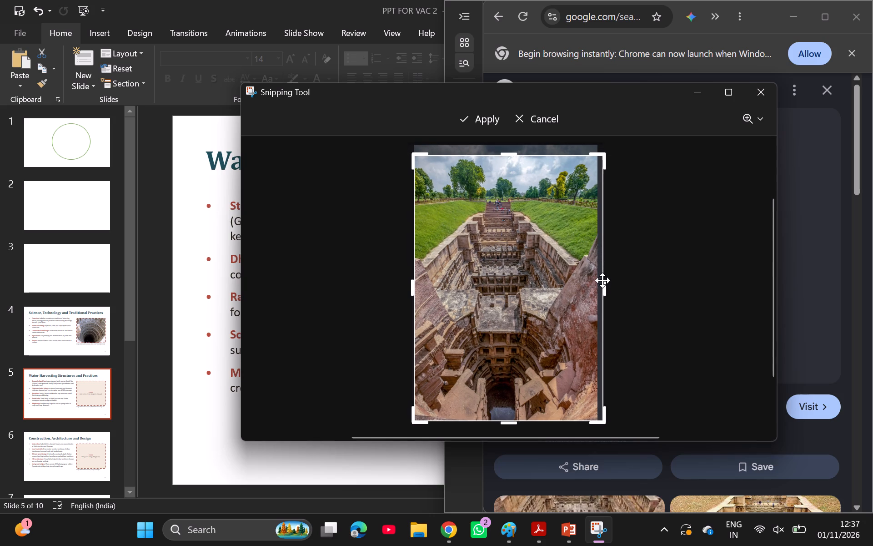
drag(602, 288, 593, 290)
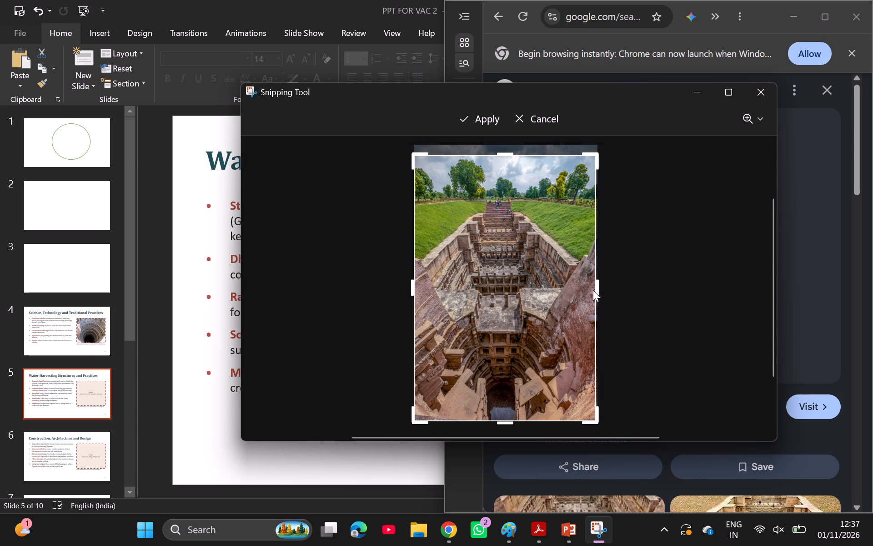
drag(593, 290, 591, 296)
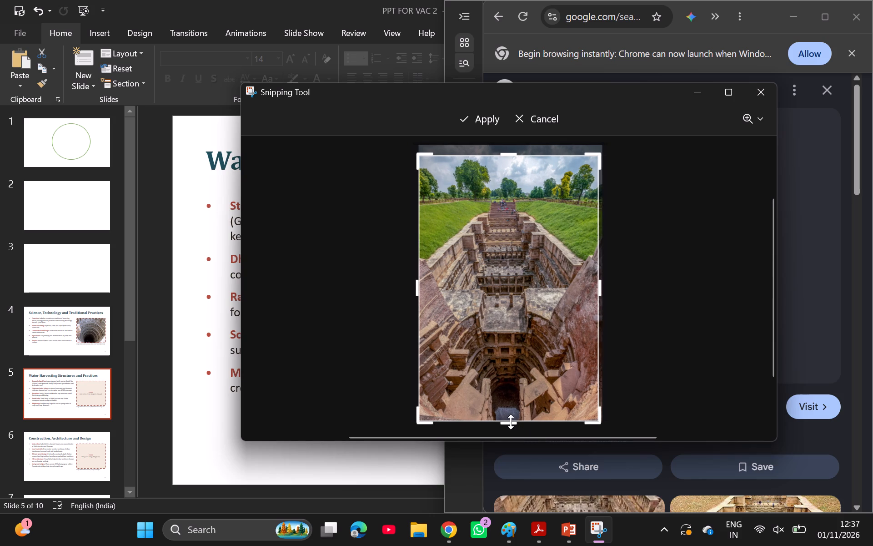
drag(511, 422, 512, 416)
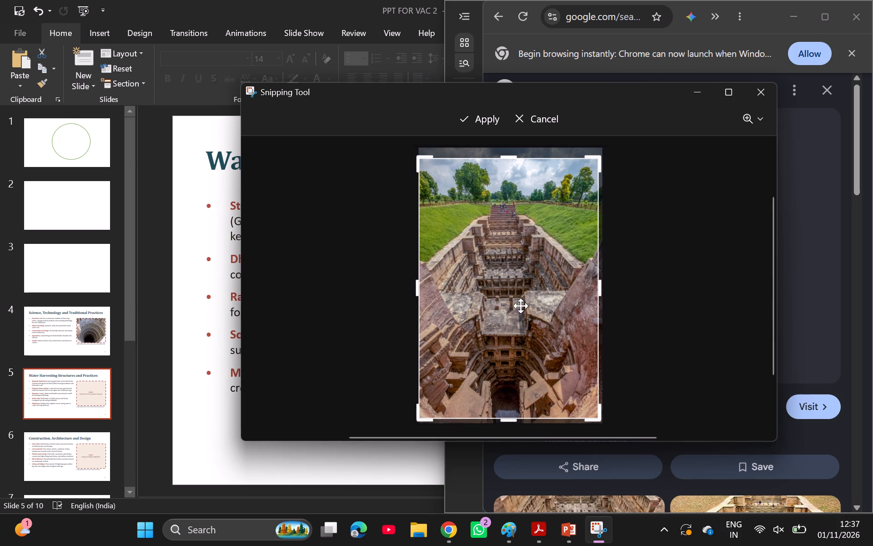
drag(508, 157, 509, 182)
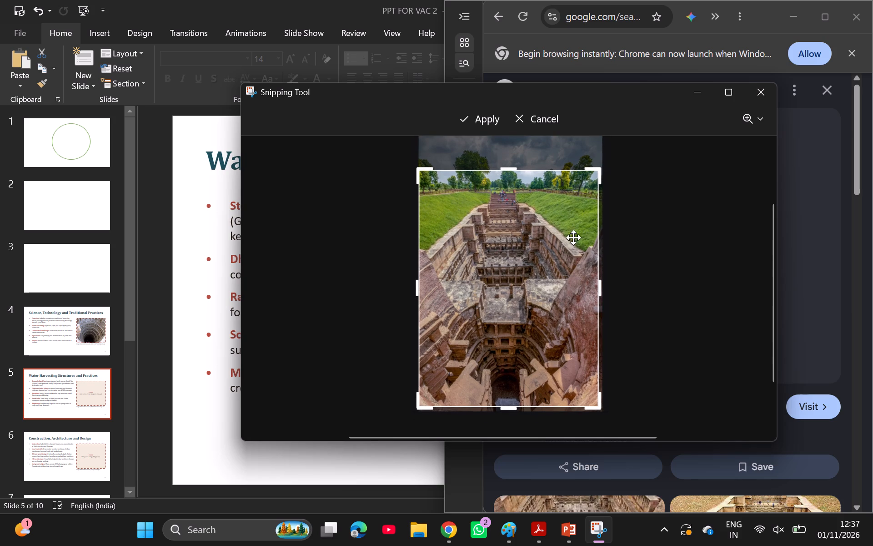
click(471, 120)
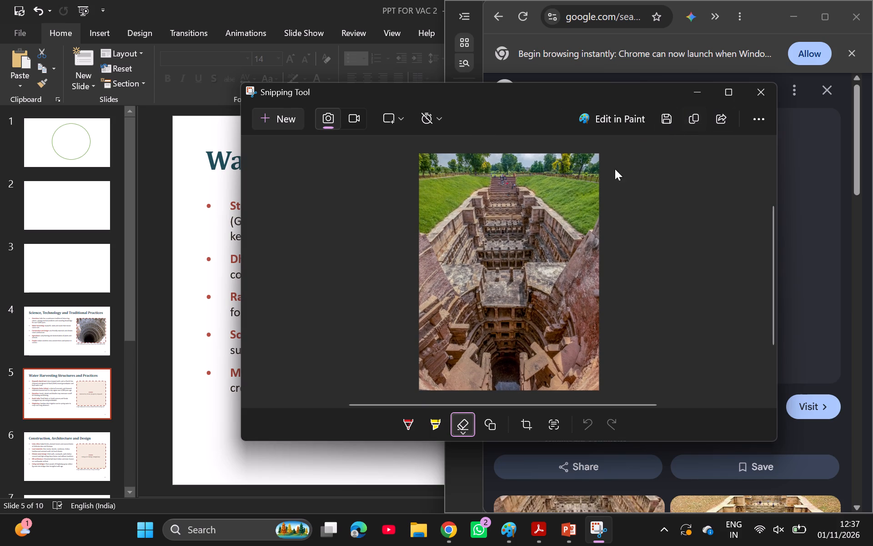
click(687, 126)
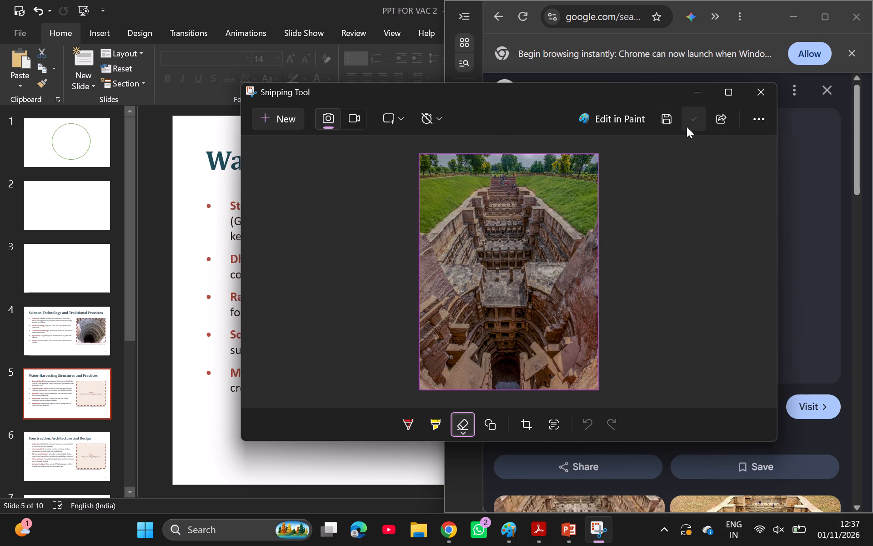
Save the cropped stepwell picture in the Downloads folder as a PNG named "vac photo 2".
key(ctrl+s)
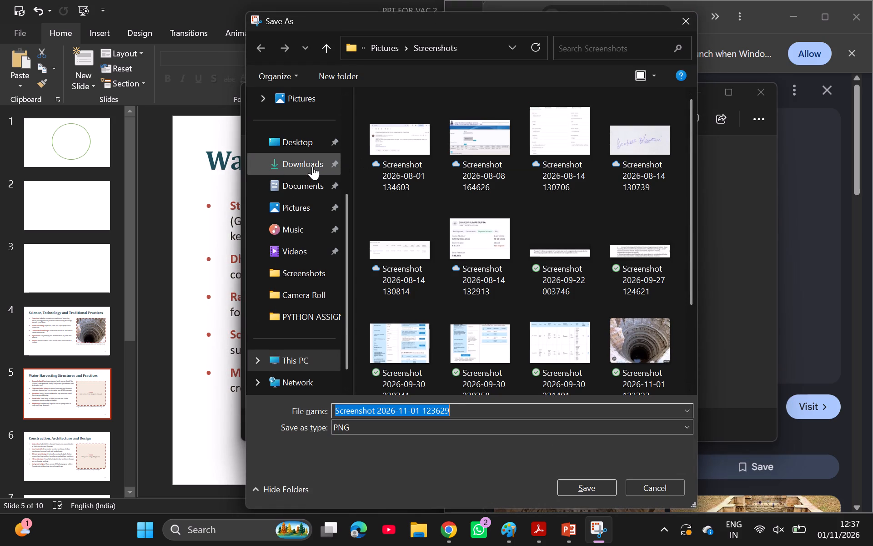
click(312, 166)
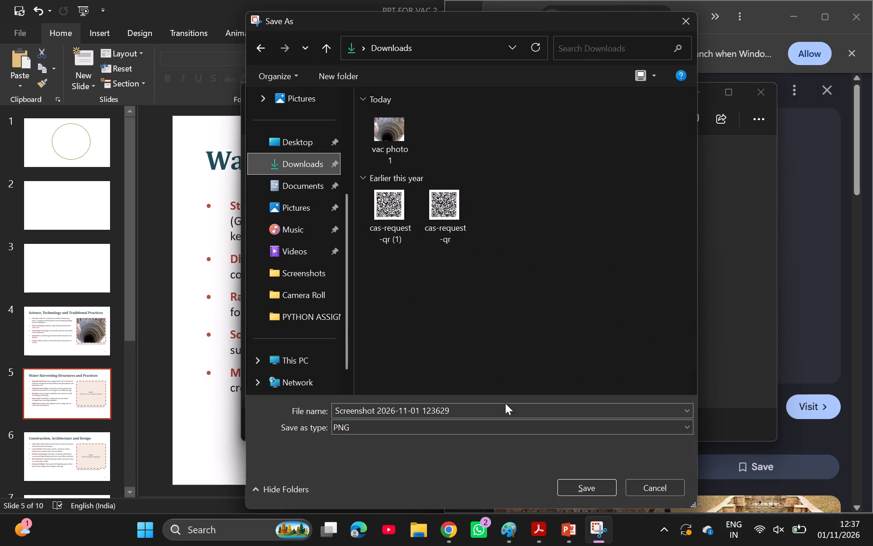
click(504, 407)
key(BackSpace)
text(vac photo 2)
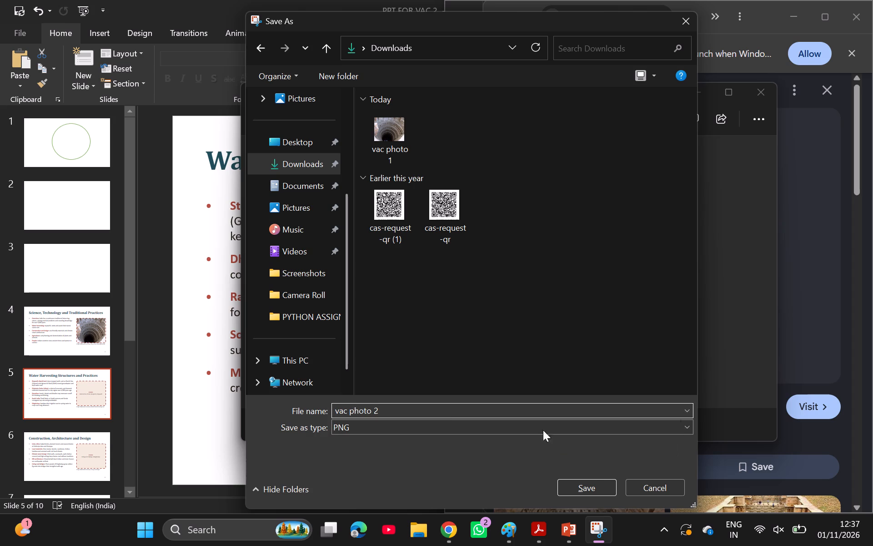
click(585, 490)
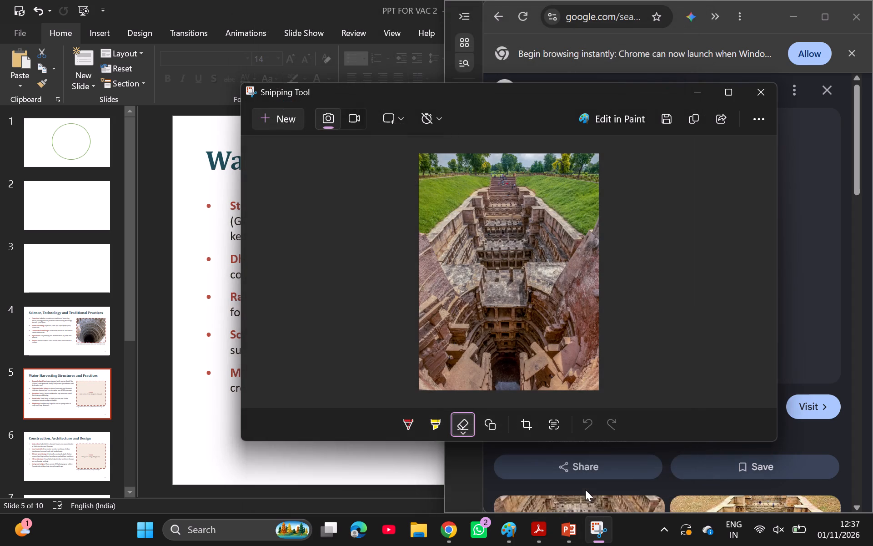
Return to PowerPoint, paste the stepwell picture over slide 5's photo placeholder and shrink it until its top edge meets the frame's top.
click(689, 98)
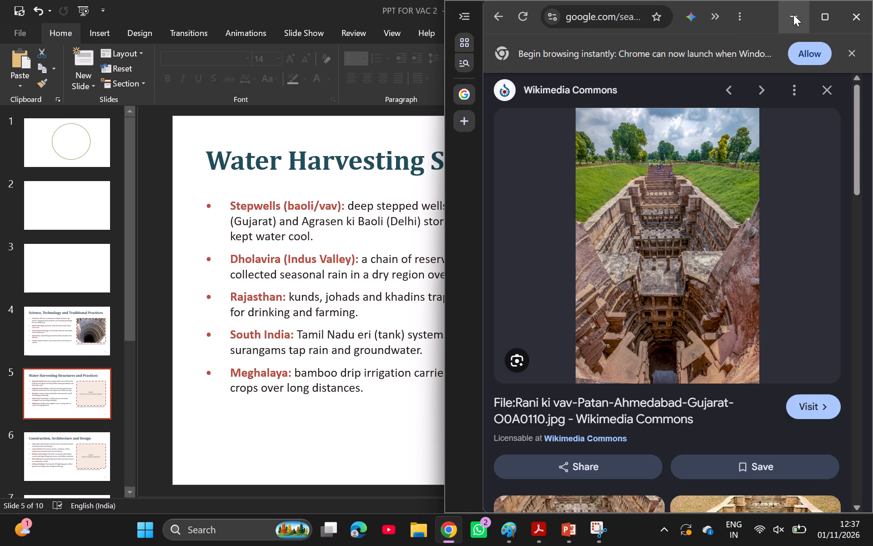
click(793, 15)
click(655, 271)
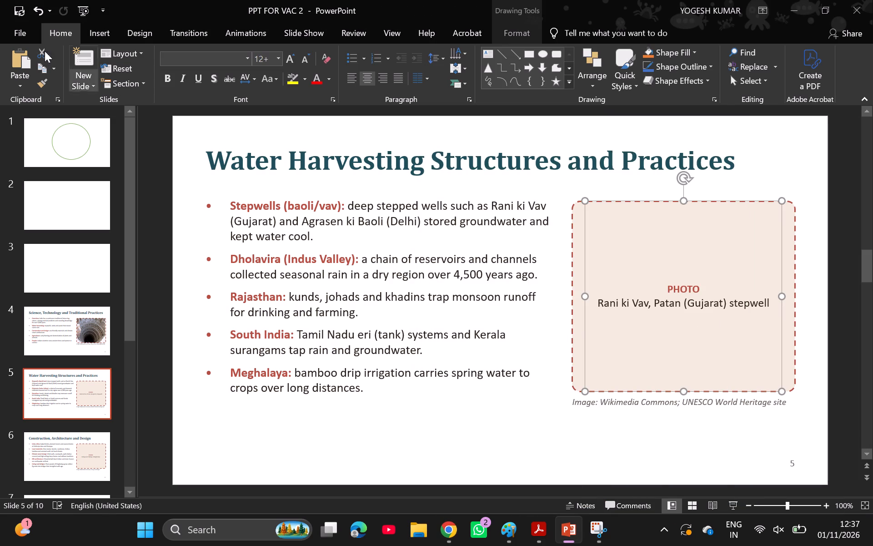
click(25, 64)
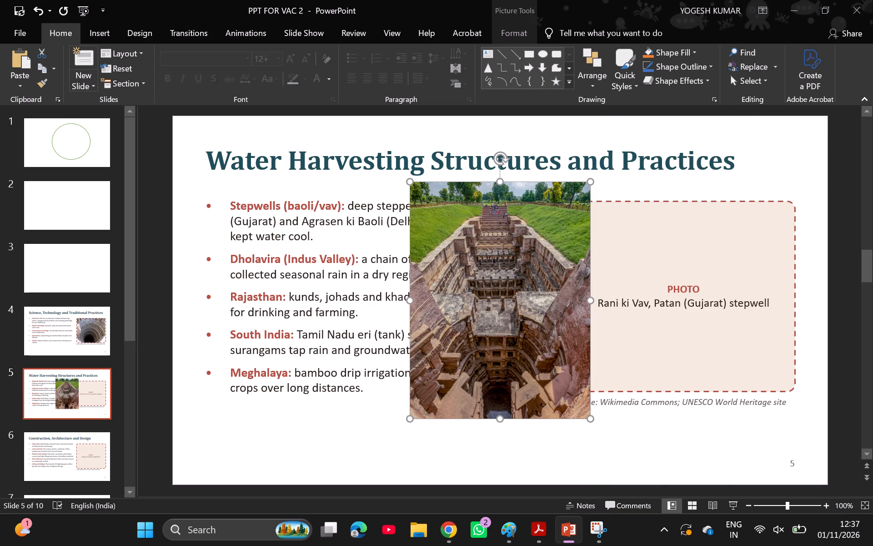
drag(524, 246, 588, 247)
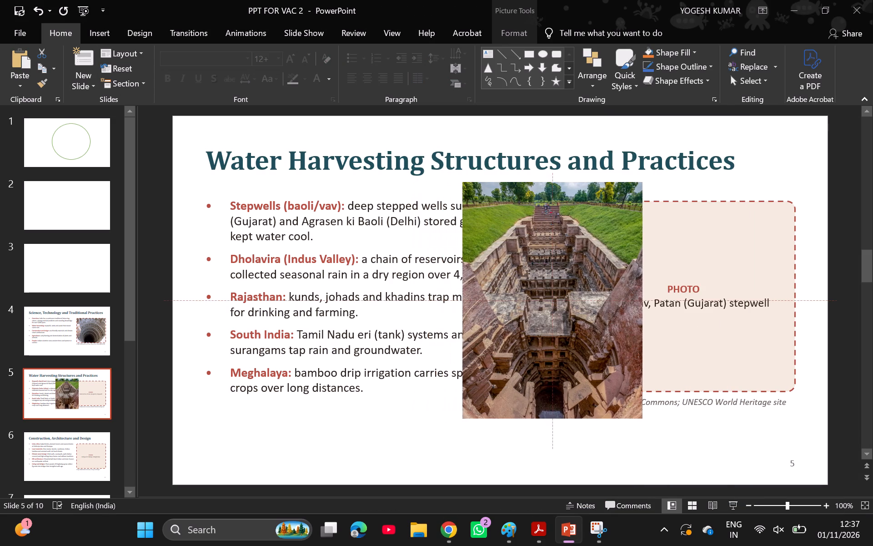
drag(588, 247, 715, 248)
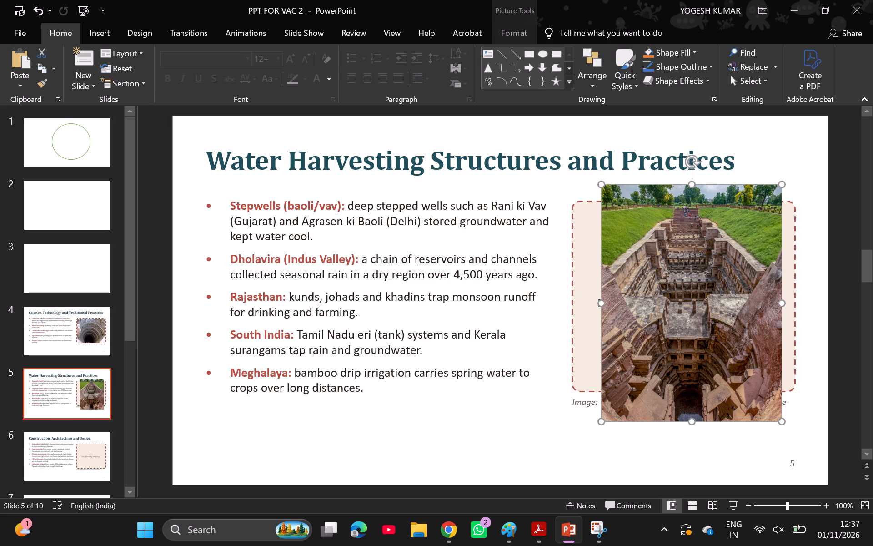
drag(602, 189, 585, 184)
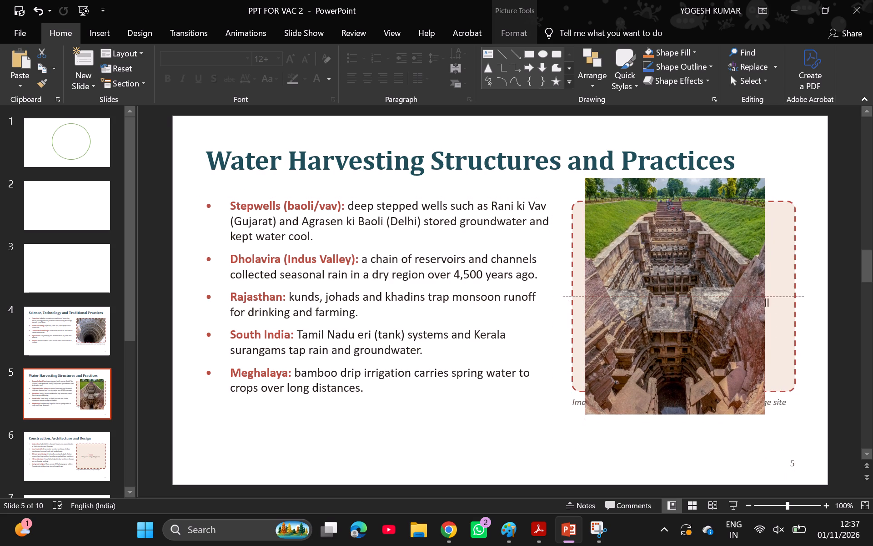
drag(585, 184, 593, 185)
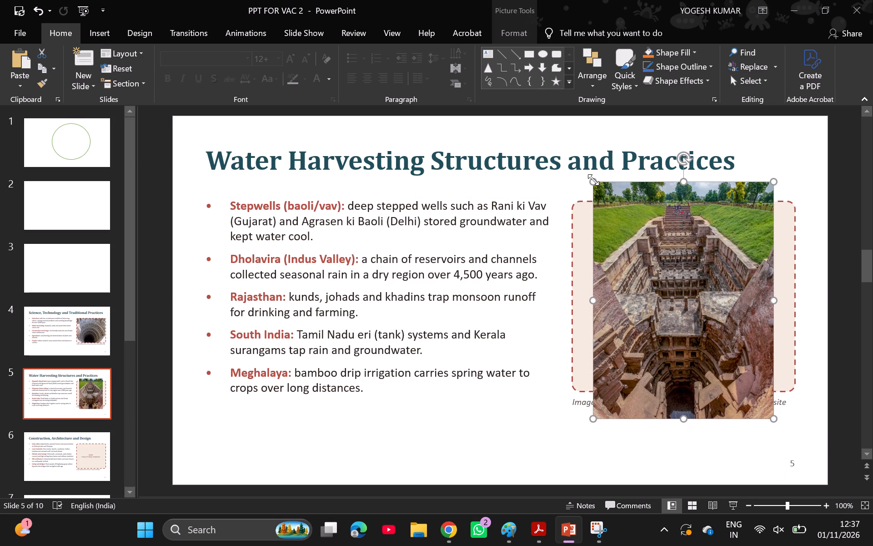
drag(596, 180, 609, 203)
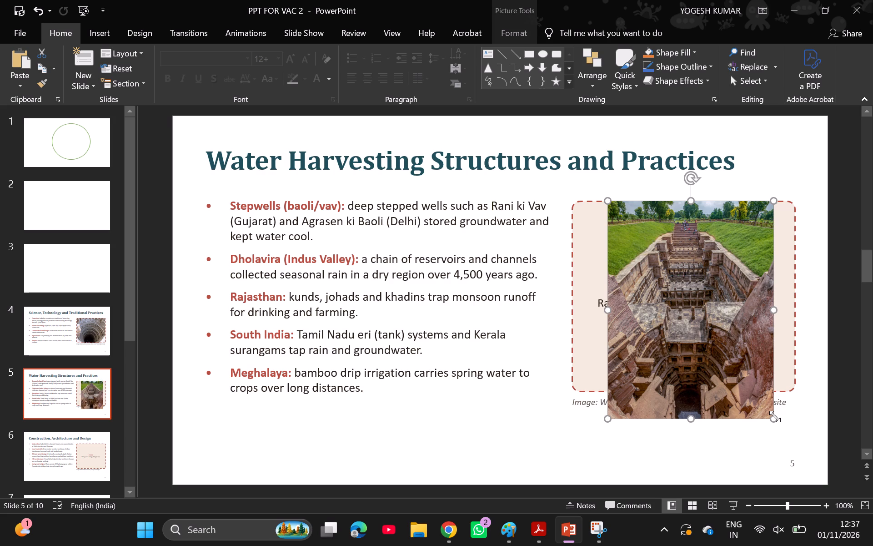
click(685, 389)
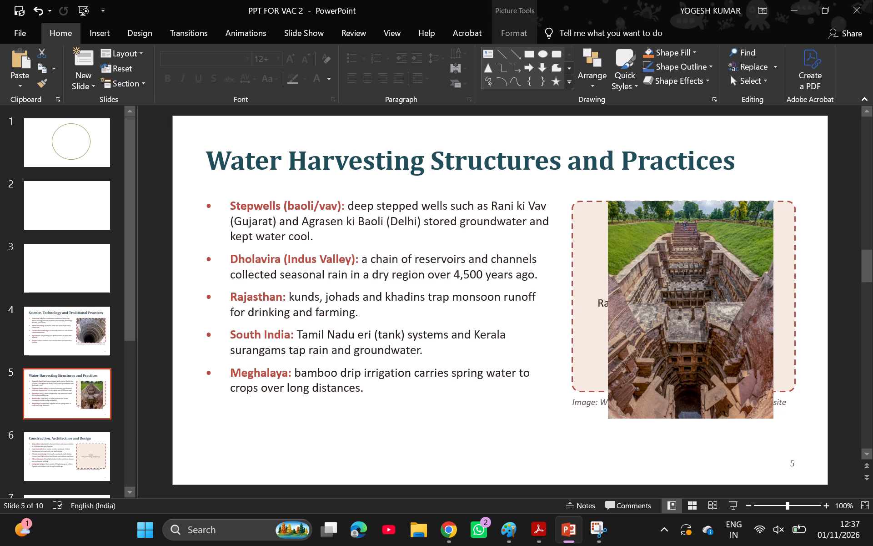
Apply the blue outline theme style to the stepwell picture on slide 5.
click(617, 82)
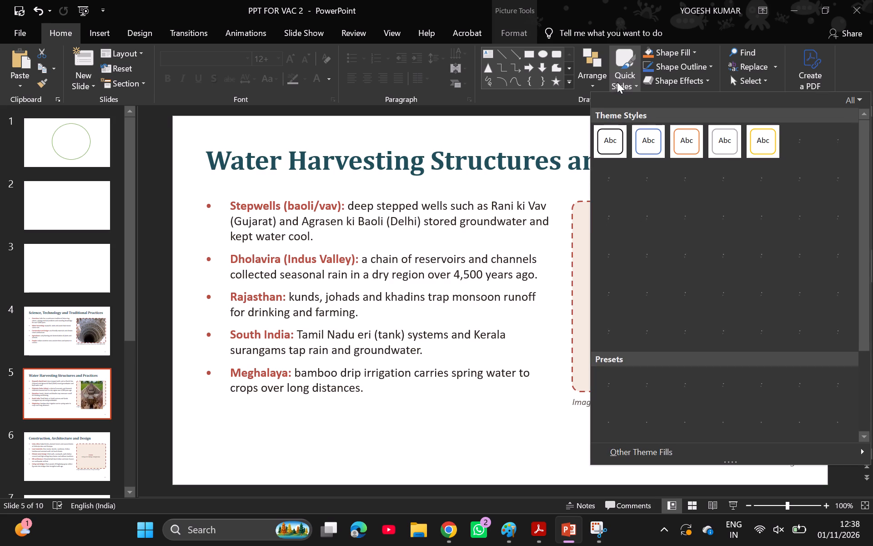
click(645, 136)
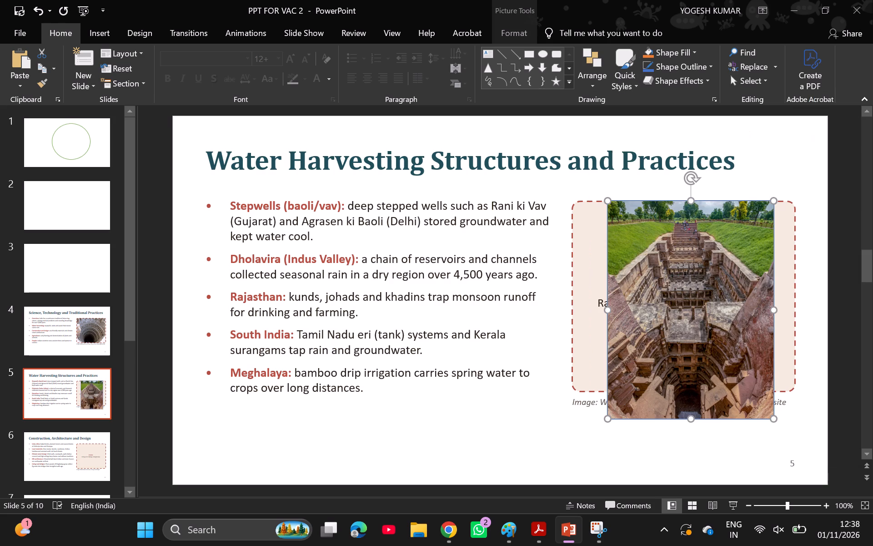
click(655, 249)
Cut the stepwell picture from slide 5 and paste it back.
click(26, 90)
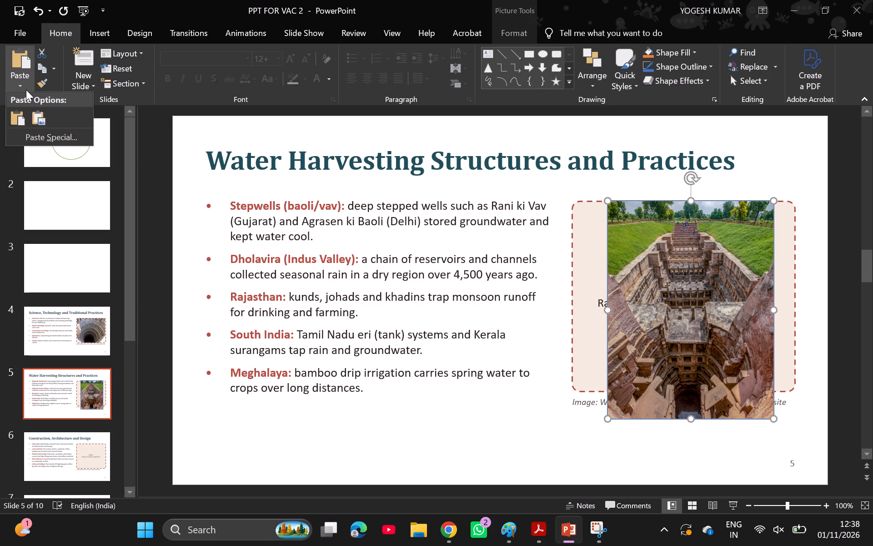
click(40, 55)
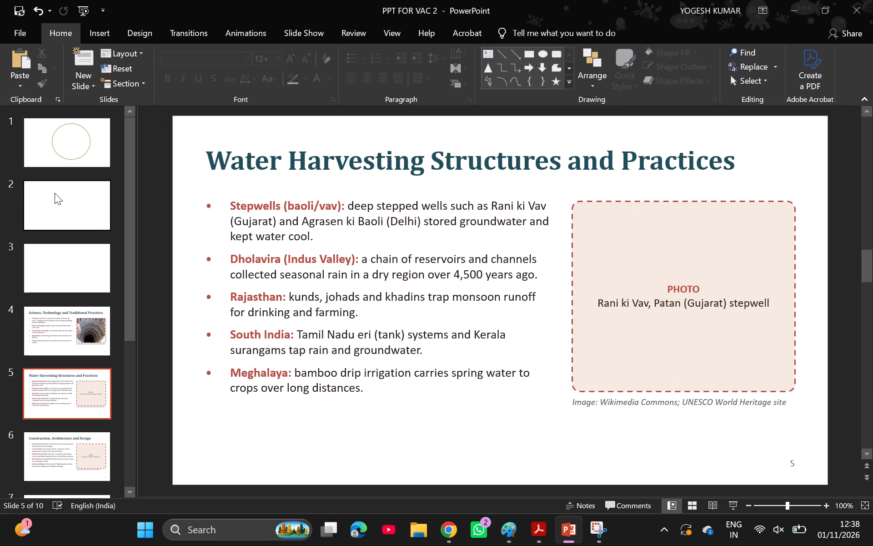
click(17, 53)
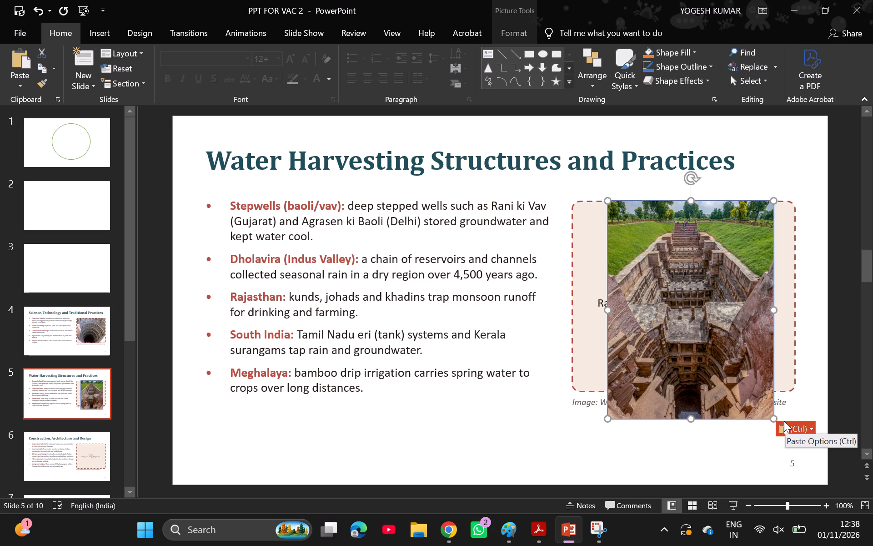
Resize slide 5's stepwell picture to the placeholder's height and stretch both sides so it covers the whole dashed frame.
drag(775, 419, 757, 396)
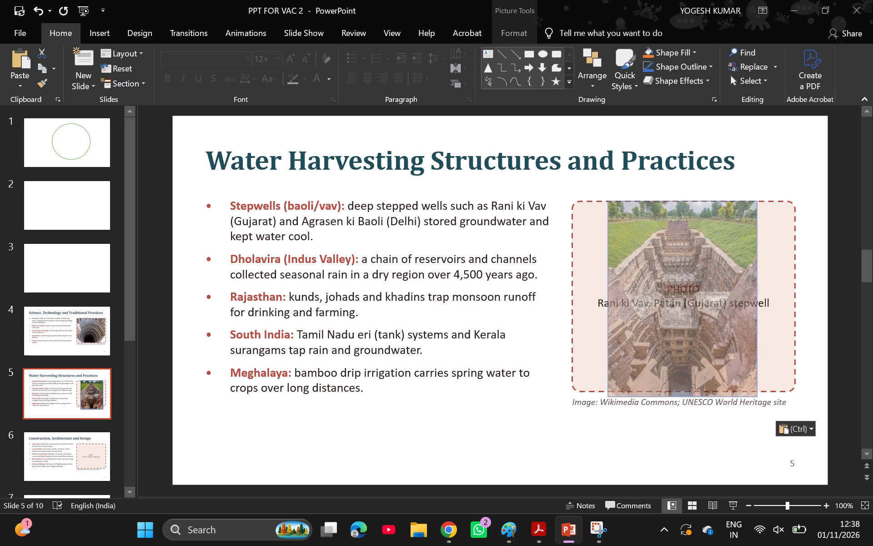
drag(757, 396, 751, 382)
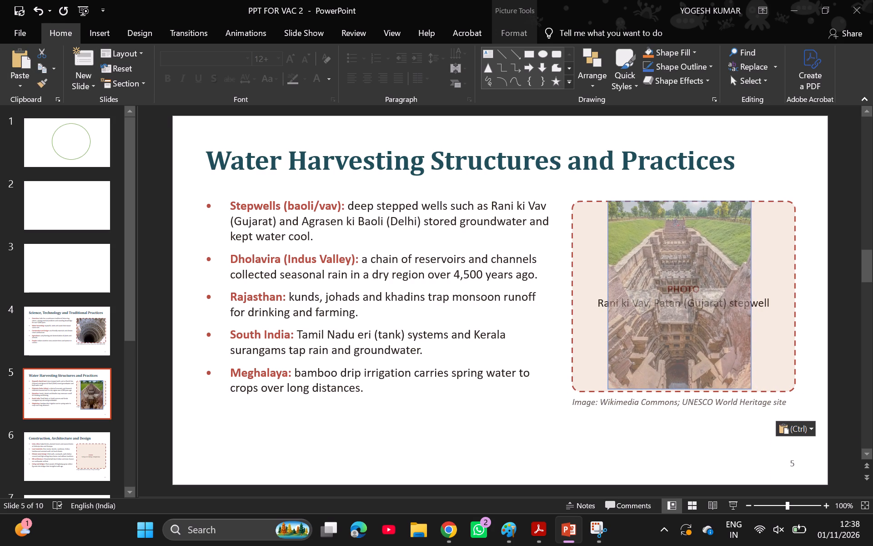
drag(751, 382, 753, 384)
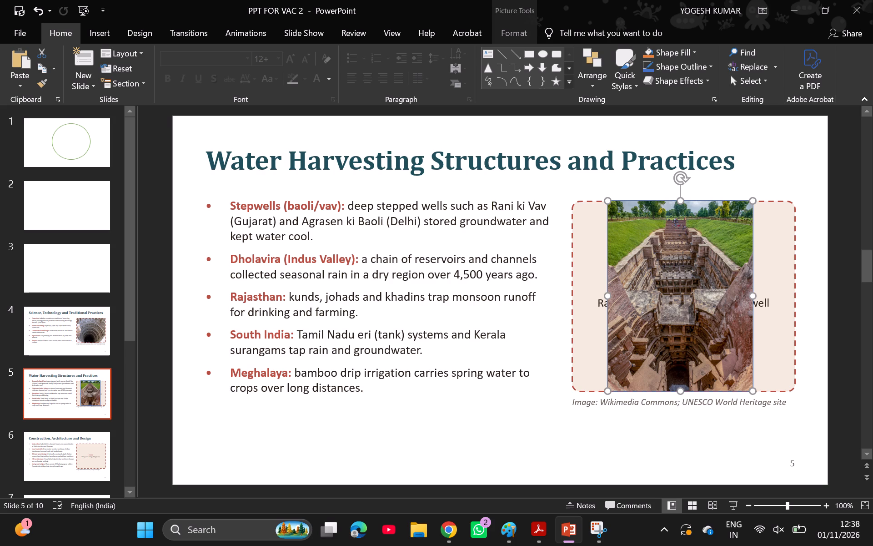
drag(753, 296, 788, 294)
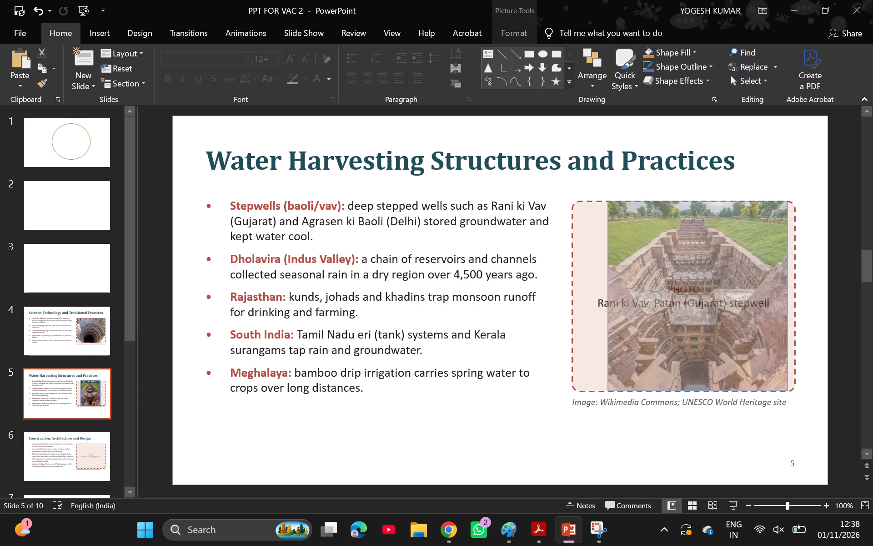
drag(788, 294, 794, 294)
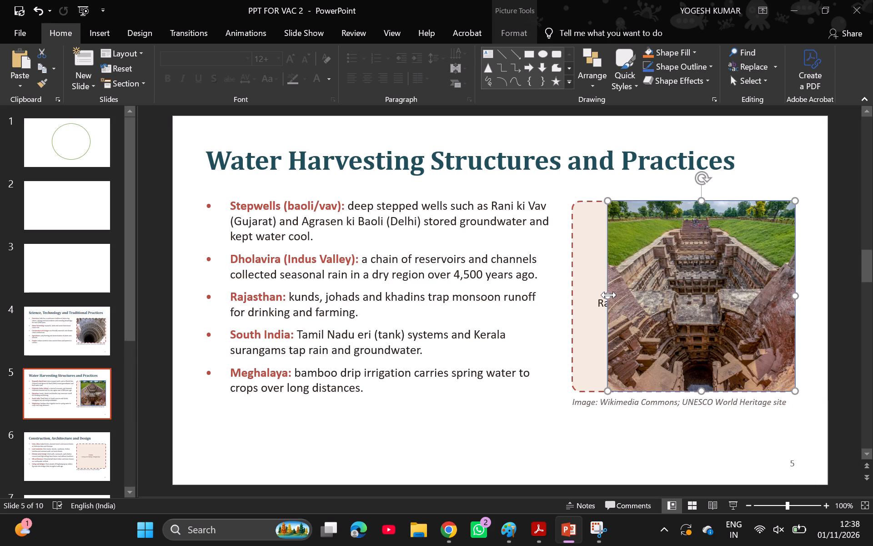
drag(609, 295, 572, 307)
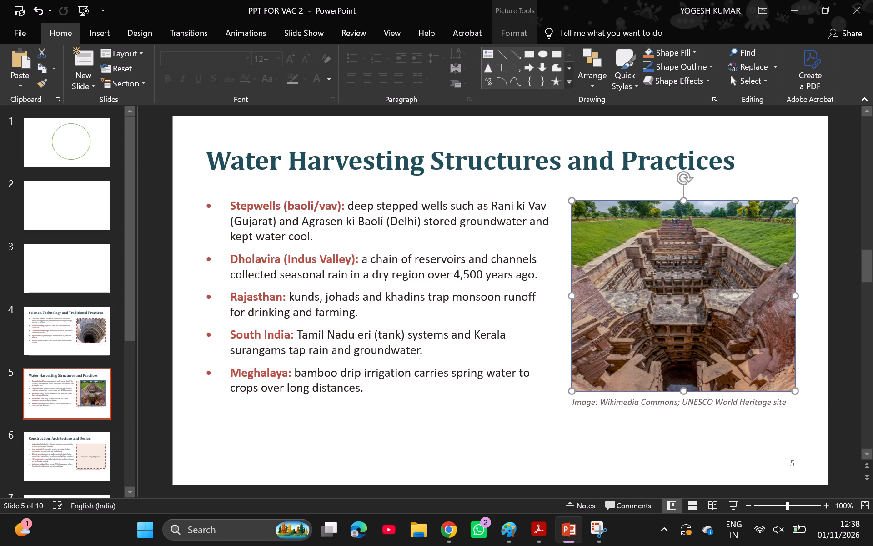
click(531, 388)
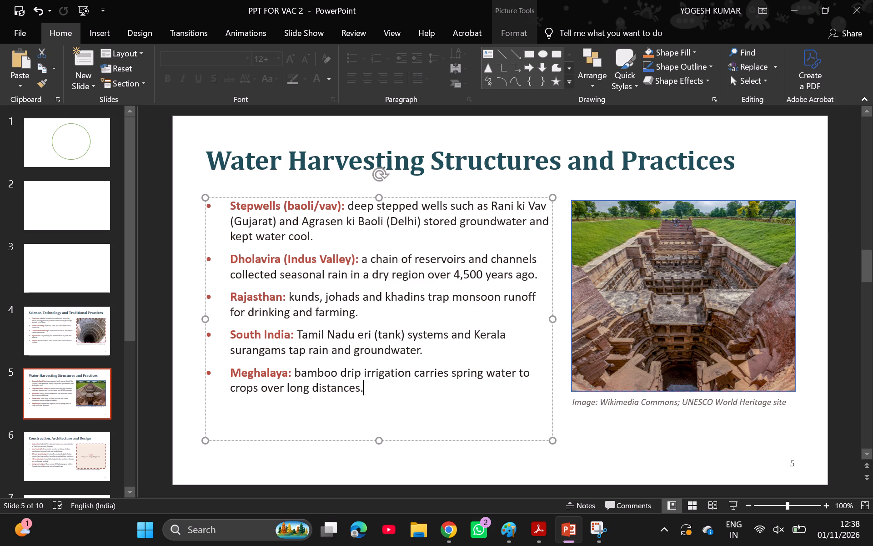
Go to slide 4 and stretch its circular stepwell picture on all sides to fill the dashed placeholder frame.
scroll(659, 233, up, 3)
scroll(659, 233, down, 1)
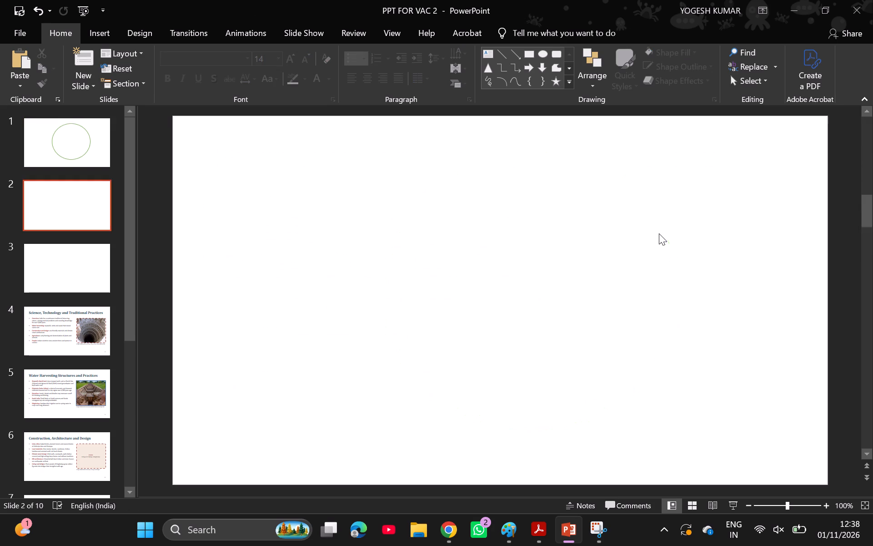
scroll(659, 233, down, 1)
scroll(661, 245, up, 1)
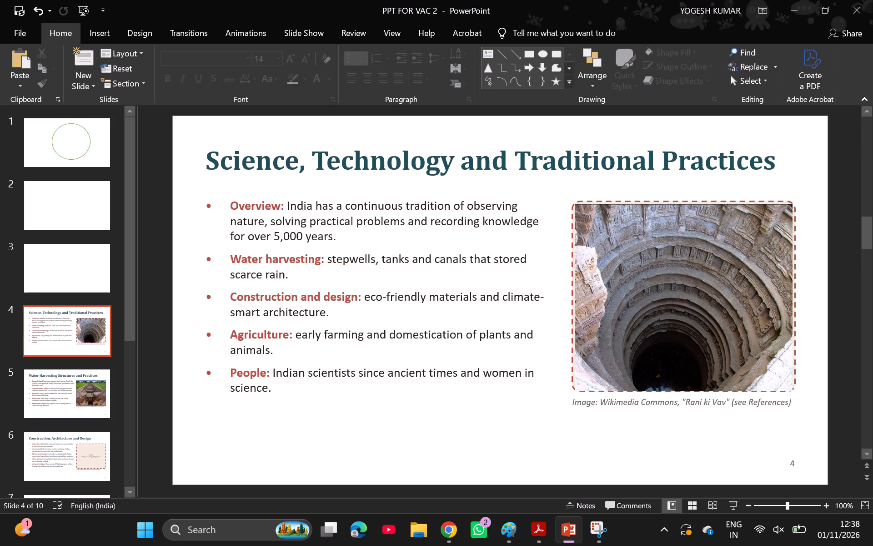
click(661, 245)
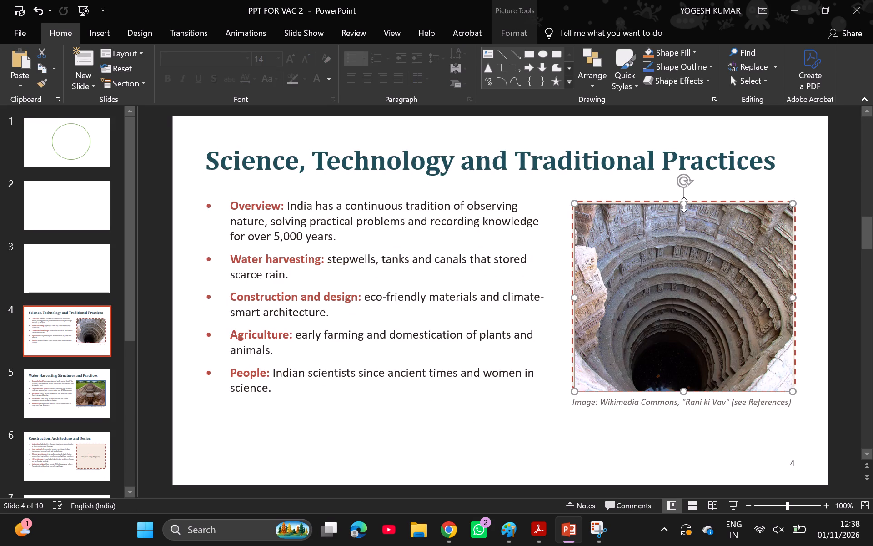
click(684, 205)
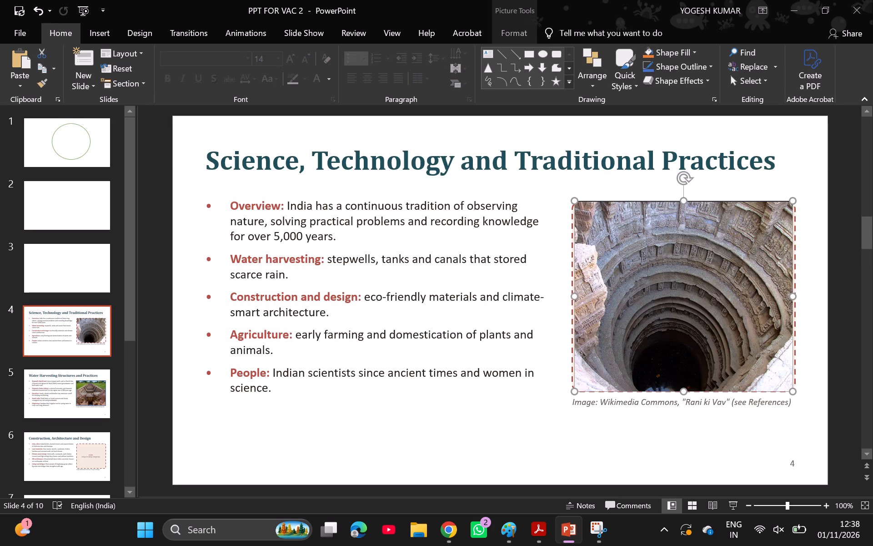
click(574, 295)
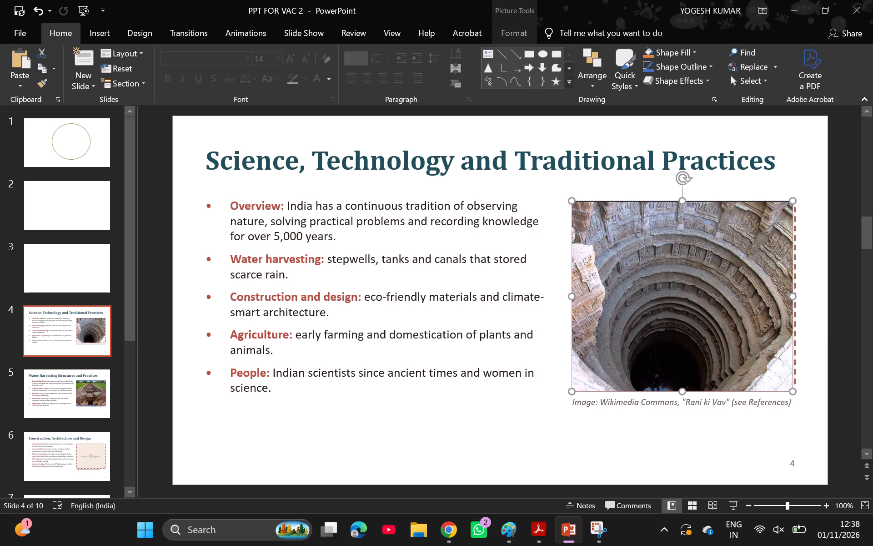
click(794, 296)
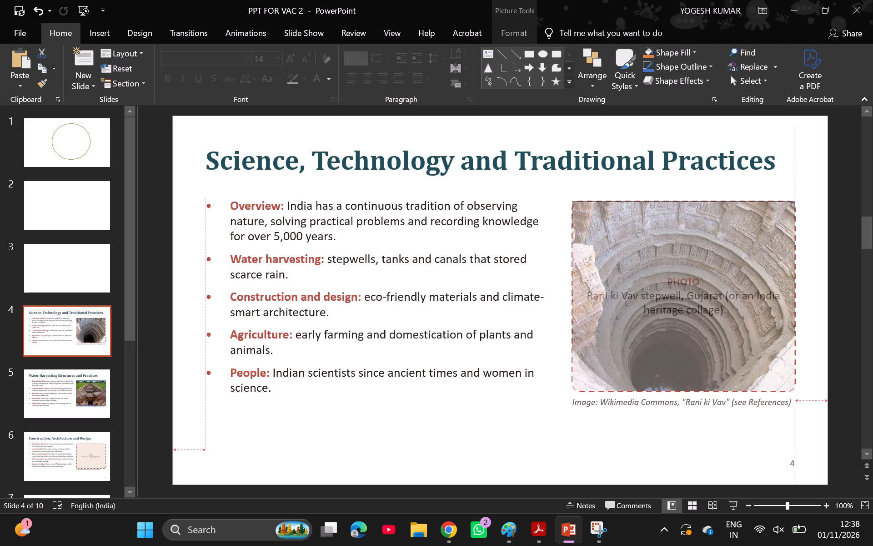
click(693, 386)
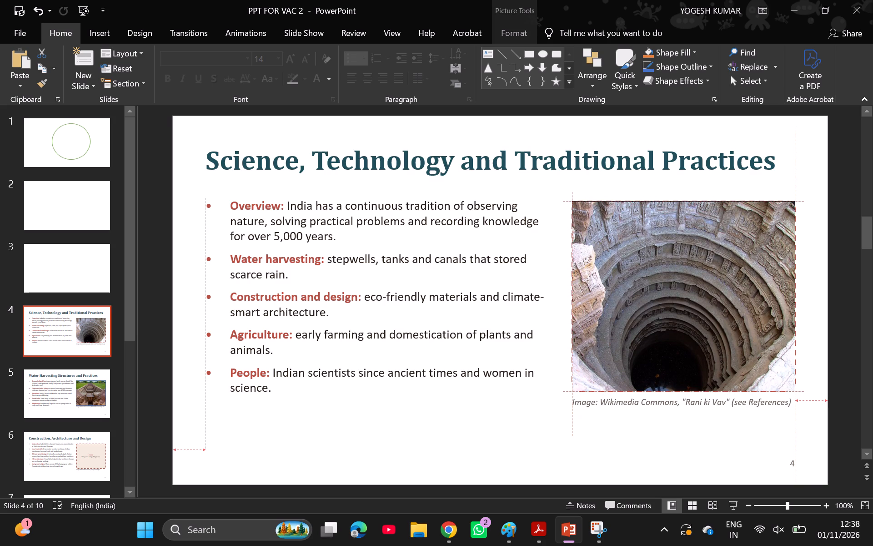
click(683, 392)
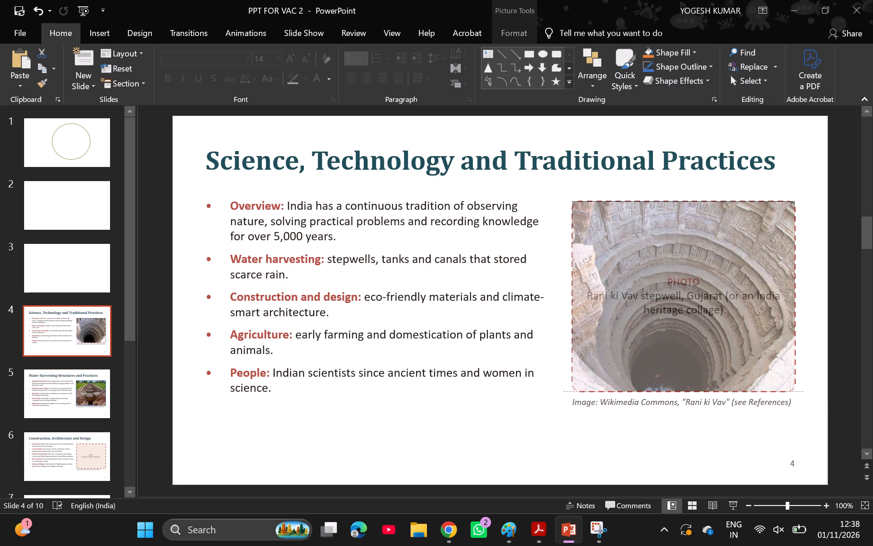
click(498, 442)
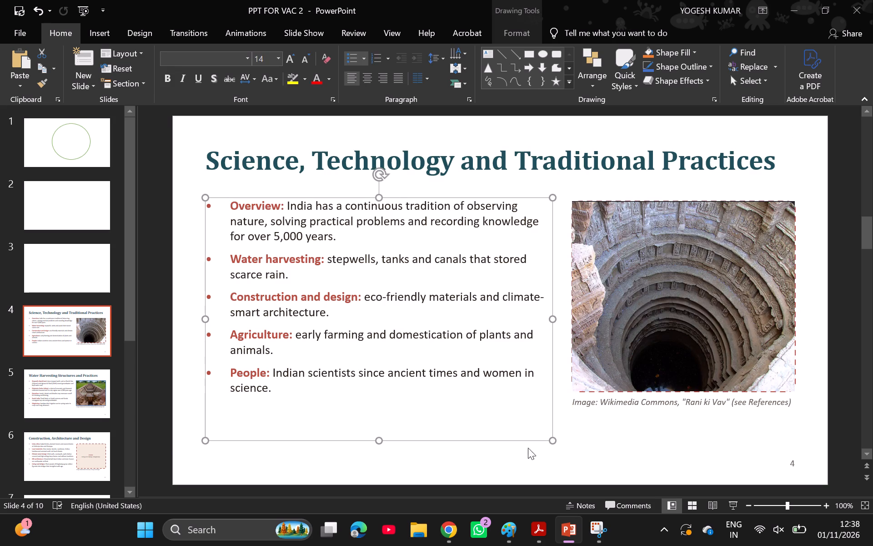
Check slide 6's photo placeholder, switch to Chrome and search Google Images for "living root bridge meghalaya".
click(501, 459)
scroll(501, 459, down, 1)
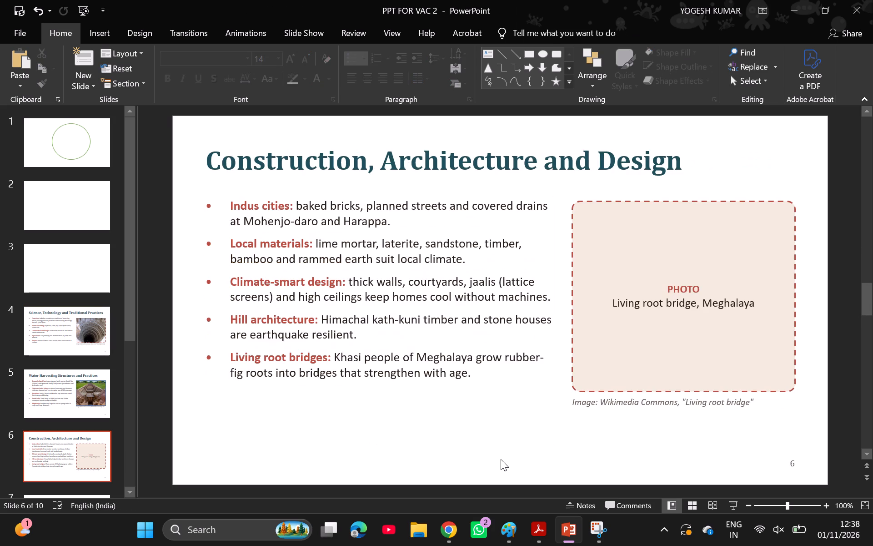
scroll(501, 459, down, 1)
click(447, 536)
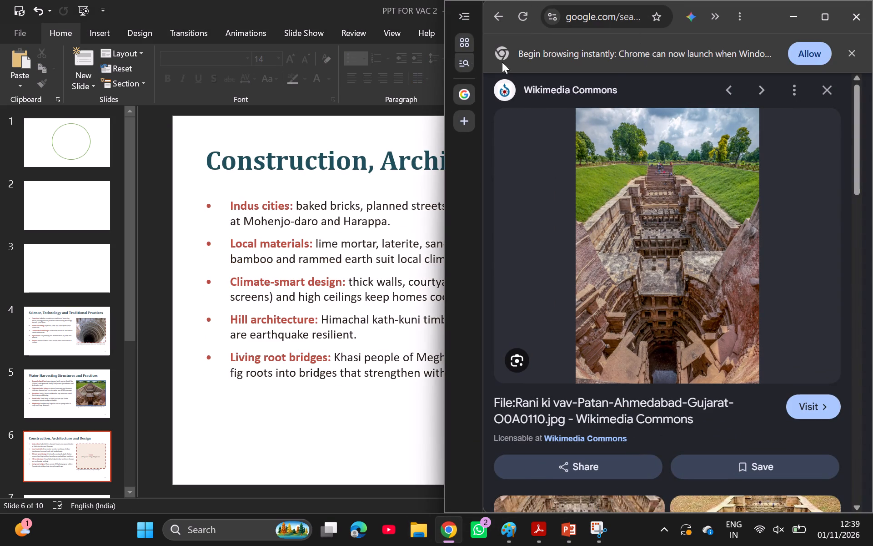
click(725, 87)
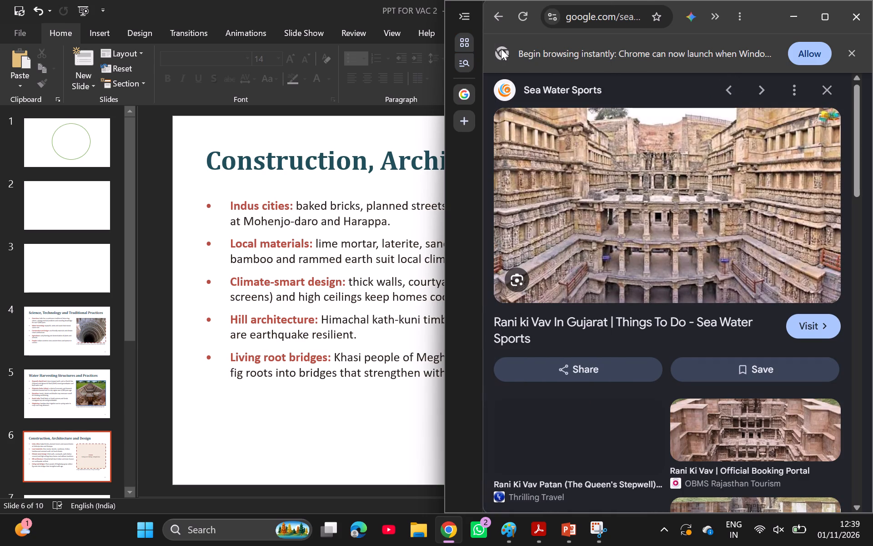
click(502, 20)
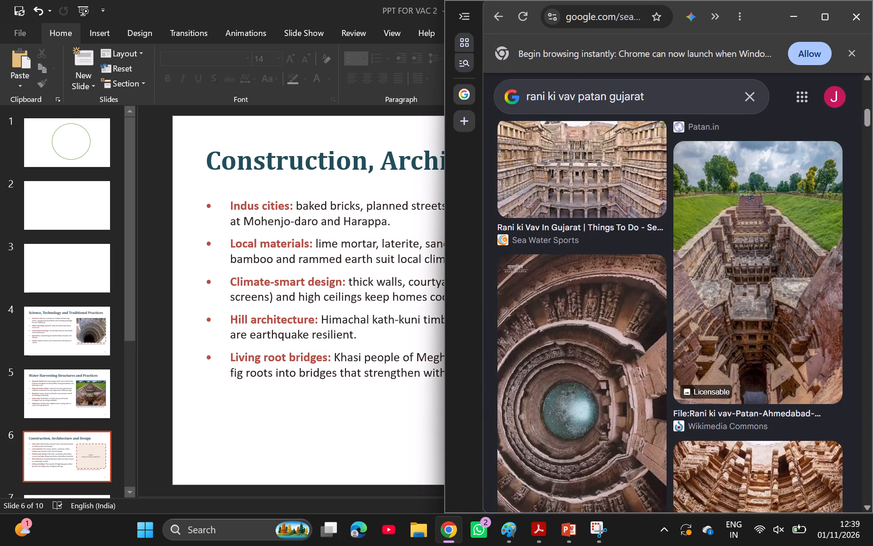
click(655, 96)
key(BackSpace)
key(BackSpace)
key(BackSpace)
key(BackSpace)
key(BackSpace)
key(BackSpace)
key(BackSpace)
key(BackSpace)
key(BackSpace)
key(BackSpace)
key(BackSpace)
key(BackSpace)
key(BackSpace)
key(BackSpace)
key(BackSpace)
key(BackSpace)
key(BackSpace)
key(BackSpace)
key(BackSpace)
key(BackSpace)
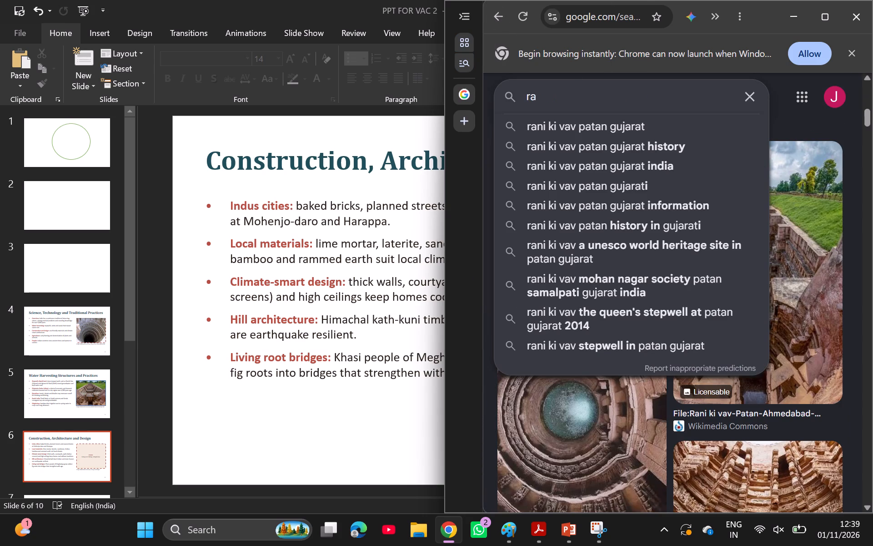
text(living root bridge)
key(space)
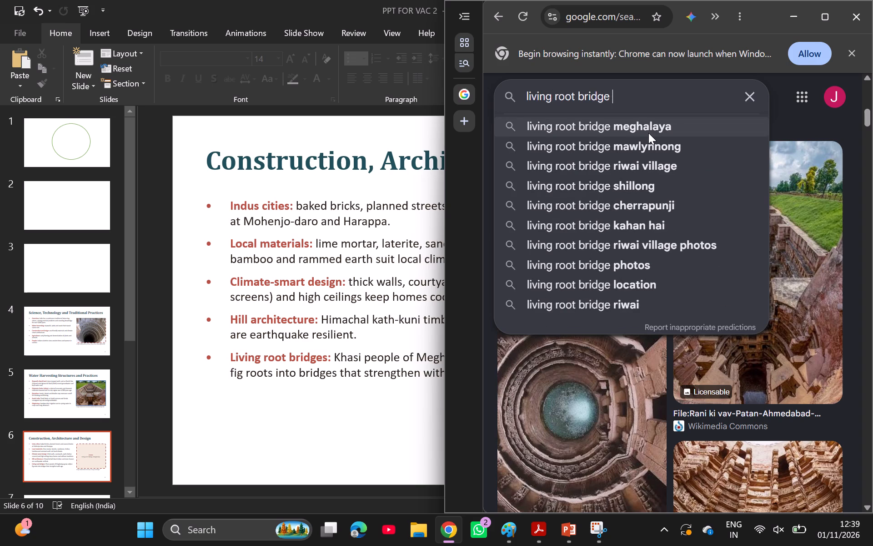
click(648, 133)
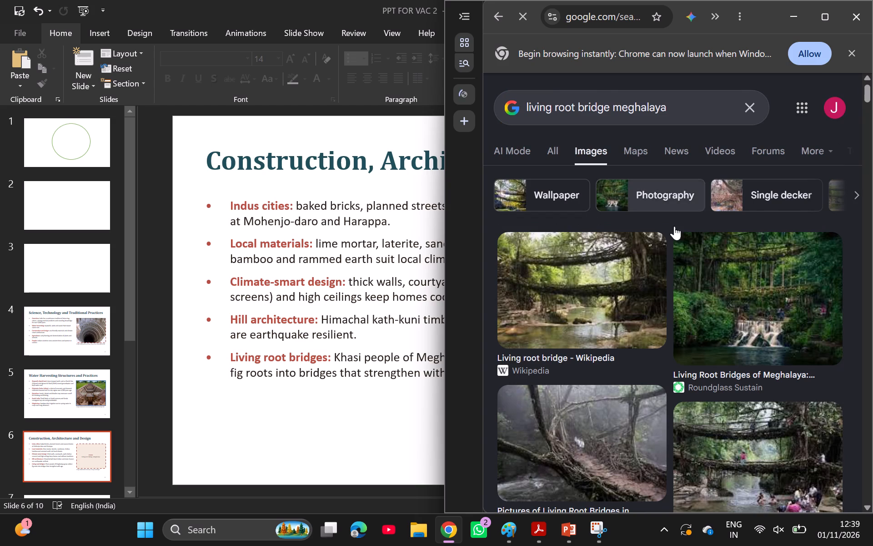
Open the On a Cheap Trip image of the double-decker living root bridge and take a snip of the whole picture.
scroll(692, 317, down, 4)
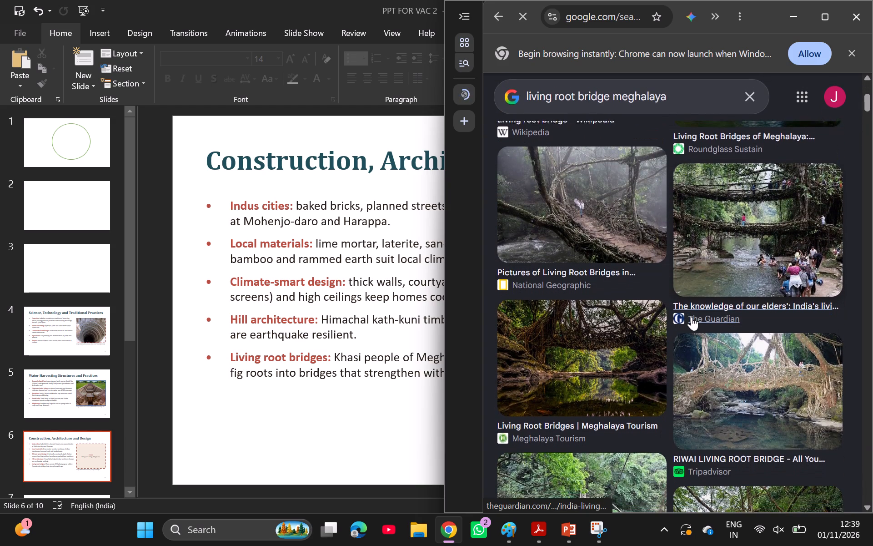
scroll(692, 317, down, 9)
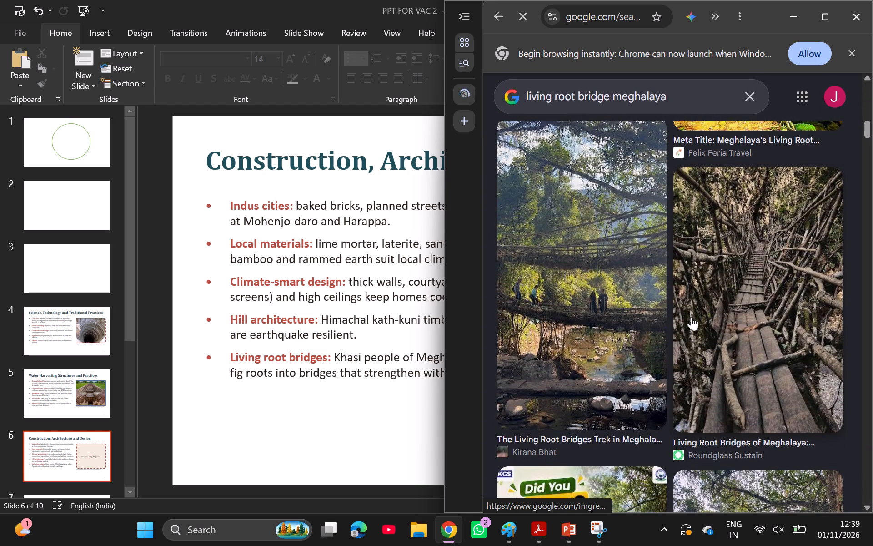
scroll(692, 317, down, 5)
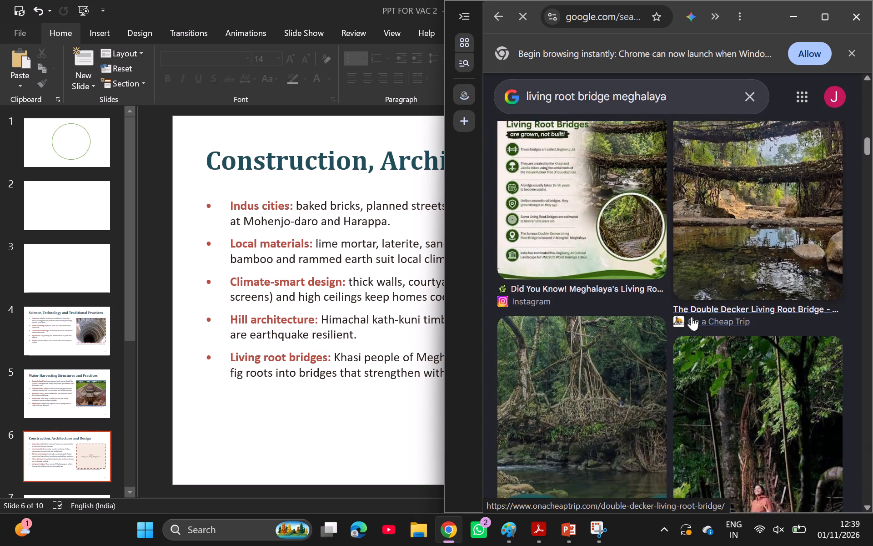
scroll(692, 317, down, 1)
click(722, 257)
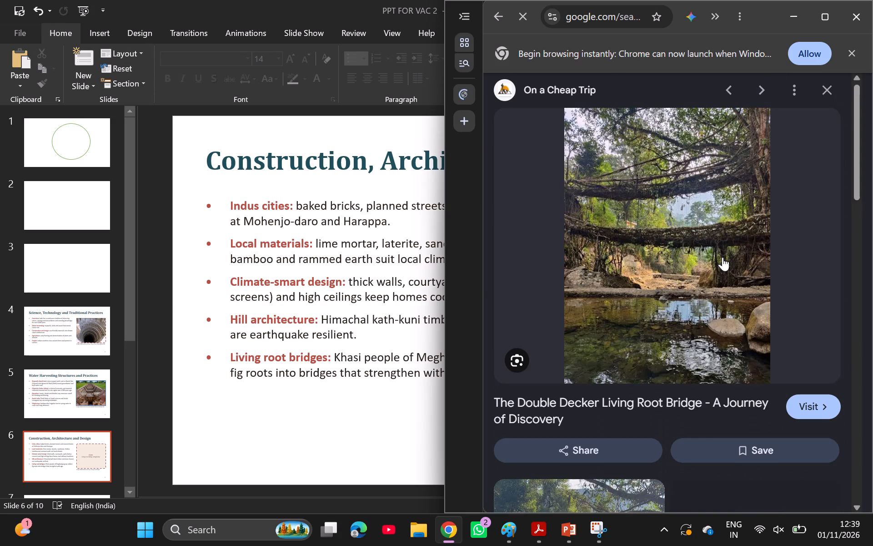
key(Print)
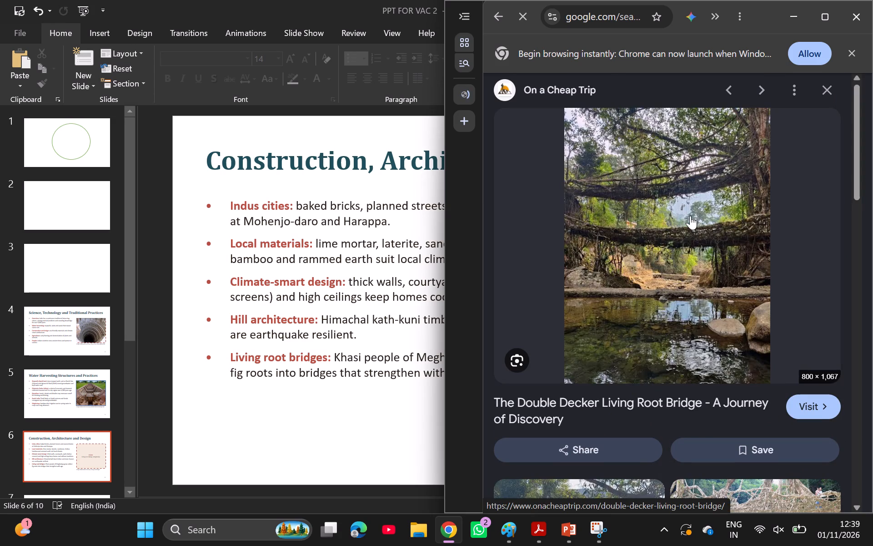
drag(562, 105, 626, 324)
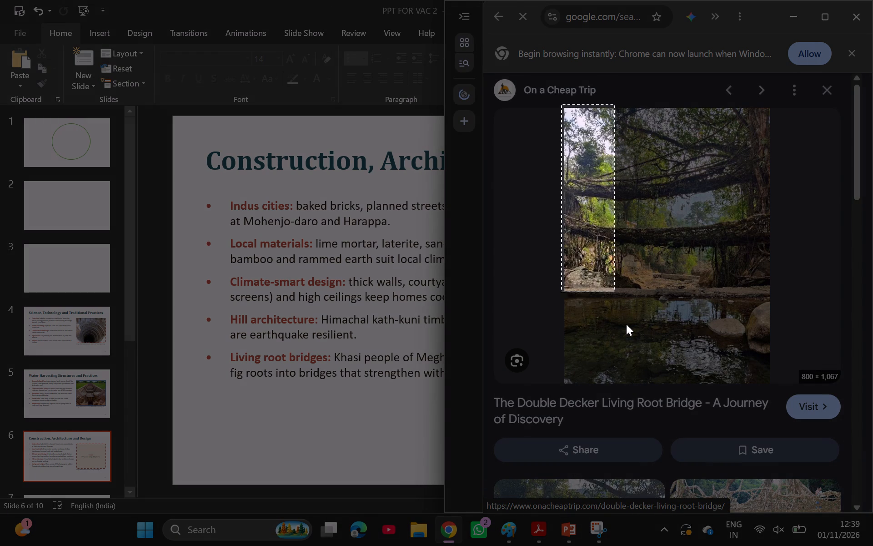
drag(626, 324, 780, 384)
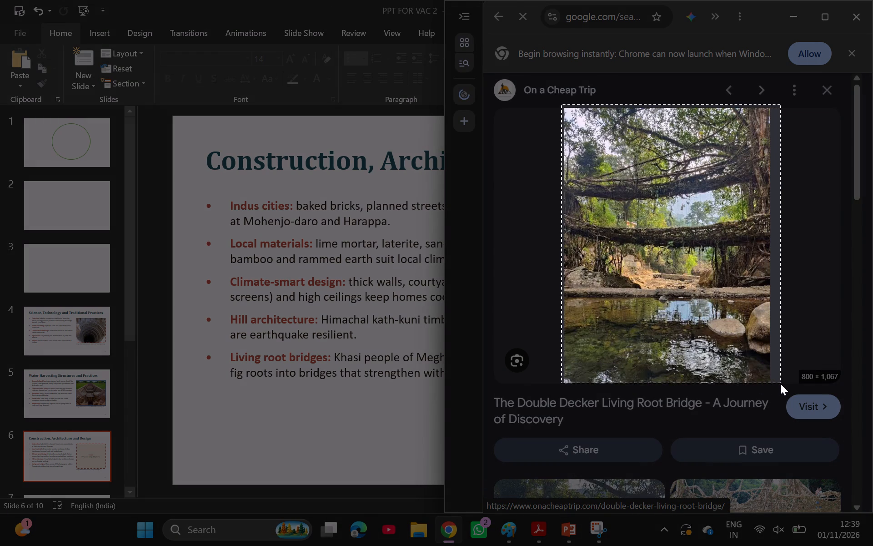
drag(780, 384, 774, 394)
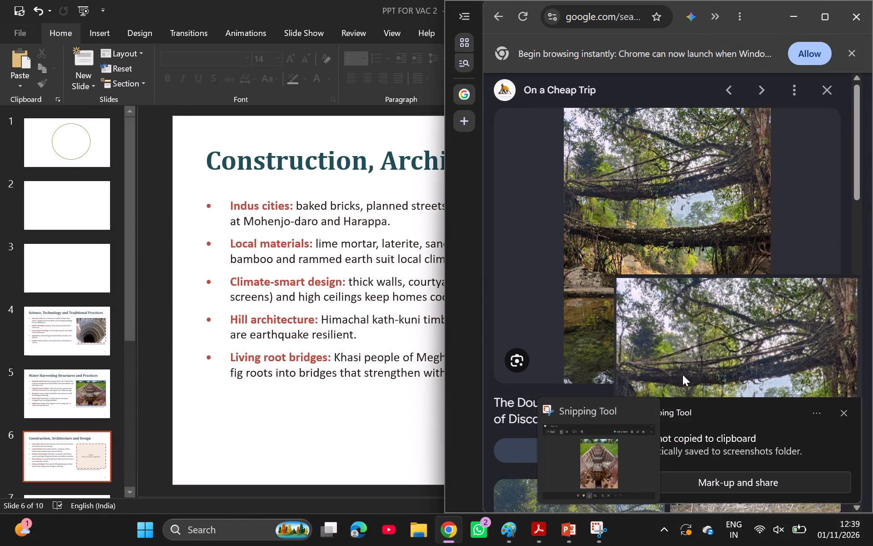
Open the root bridge snip in Snipping Tool and crop away the dark margins around the photo.
click(684, 374)
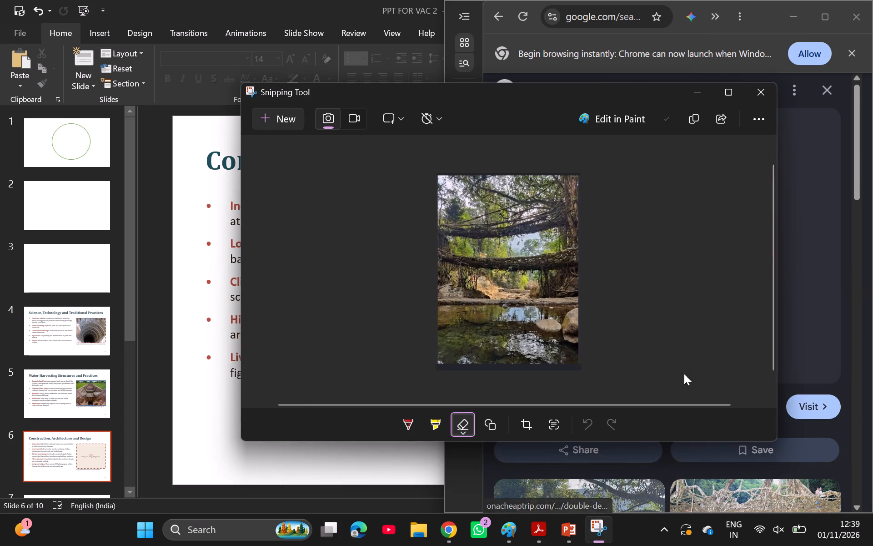
click(529, 420)
drag(409, 294, 413, 294)
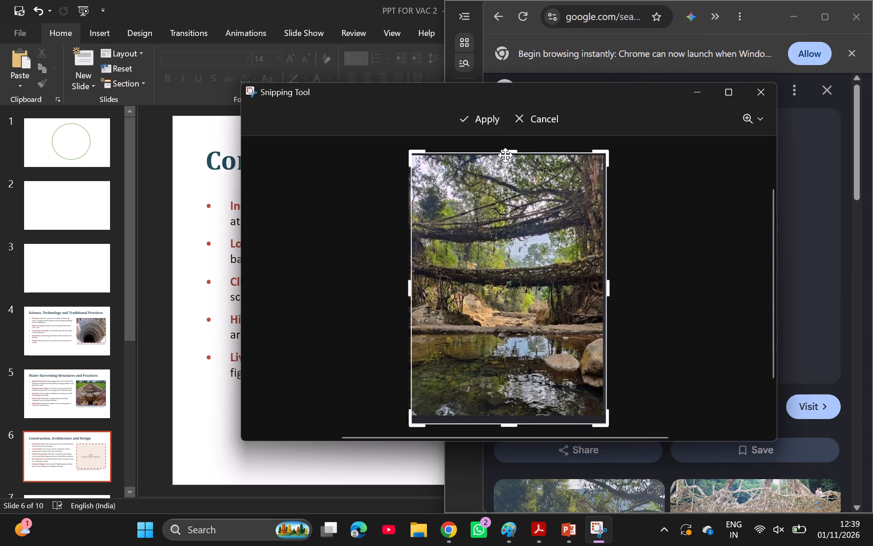
drag(510, 150, 510, 144)
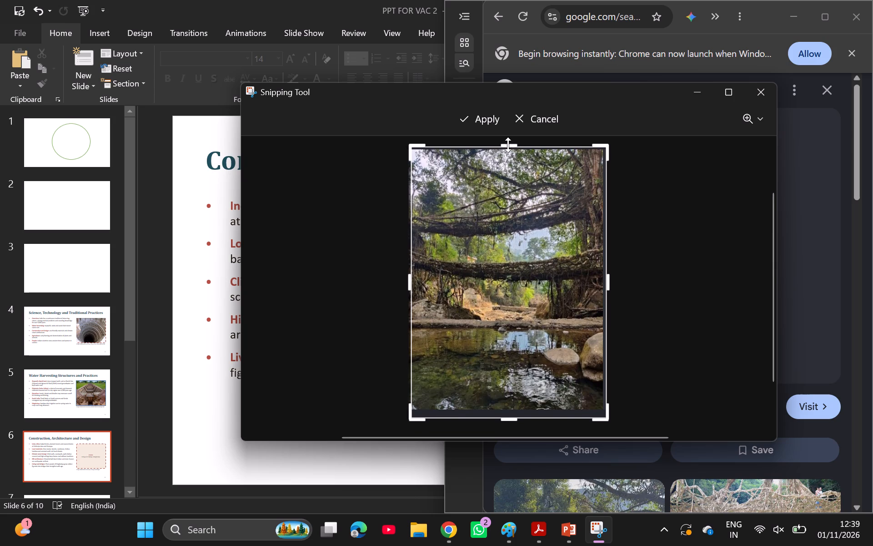
drag(508, 146, 508, 150)
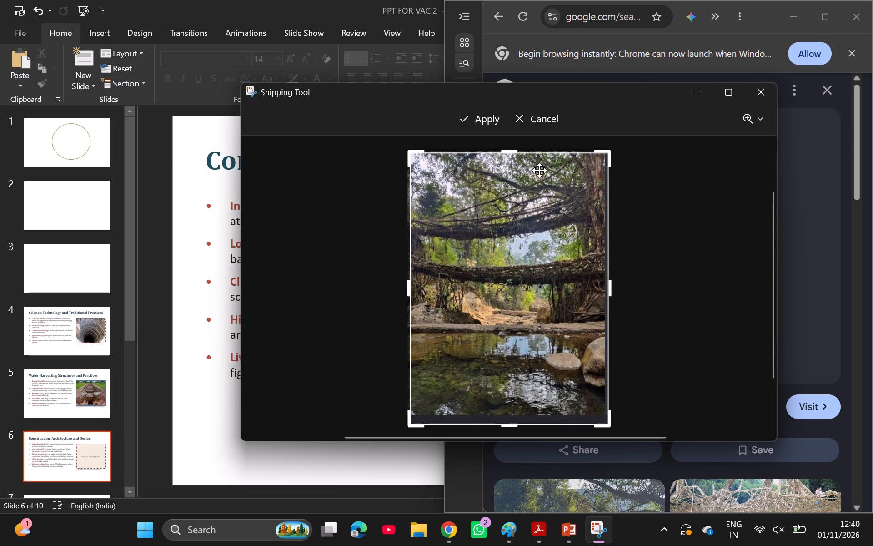
drag(610, 290, 606, 290)
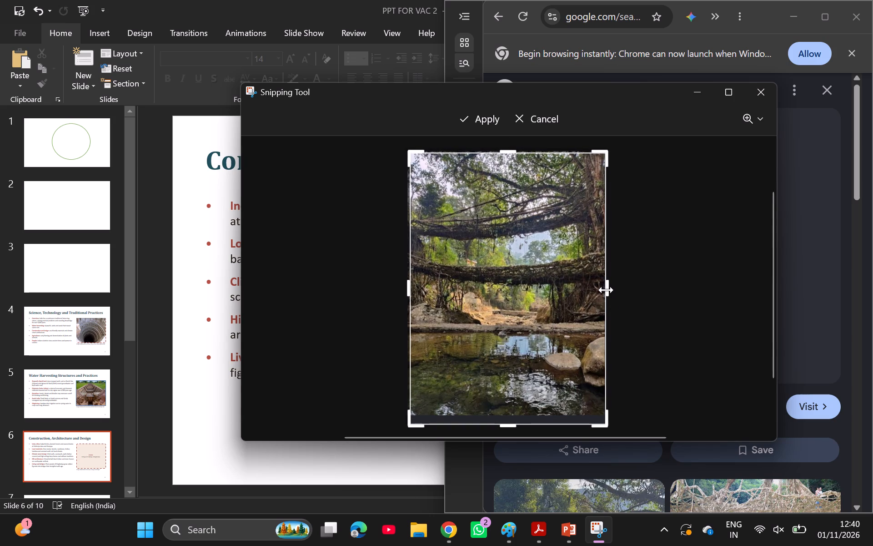
drag(606, 290, 605, 291)
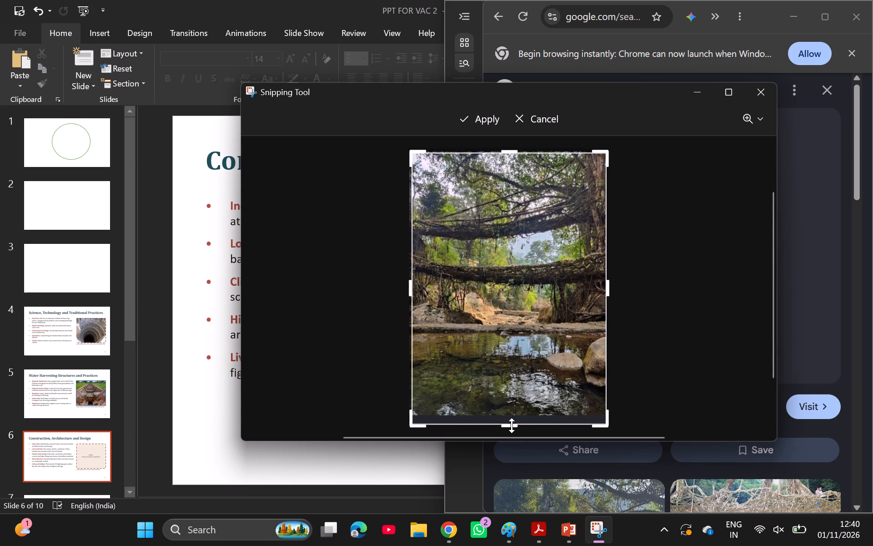
drag(511, 426, 515, 410)
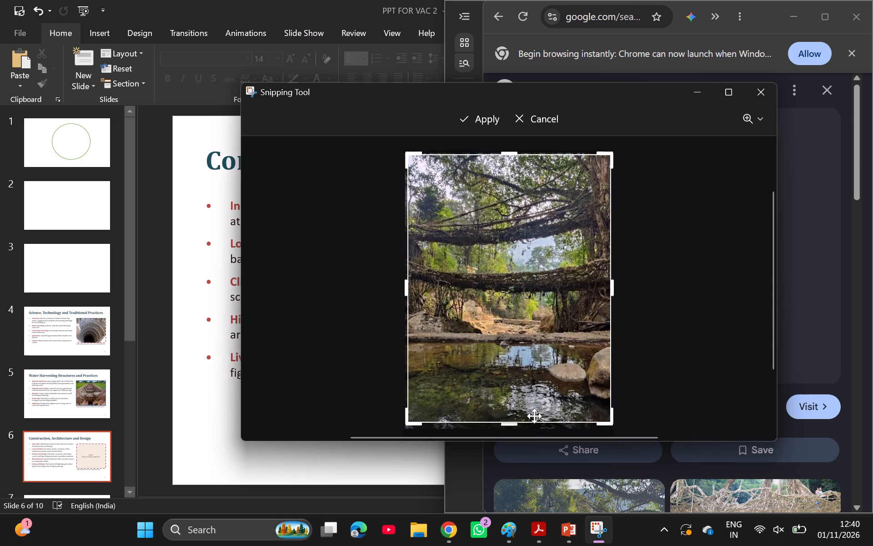
click(477, 121)
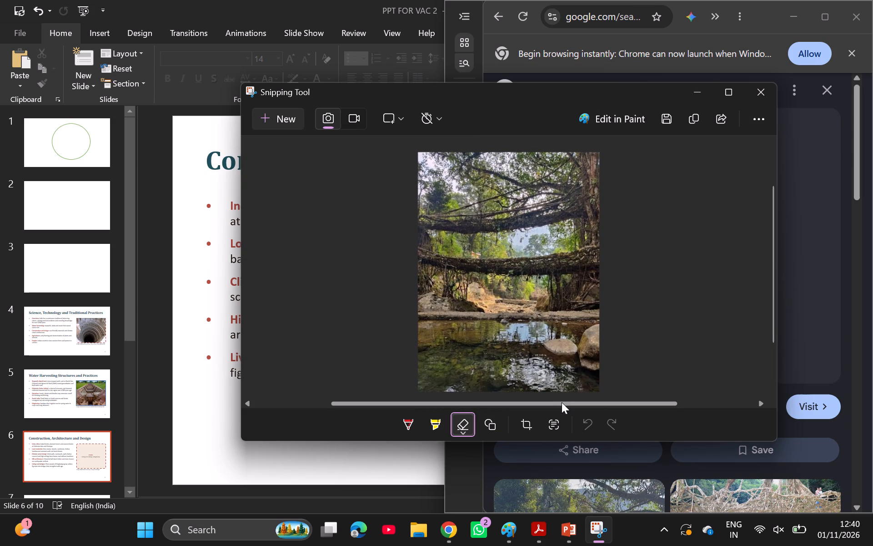
Save the cropped root bridge snip as a PNG named "vac photo 3" in the Downloads folder.
key(ctrl+s)
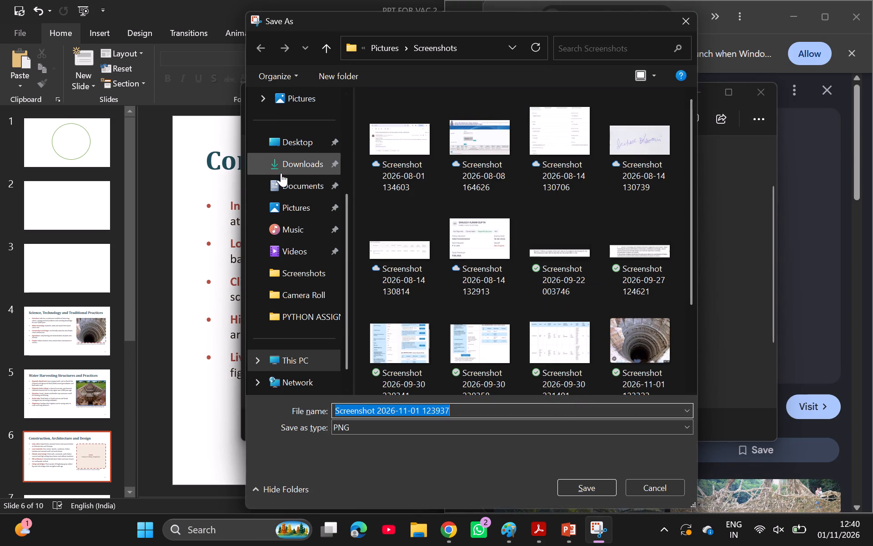
click(282, 172)
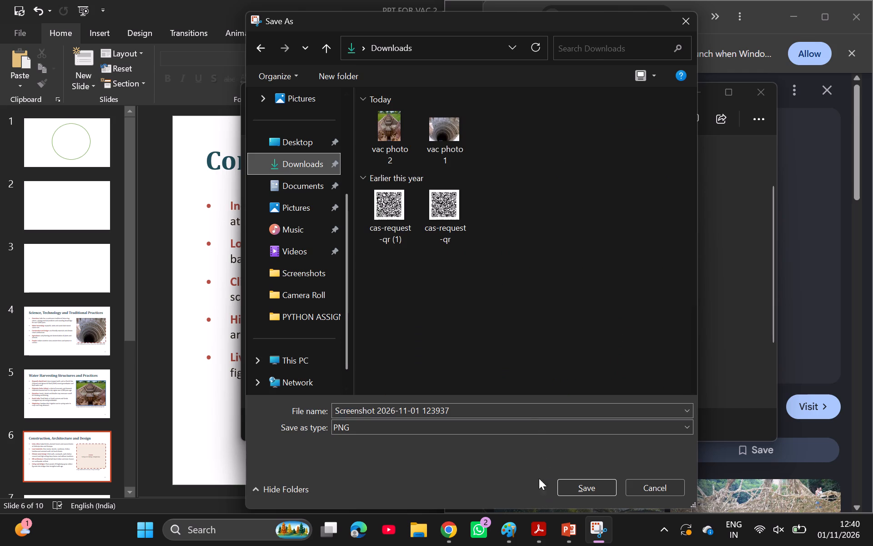
click(526, 410)
key(BackSpace)
key(space)
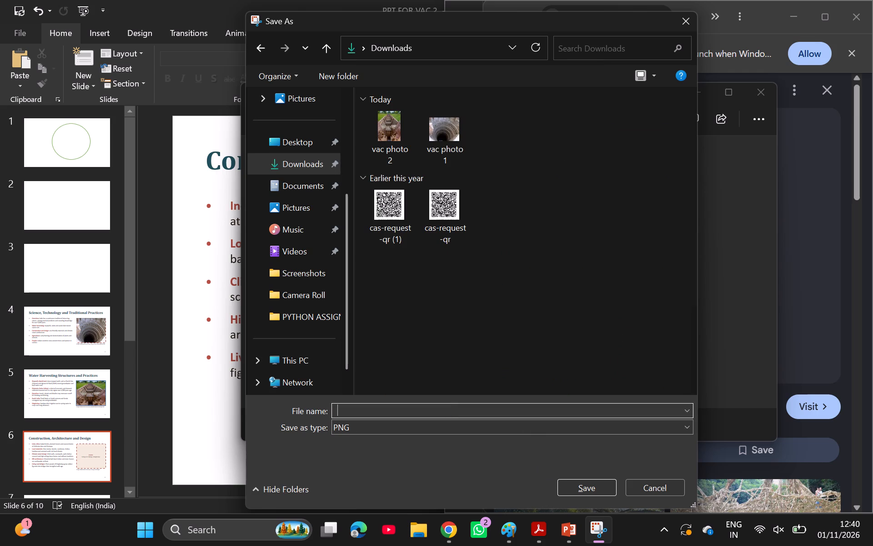
text(va)
text(c photo 3)
click(592, 482)
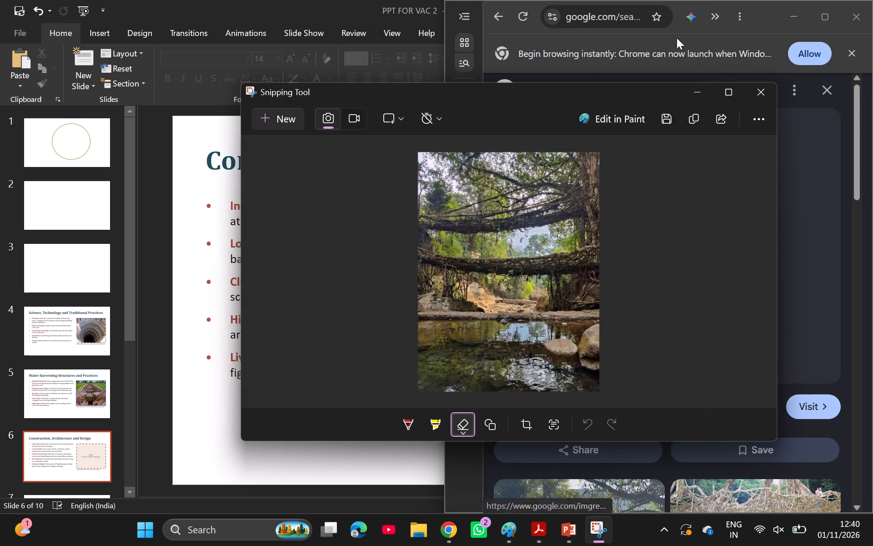
click(698, 89)
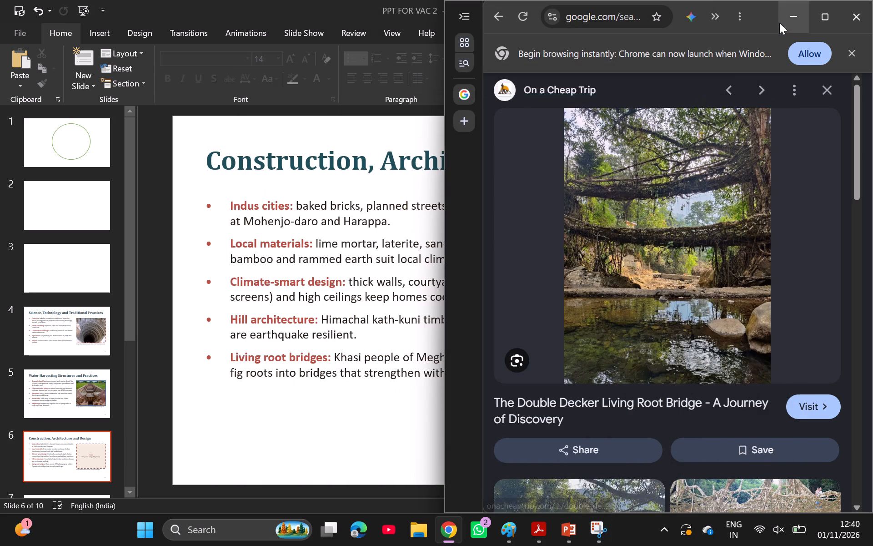
Return to PowerPoint, paste the root bridge picture on slide 6 and centre it over the dashed photo placeholder.
click(779, 23)
click(651, 280)
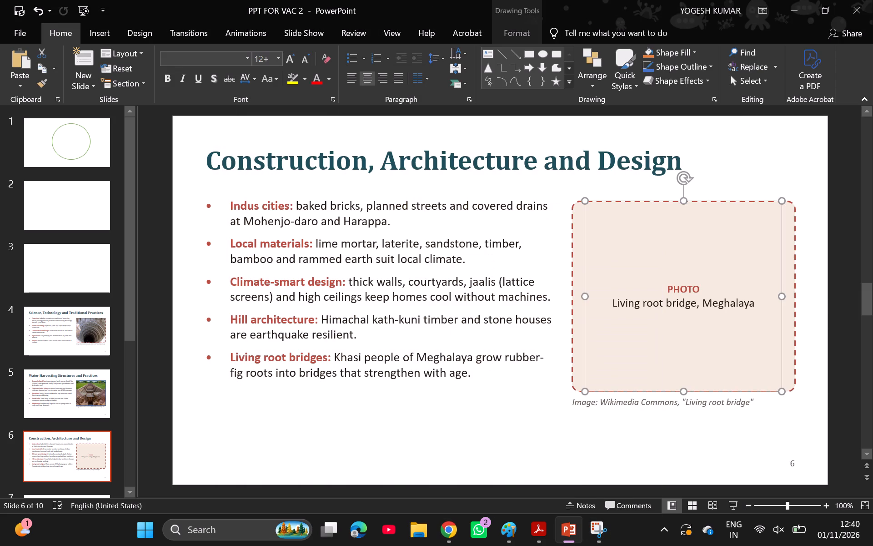
click(19, 65)
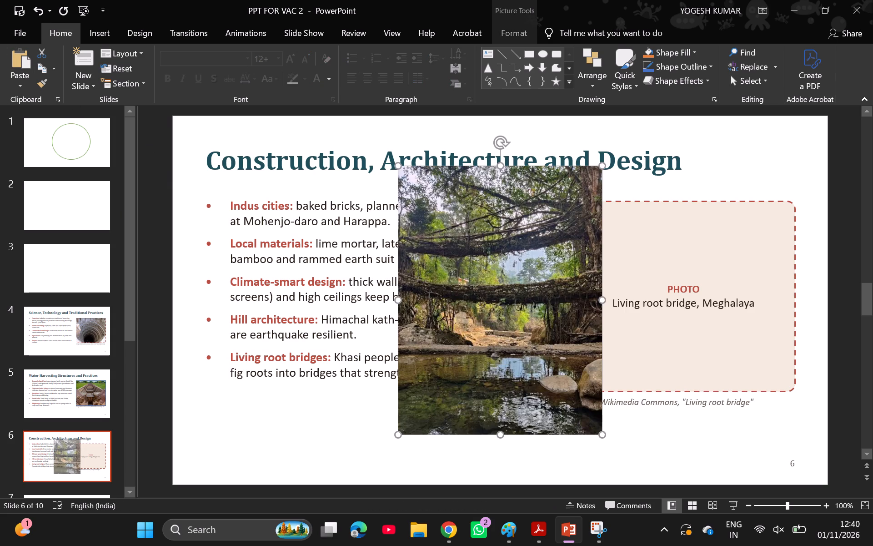
drag(489, 242, 658, 236)
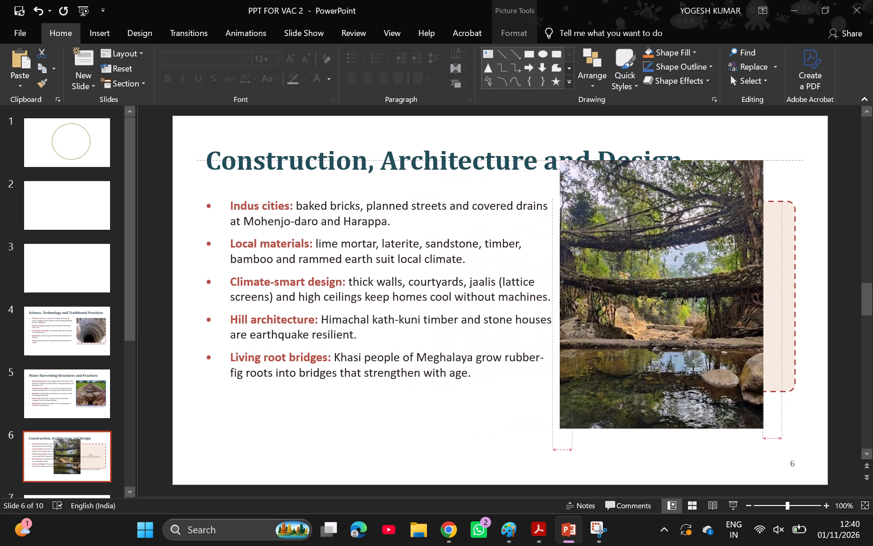
drag(658, 236, 672, 238)
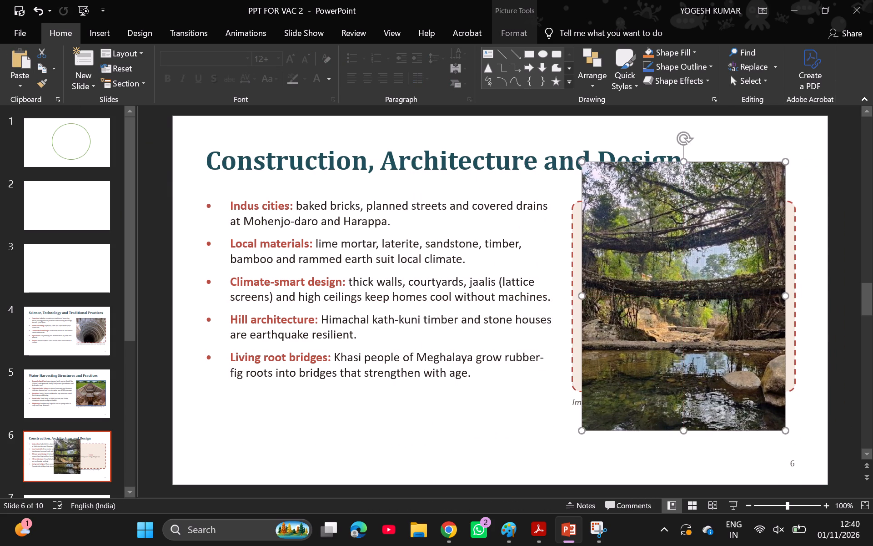
Resize the living root bridge picture on slide 6 so it exactly fills the dashed photo placeholder above the image credit.
click(672, 238)
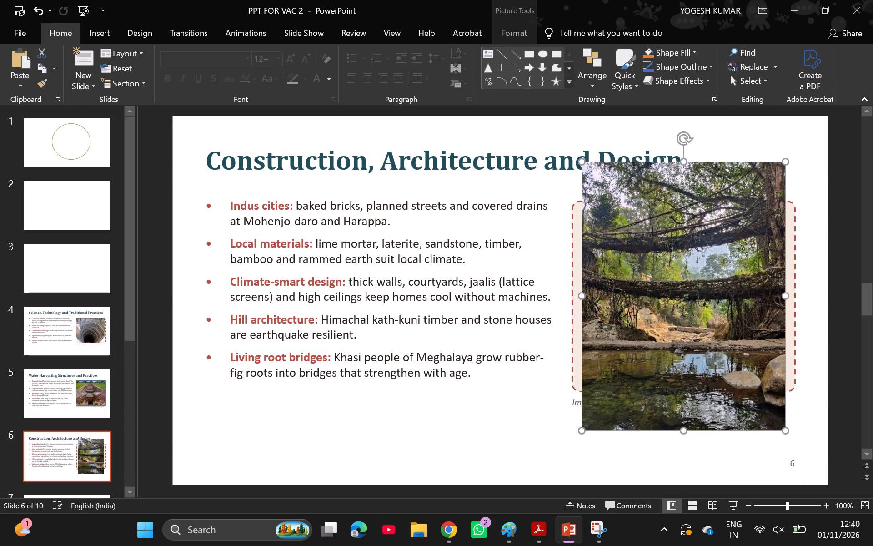
drag(583, 165, 611, 211)
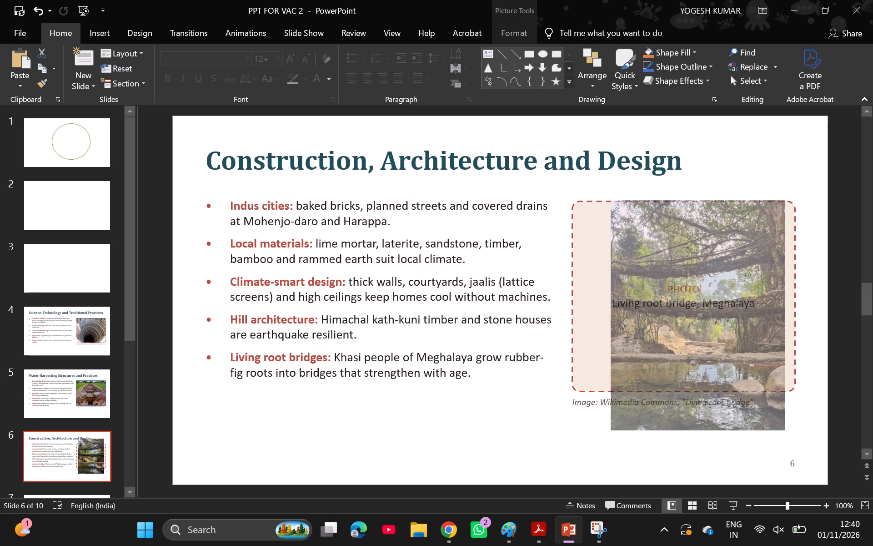
drag(611, 211, 611, 210)
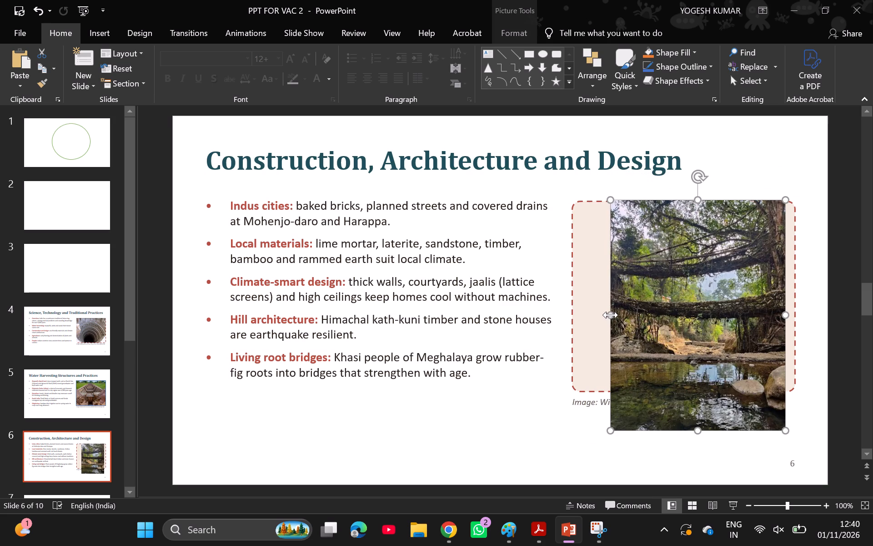
drag(611, 315, 572, 318)
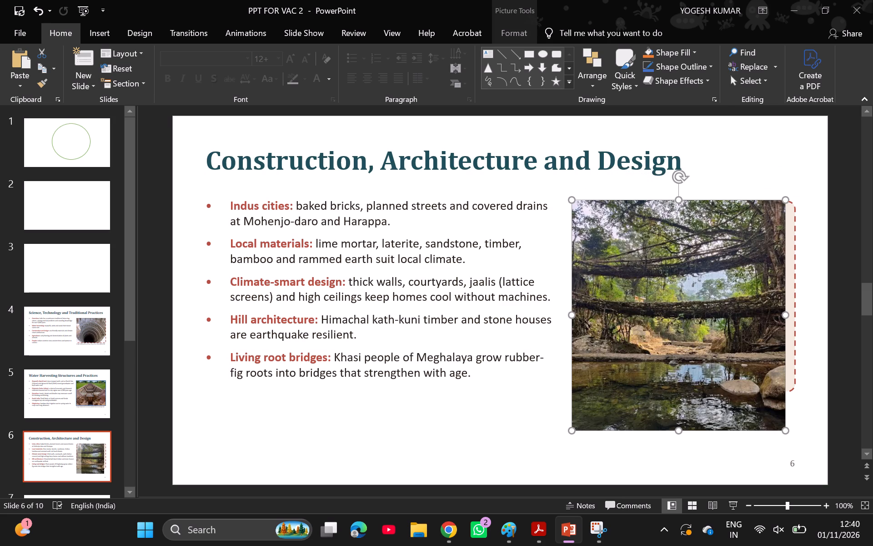
click(697, 432)
drag(676, 433, 682, 419)
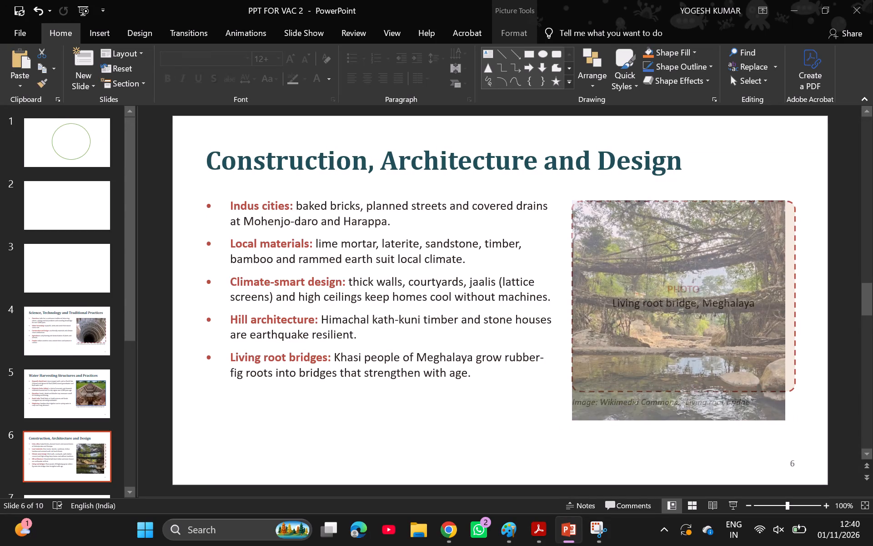
drag(682, 419, 685, 391)
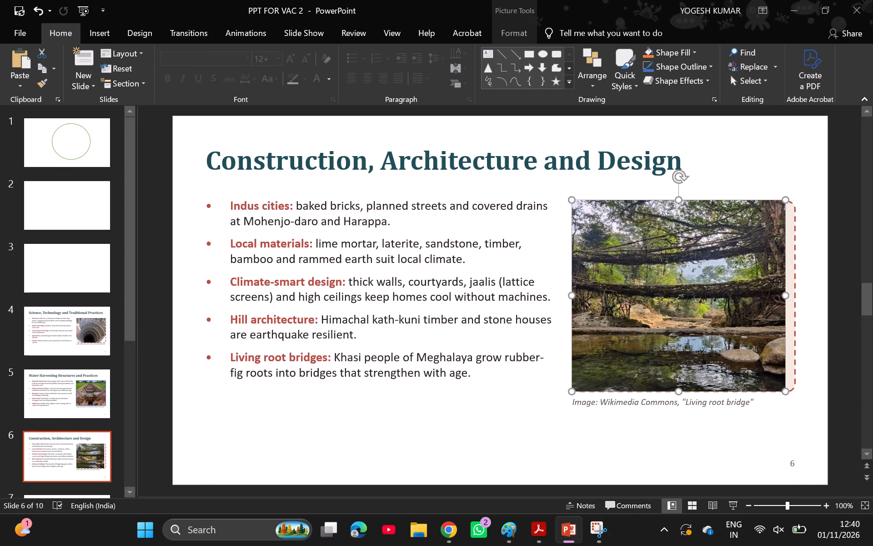
drag(786, 296, 795, 295)
click(619, 515)
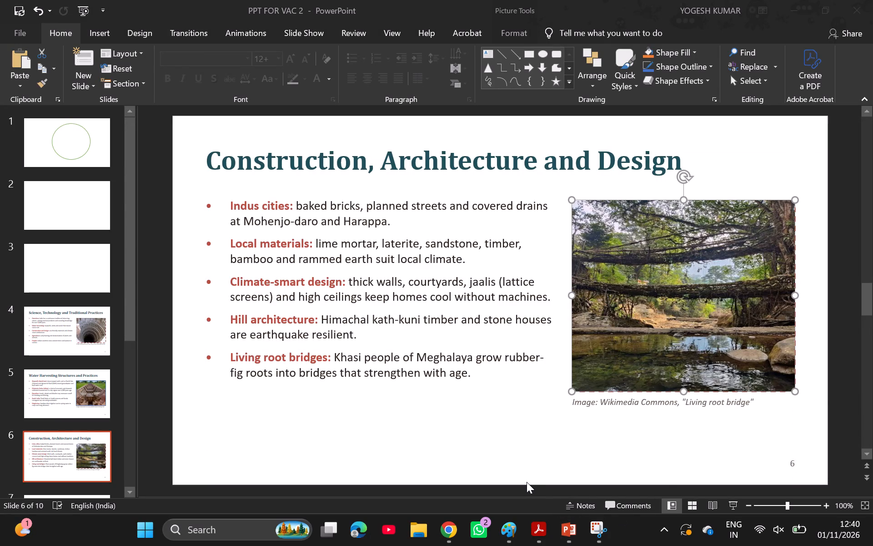
click(526, 480)
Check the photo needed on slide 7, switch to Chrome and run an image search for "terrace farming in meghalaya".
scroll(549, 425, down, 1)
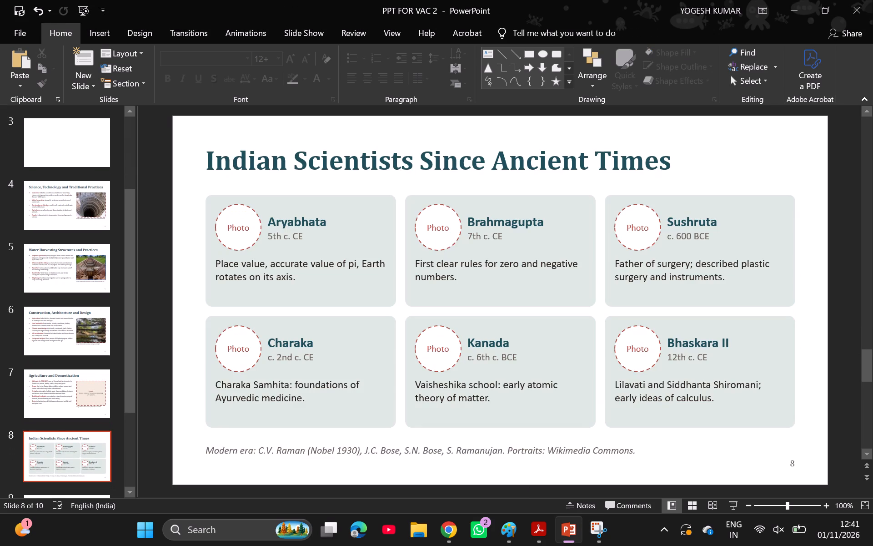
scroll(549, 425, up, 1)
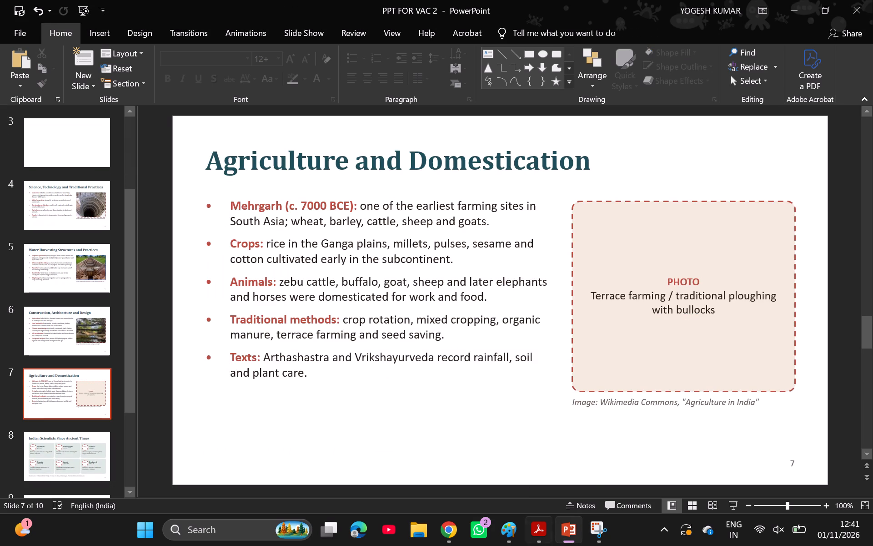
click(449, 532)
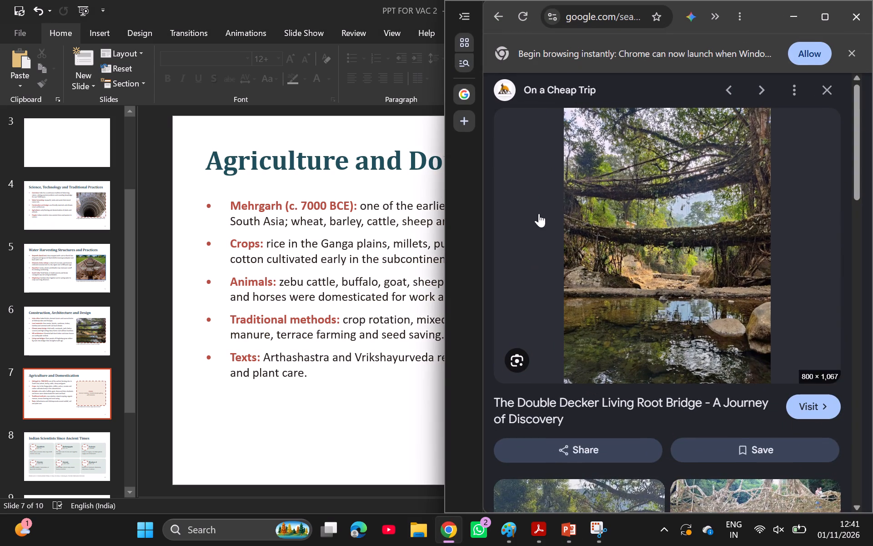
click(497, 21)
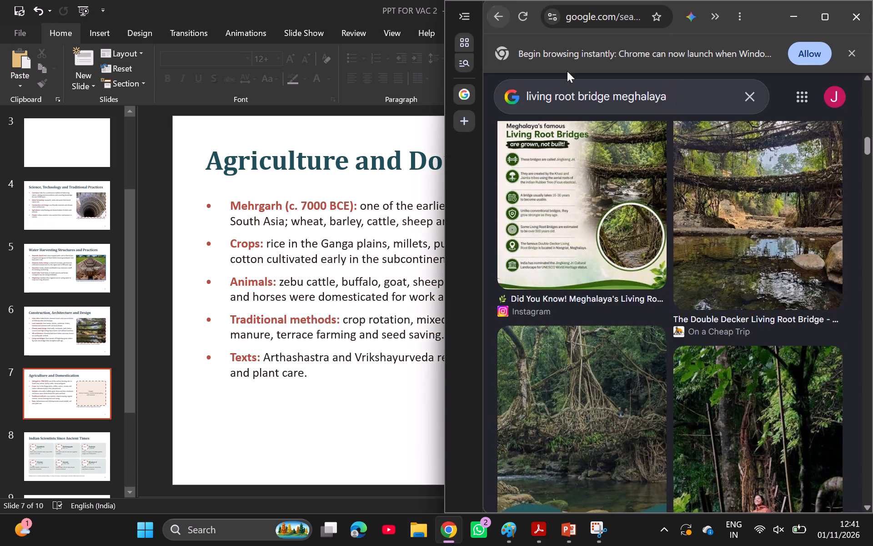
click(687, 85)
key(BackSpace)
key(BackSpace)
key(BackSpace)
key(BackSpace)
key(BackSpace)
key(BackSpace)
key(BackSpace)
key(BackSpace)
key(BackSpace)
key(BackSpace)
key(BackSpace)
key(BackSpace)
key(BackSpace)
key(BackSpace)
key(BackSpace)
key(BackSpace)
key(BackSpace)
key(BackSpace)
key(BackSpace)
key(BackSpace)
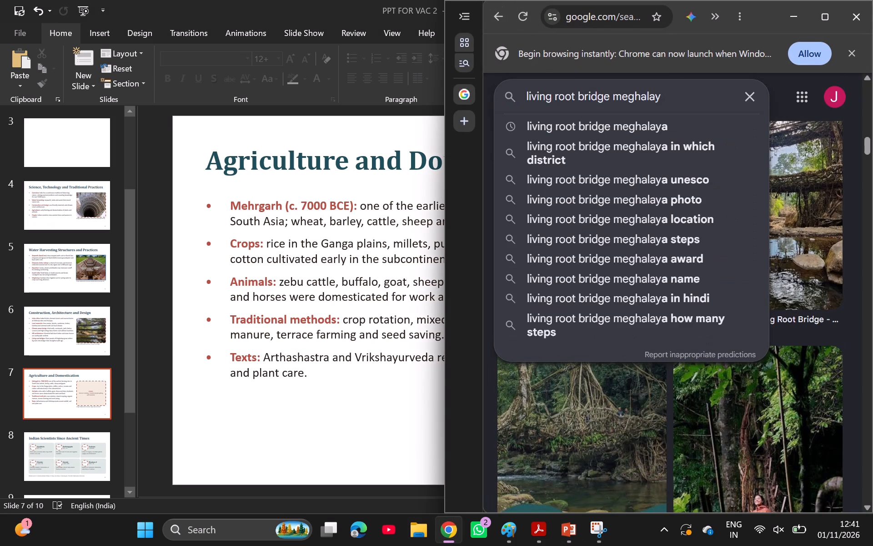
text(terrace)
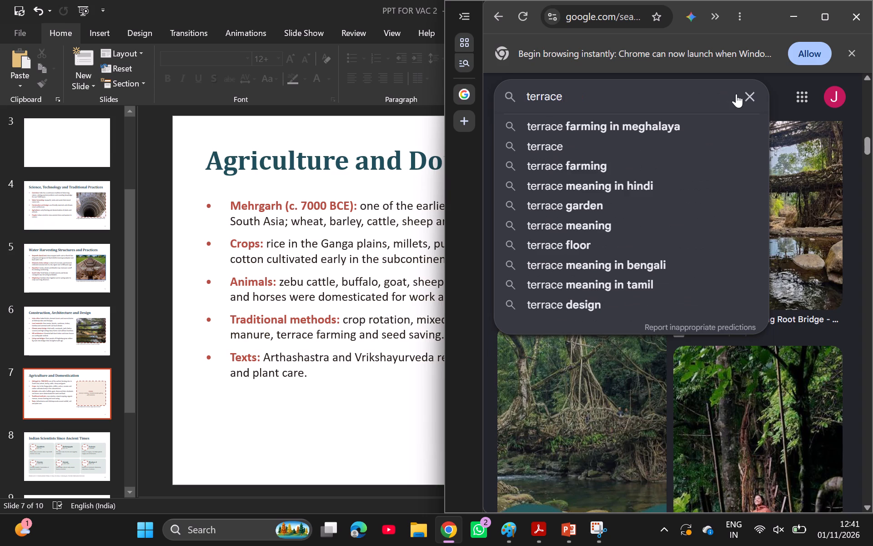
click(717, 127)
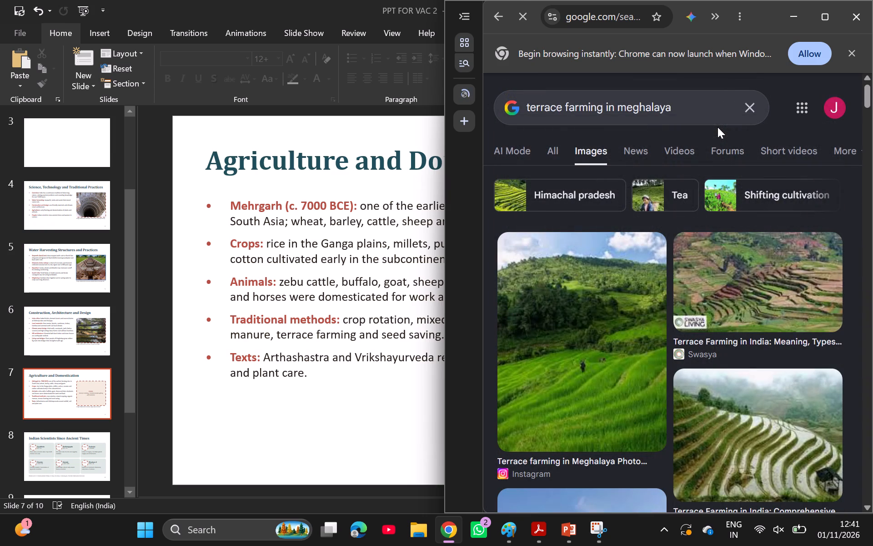
Recheck slide 7's photo placeholder, return to Chrome and run an image search for "traditional ploughing in bullocks".
click(405, 339)
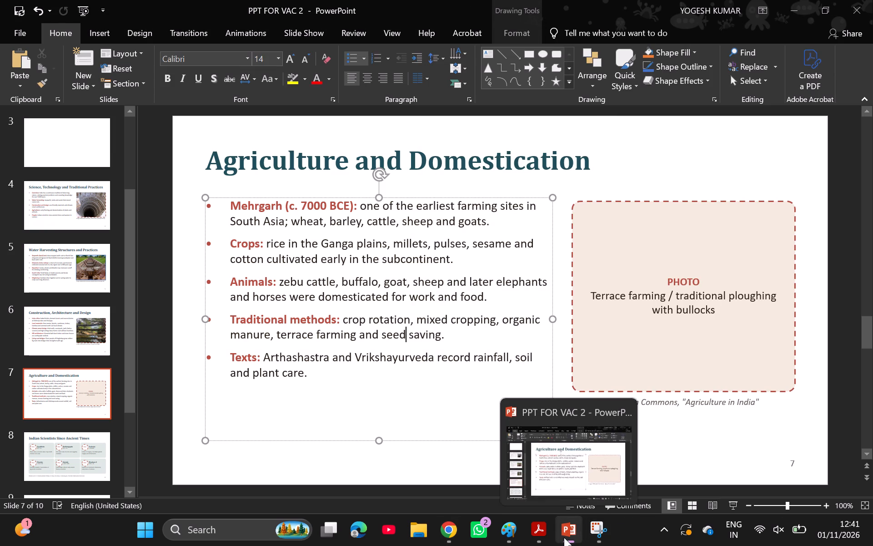
click(448, 532)
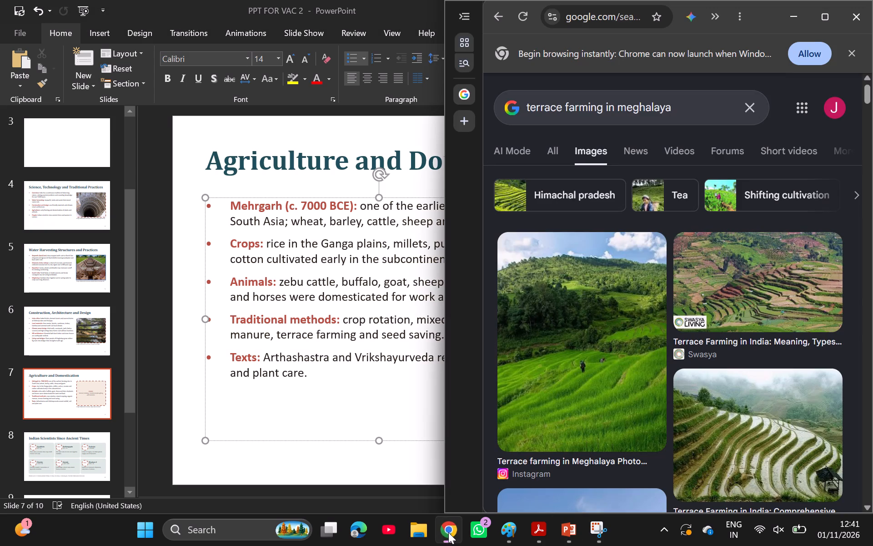
click(740, 107)
text(traditional)
key(space)
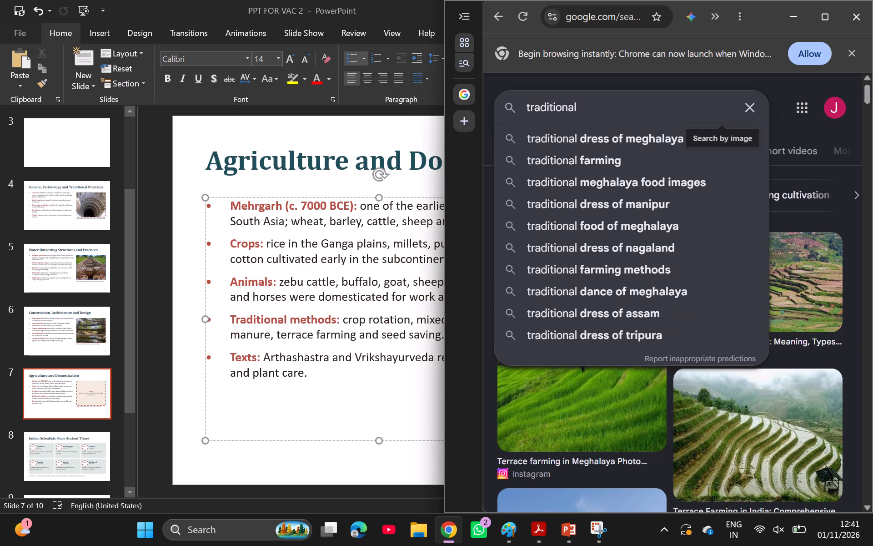
text(plou)
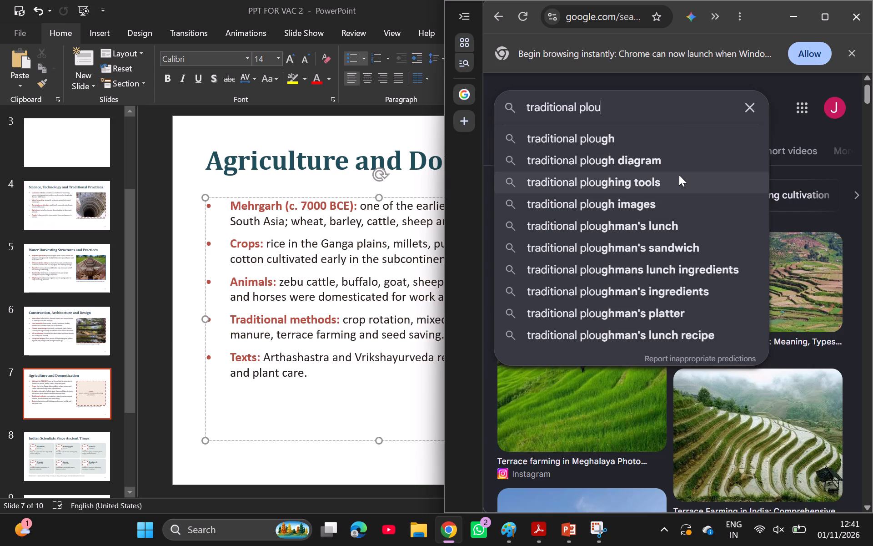
text(ghing o)
key(BackSpace)
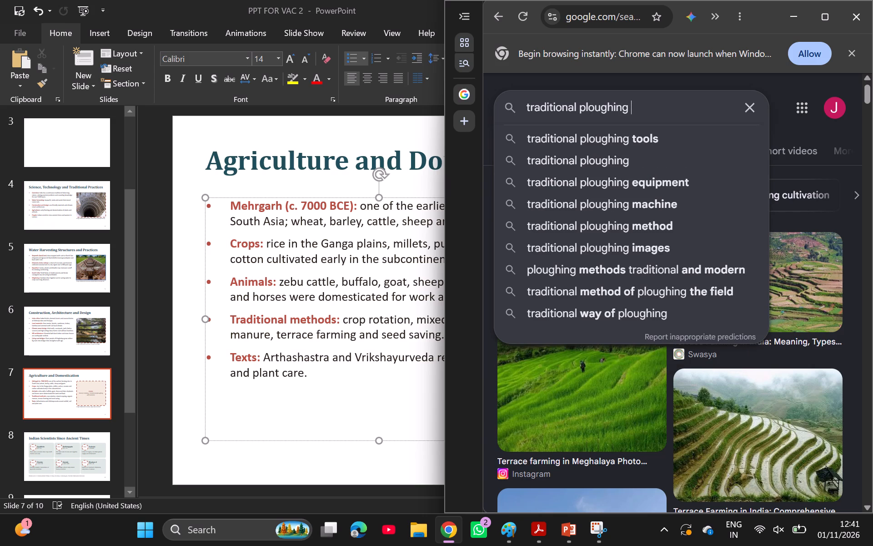
text(in bullocks)
key(Return)
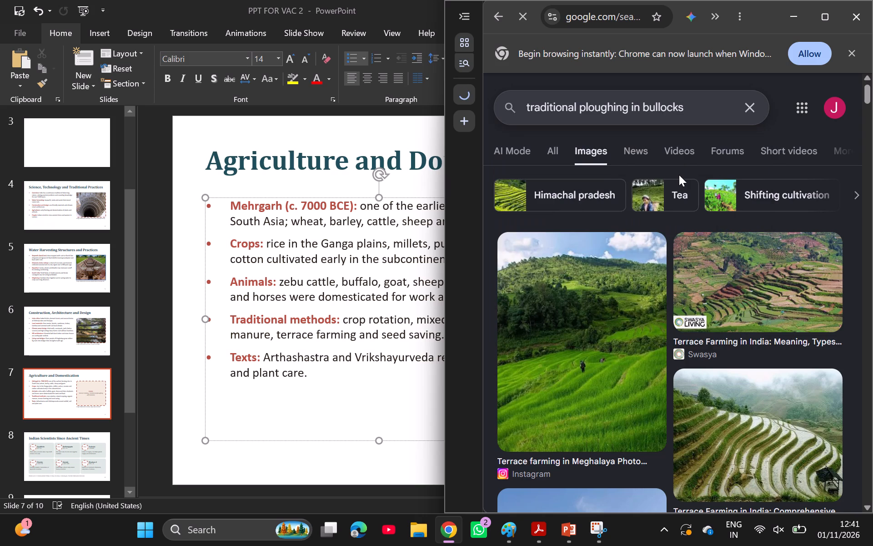
Browse the ploughing image results and open the Dreamstime picture of a farmer ploughing with two white bullocks.
scroll(700, 304, up, 1)
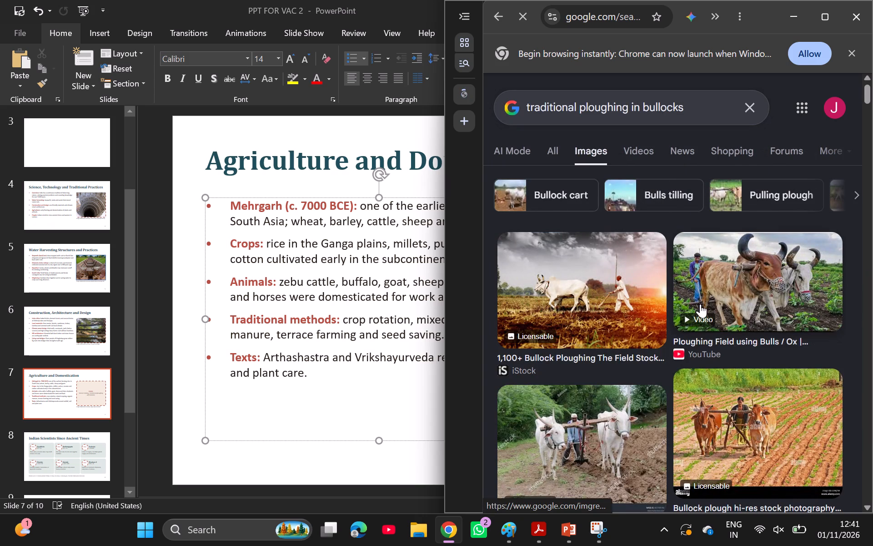
scroll(700, 304, down, 4)
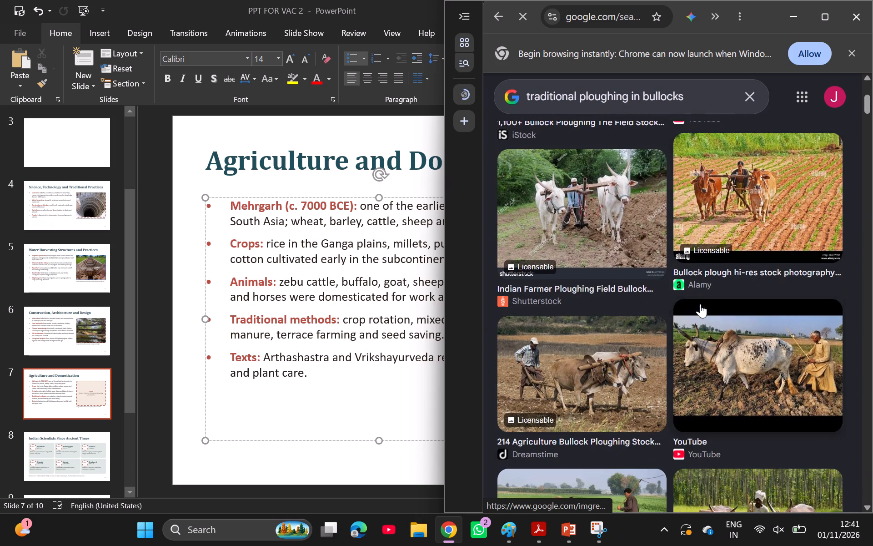
scroll(700, 304, down, 4)
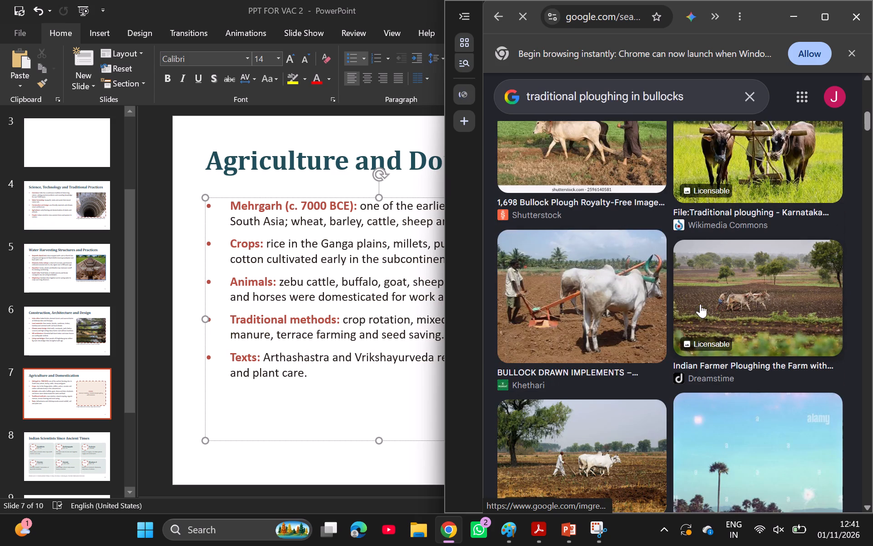
scroll(700, 304, down, 1)
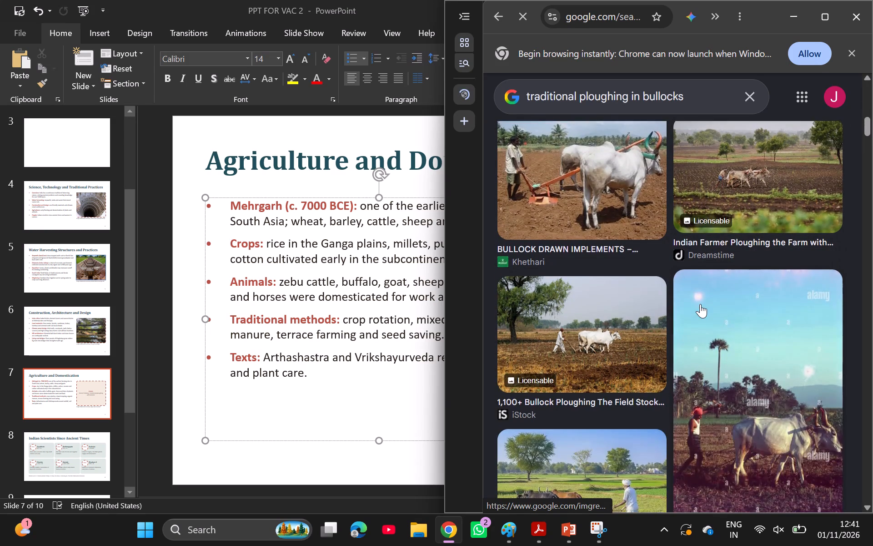
scroll(700, 304, down, 3)
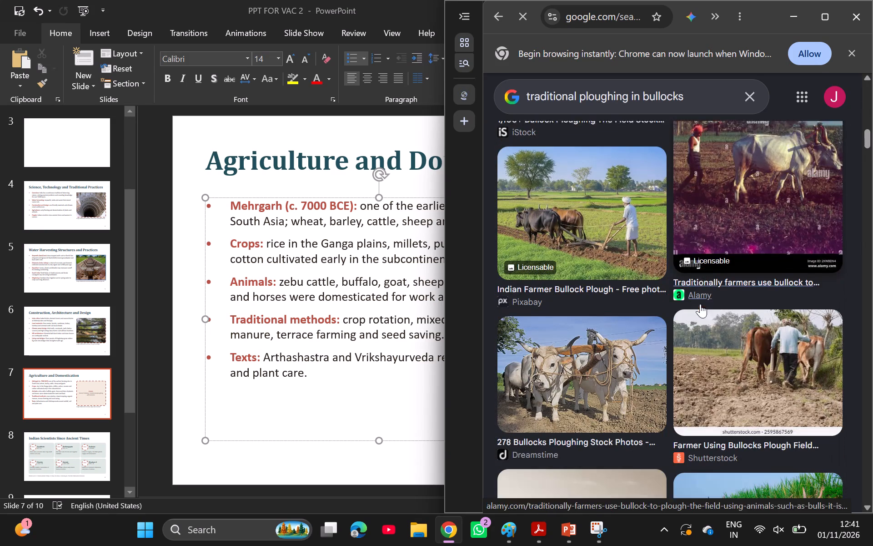
scroll(700, 304, down, 5)
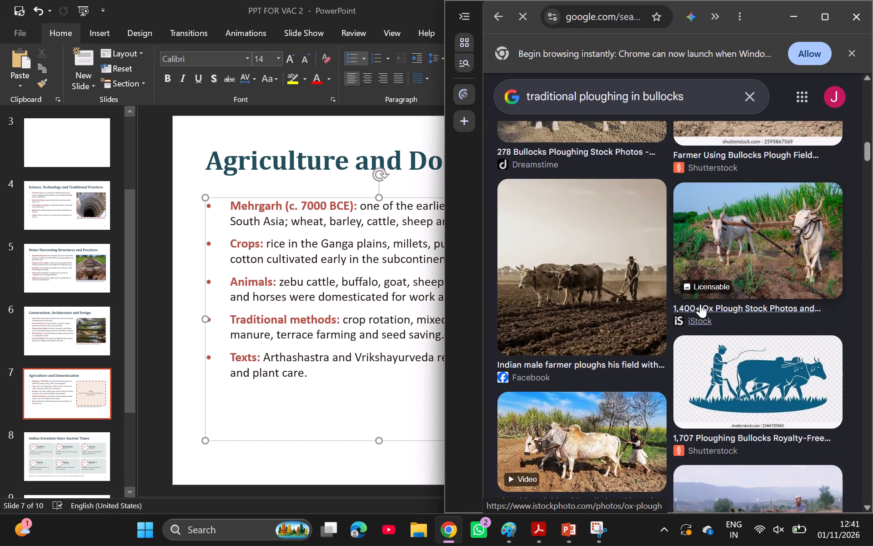
scroll(700, 304, down, 4)
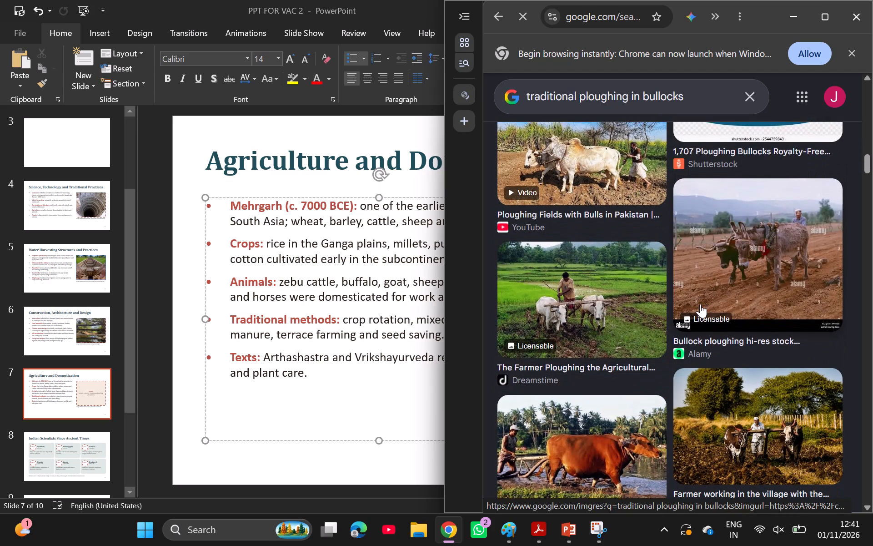
click(609, 283)
scroll(609, 283, down, 1)
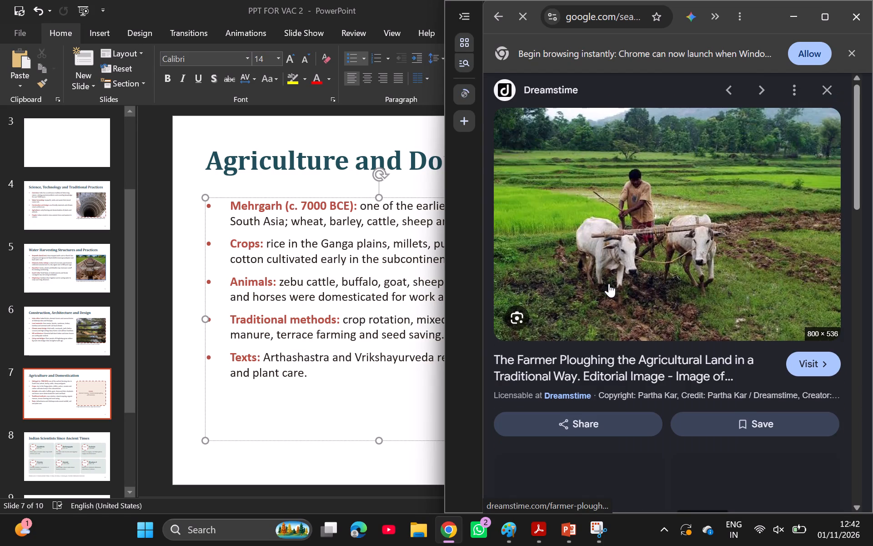
scroll(609, 283, down, 2)
scroll(609, 283, up, 3)
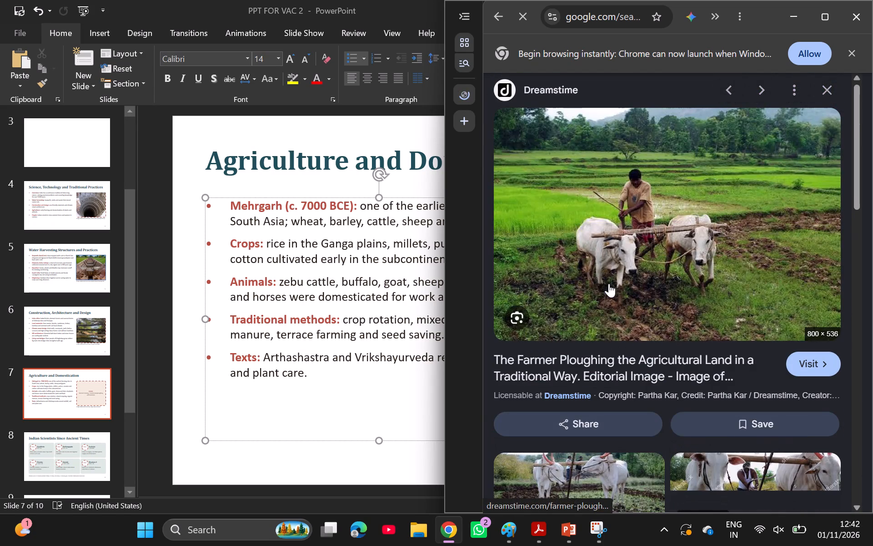
Take a snip of the whole Dreamstime bullock ploughing picture.
key(Print)
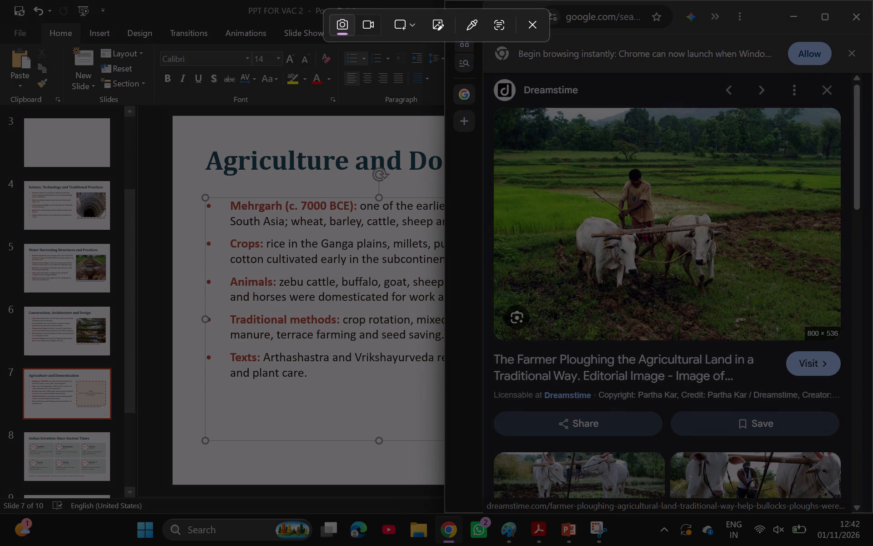
drag(493, 106, 844, 341)
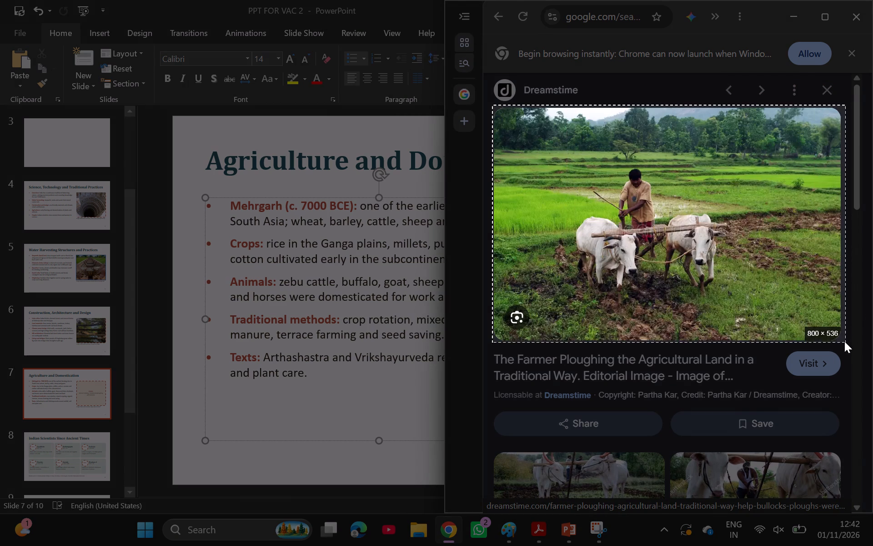
drag(844, 341, 840, 338)
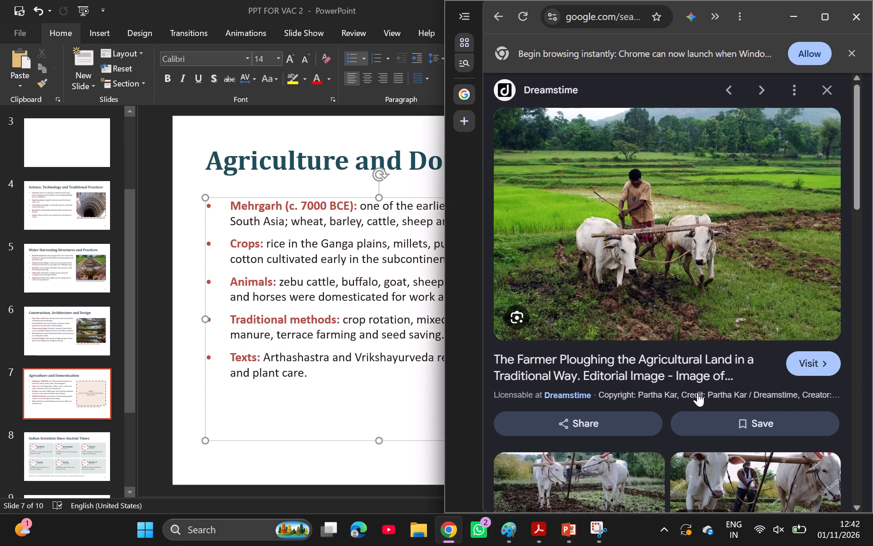
Open the bullock ploughing snip in Snipping Tool and crop off its left side and a thin strip along the bottom.
click(697, 393)
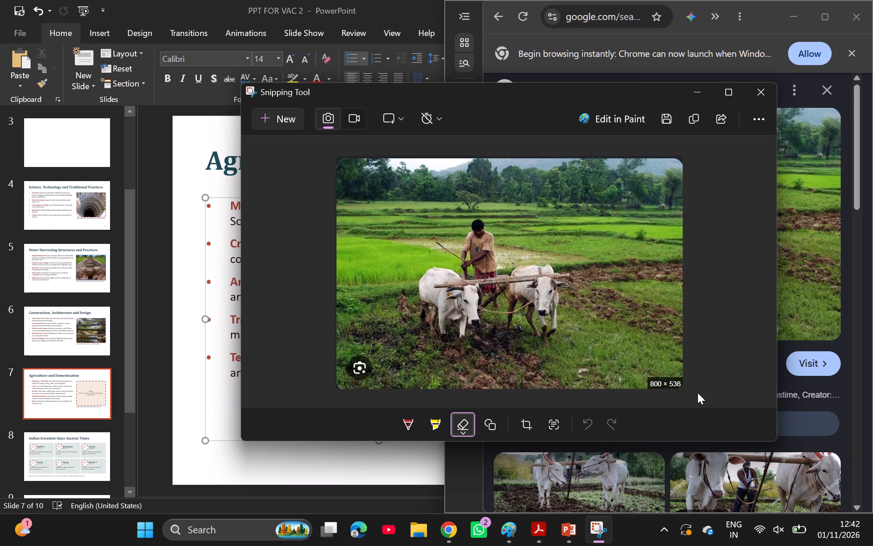
click(523, 427)
click(523, 424)
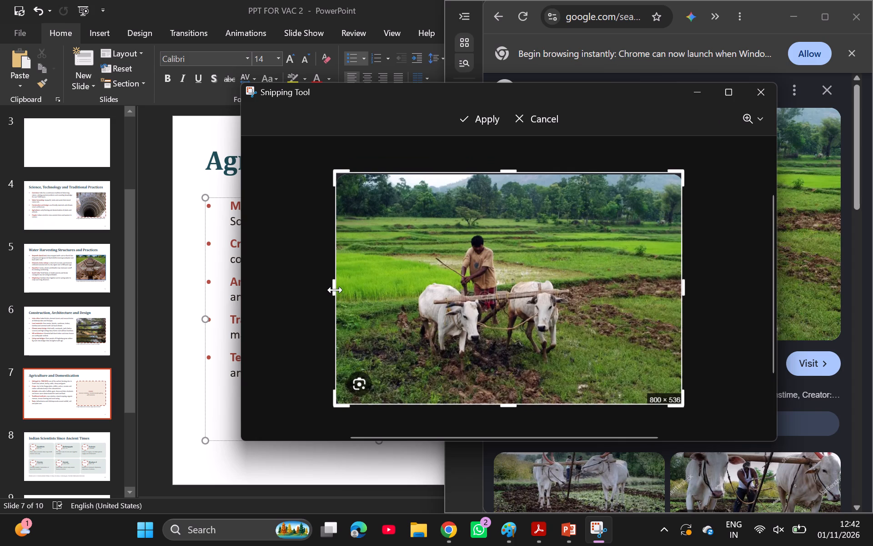
drag(335, 290, 374, 293)
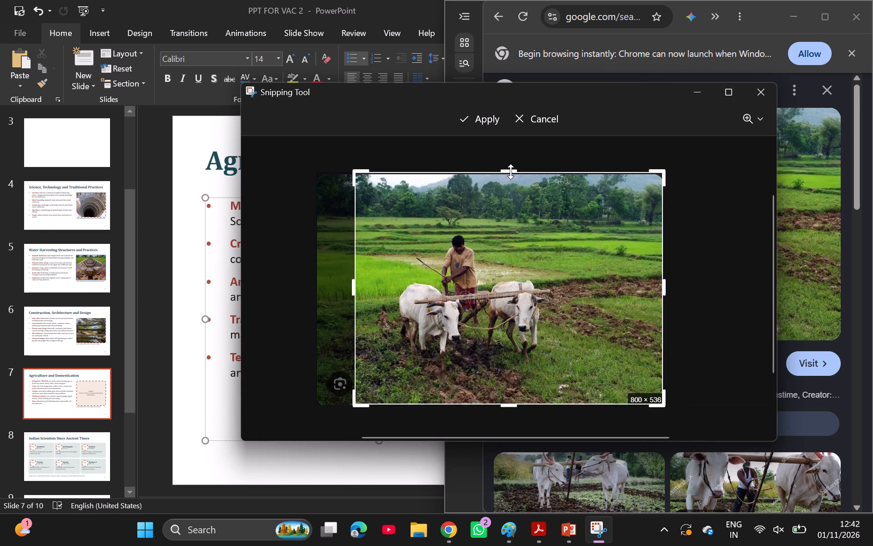
drag(511, 171, 511, 176)
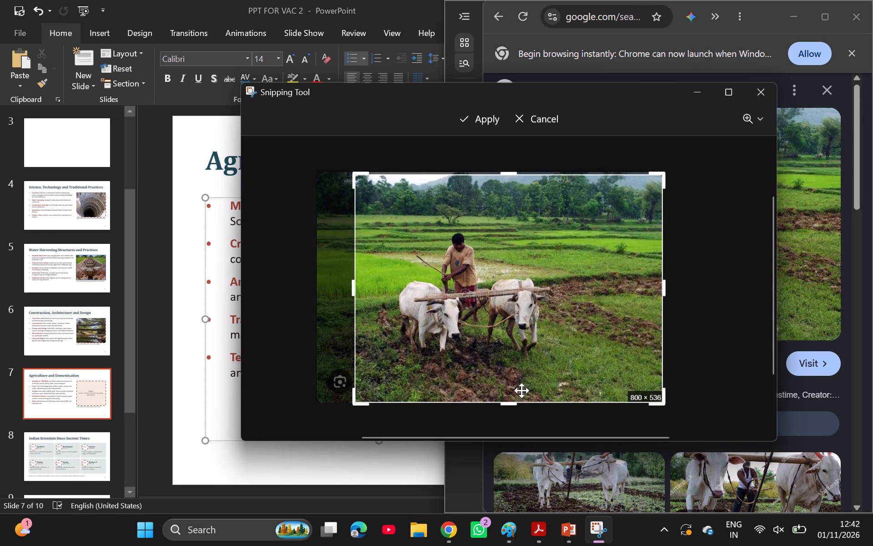
drag(509, 404, 514, 390)
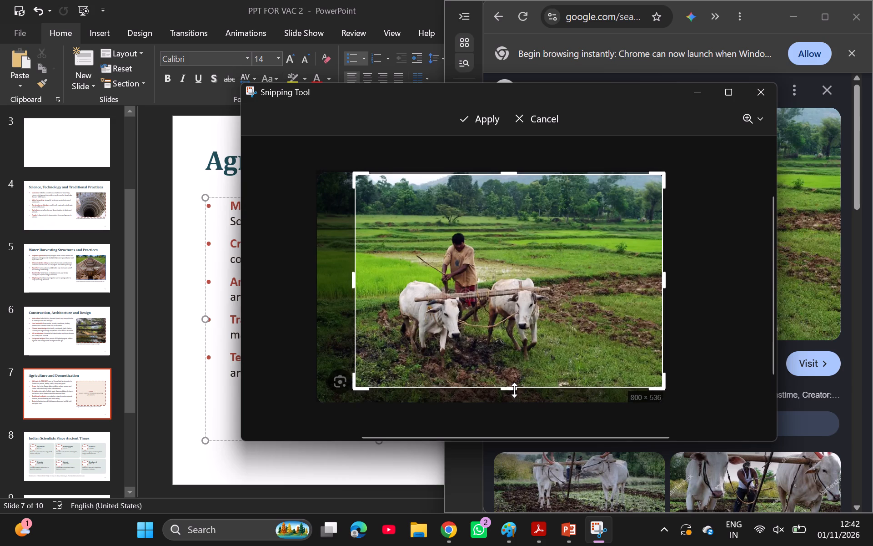
drag(514, 390, 515, 390)
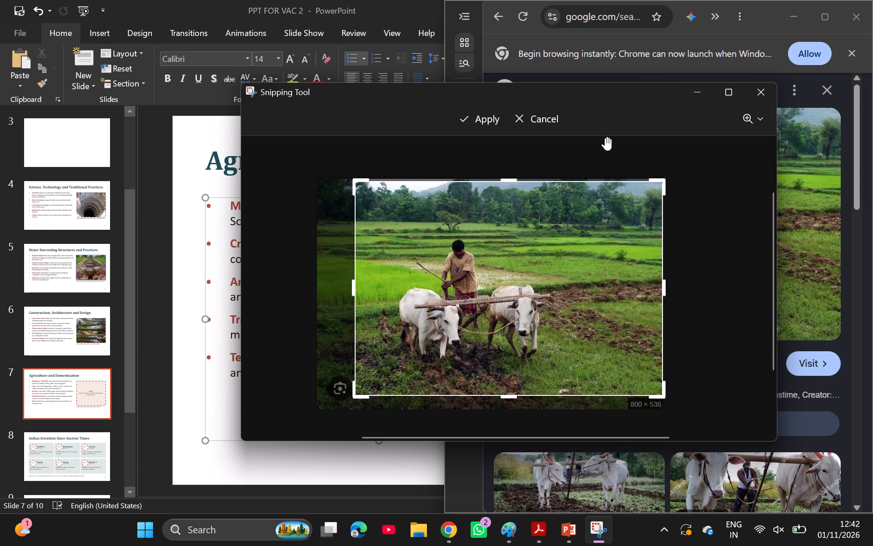
click(477, 128)
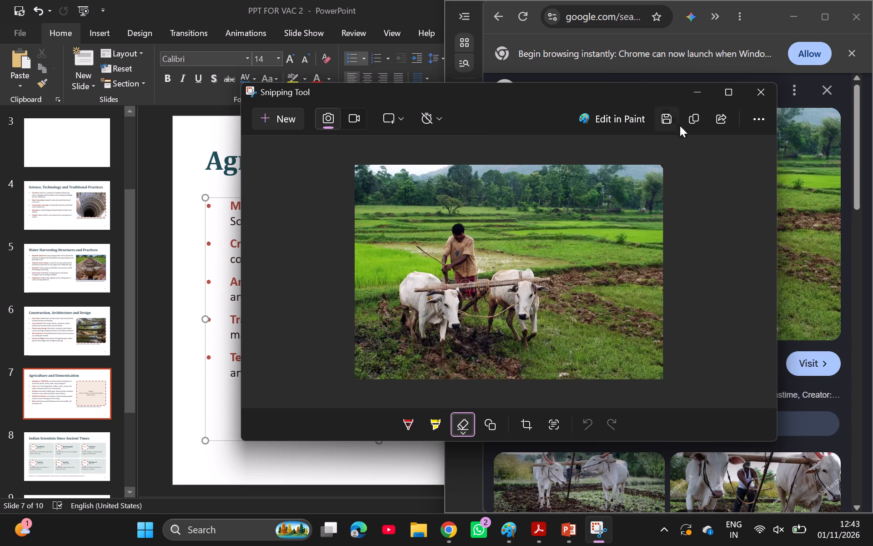
Save the cropped ploughing picture in the Downloads folder as "vac 4" in PNG format.
key(ctrl+s)
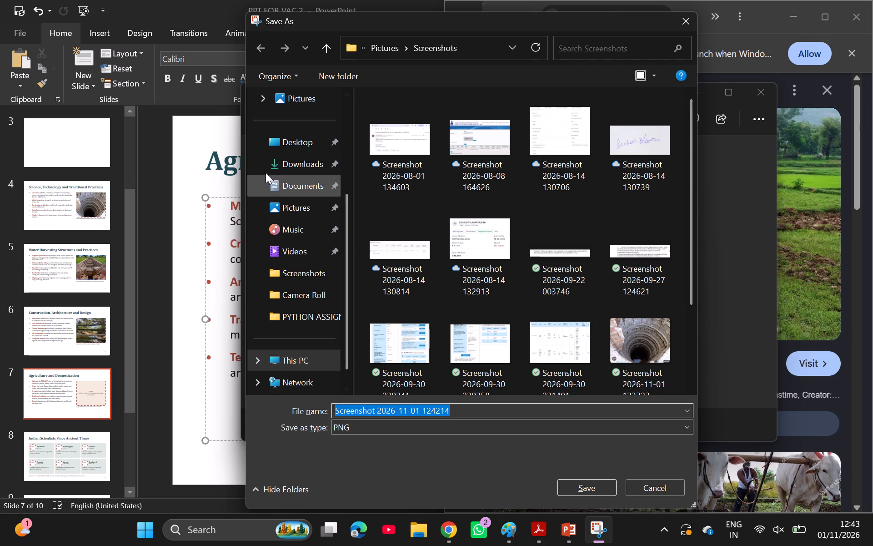
click(296, 164)
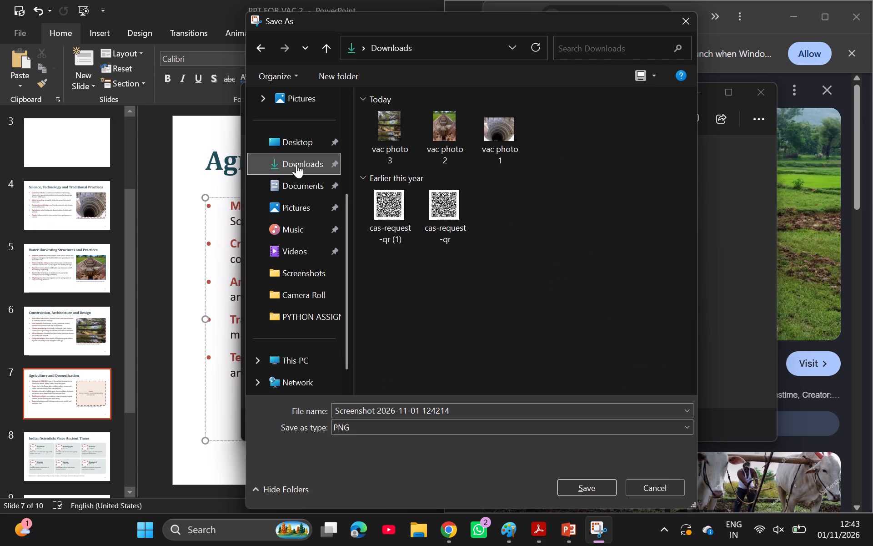
click(460, 411)
key(BackSpace)
text(va)
key(space)
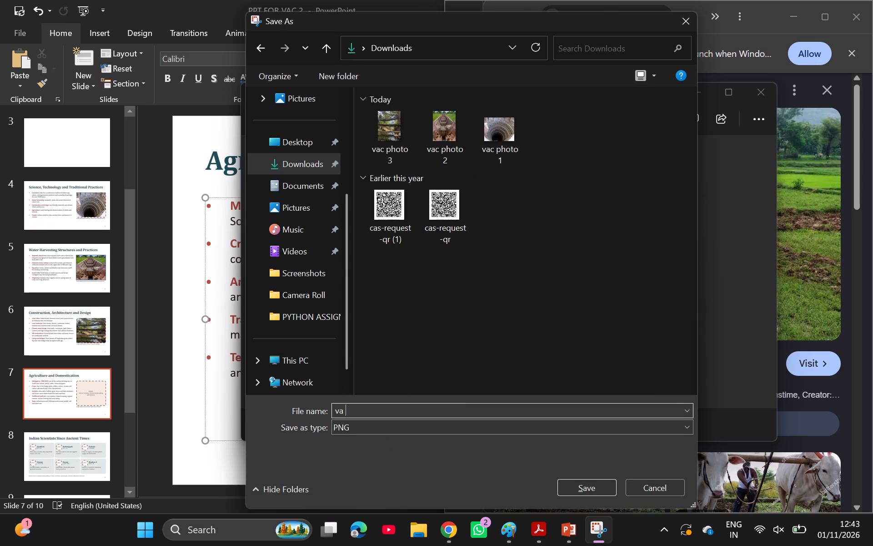
key(BackSpace)
text(c 4)
key(Return)
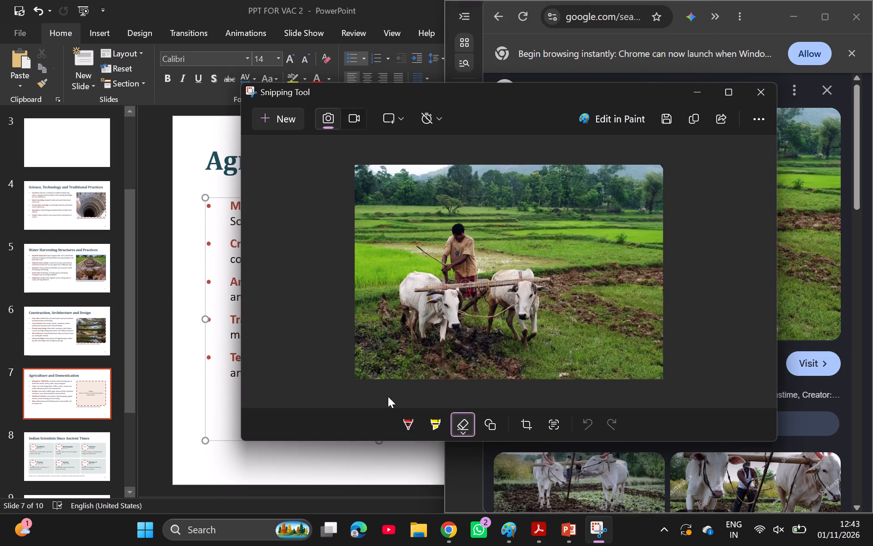
Switch to PowerPoint, paste the ploughing picture onto slide 7 and resize it to cover the photo placeholder exactly, above the image caption.
click(165, 309)
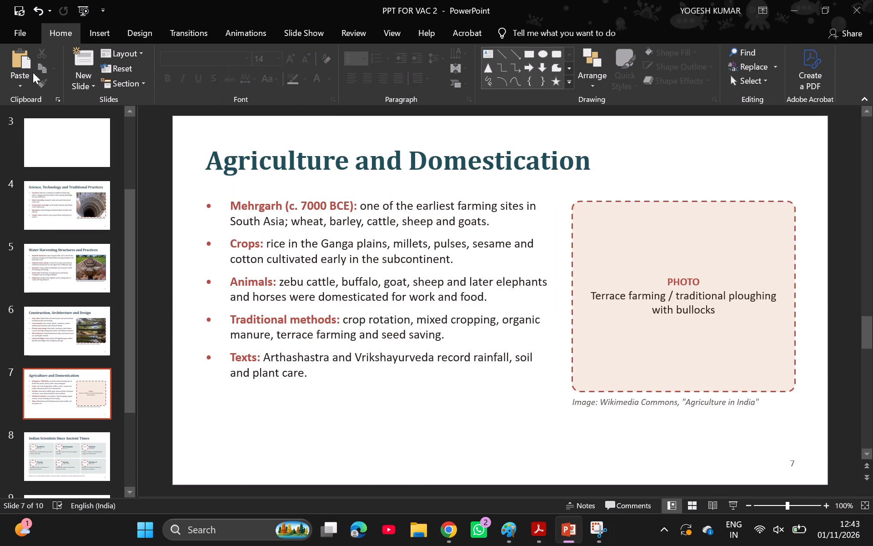
click(18, 58)
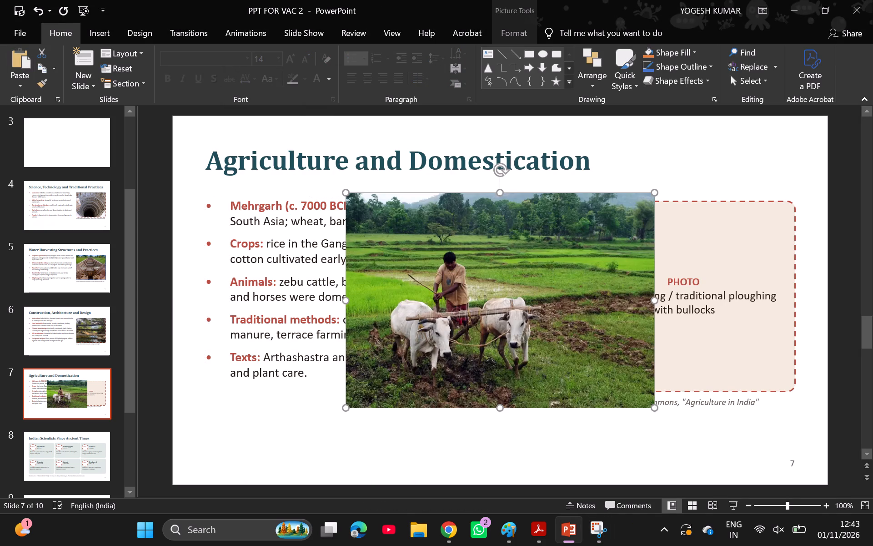
drag(506, 258, 664, 271)
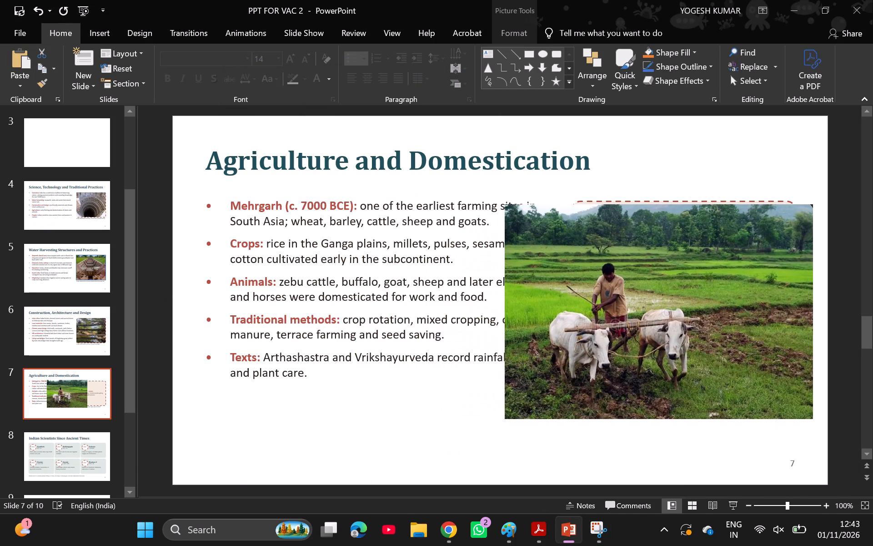
drag(664, 271, 665, 267)
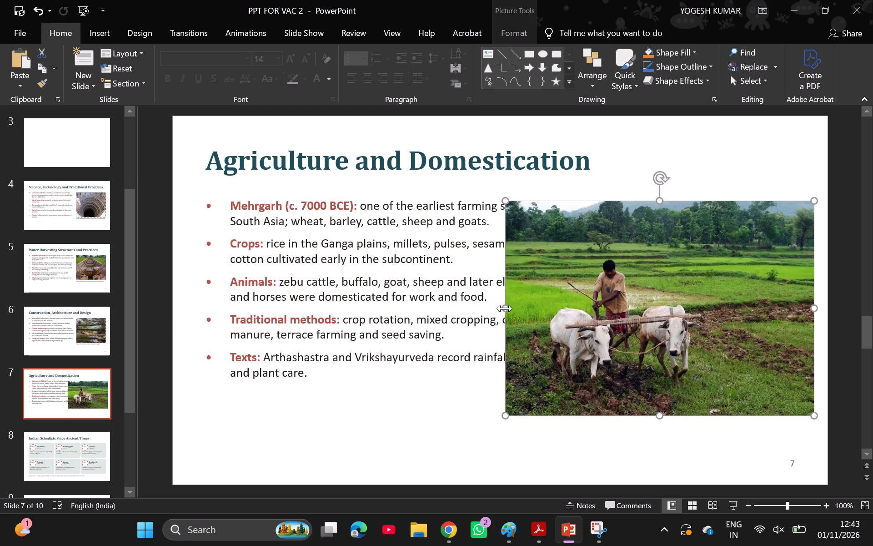
drag(506, 310, 571, 313)
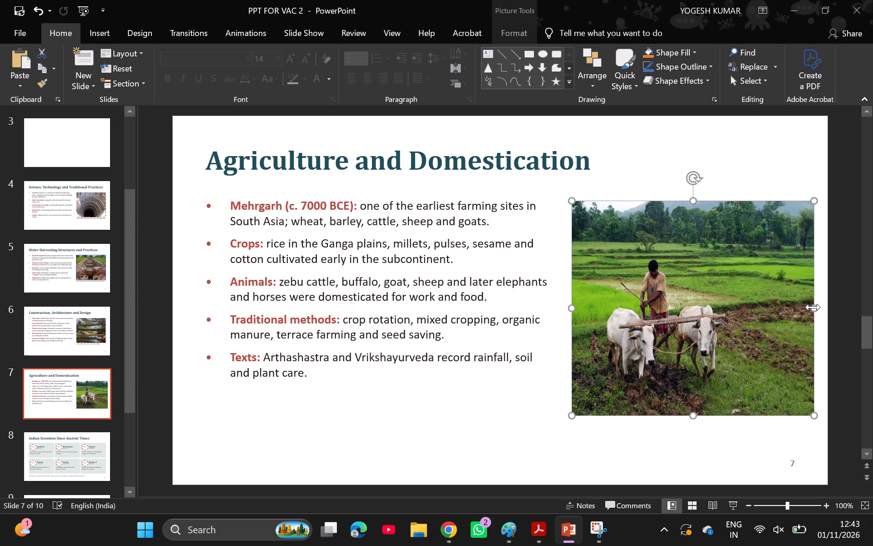
drag(814, 307, 808, 307)
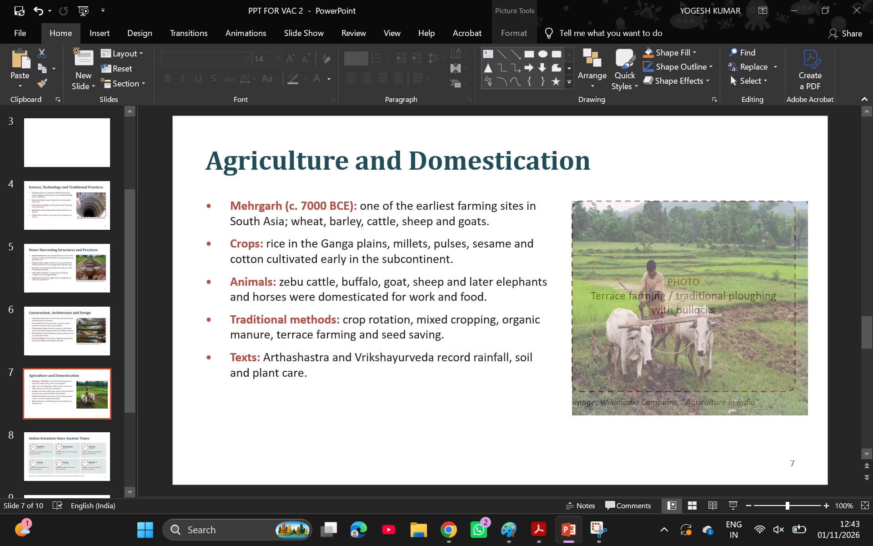
drag(808, 307, 794, 307)
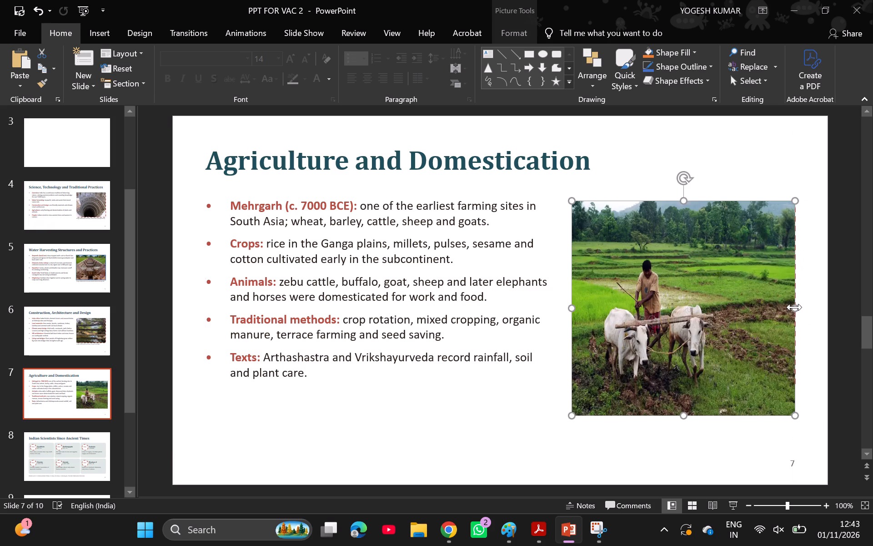
drag(687, 417, 686, 409)
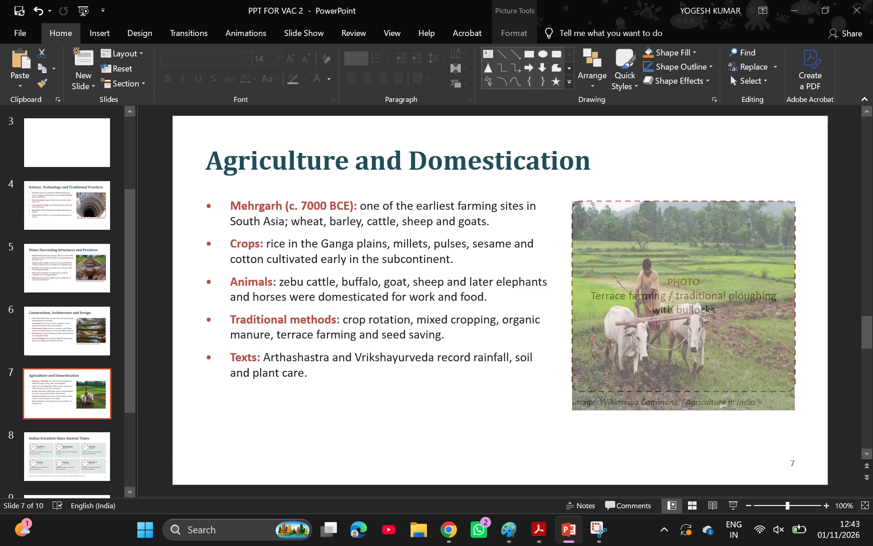
drag(686, 409, 684, 390)
click(522, 424)
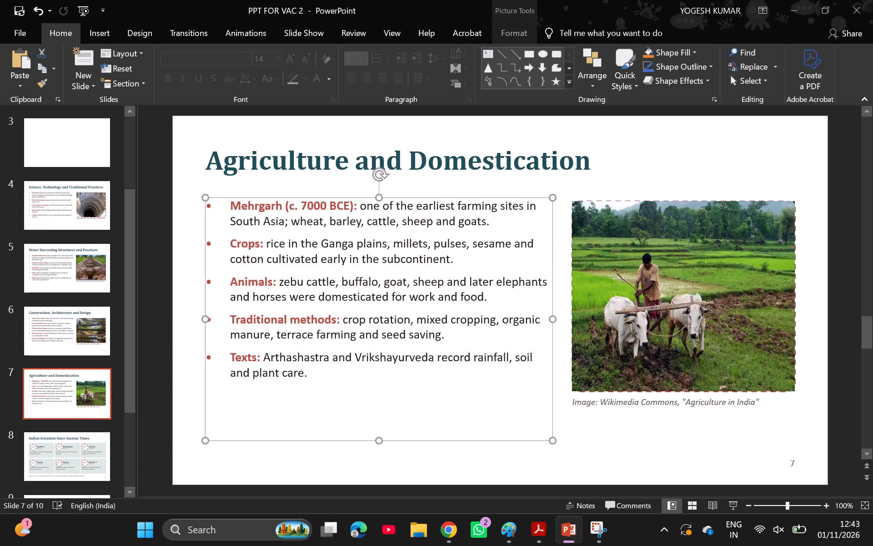
click(653, 360)
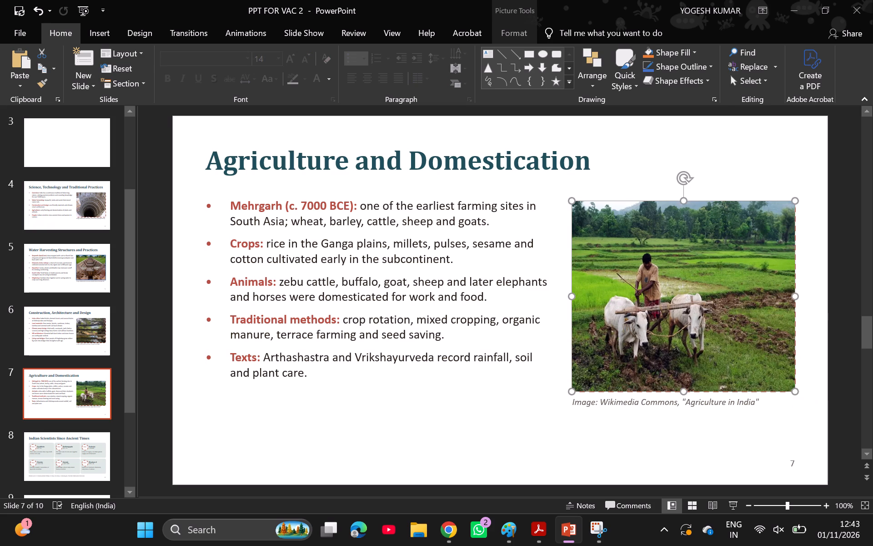
click(665, 427)
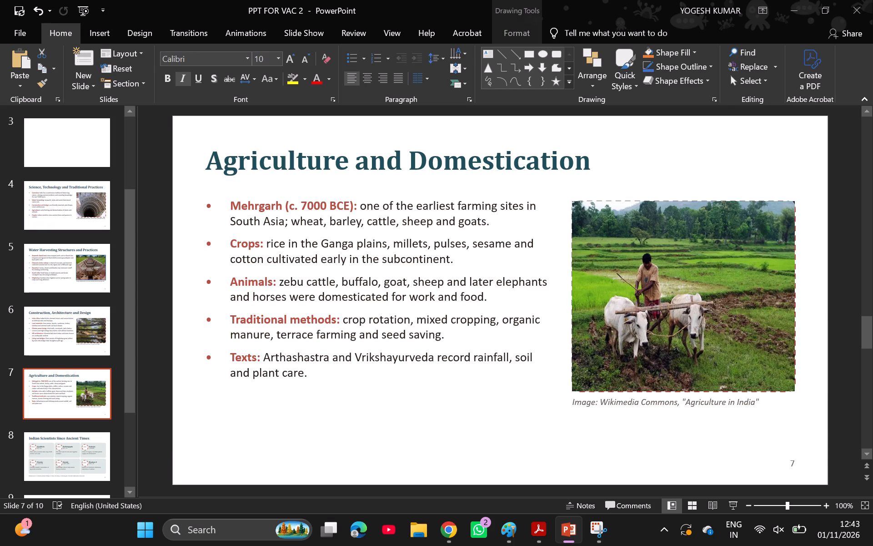
click(488, 423)
click(531, 468)
Go on to slide 9, "Contributions of Women in Science", and examine which portraits its photo placeholders need.
scroll(531, 468, down, 1)
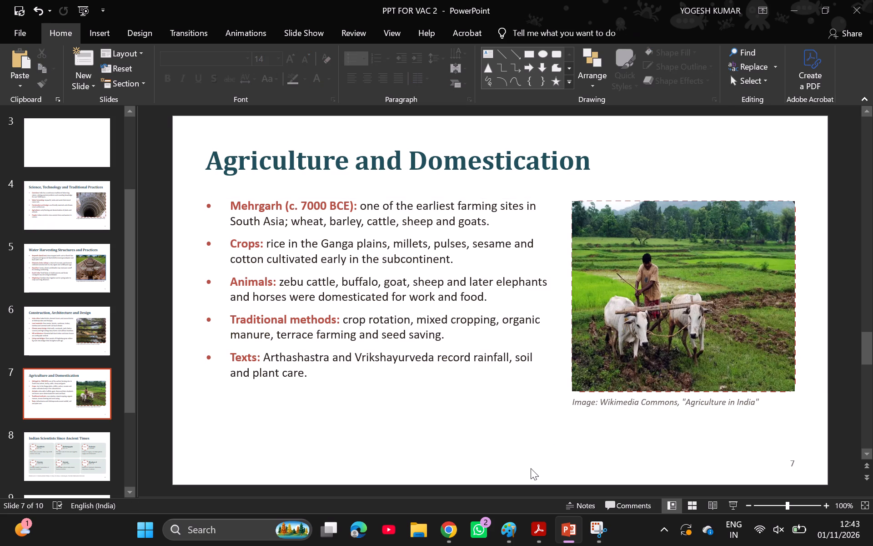
scroll(531, 468, down, 1)
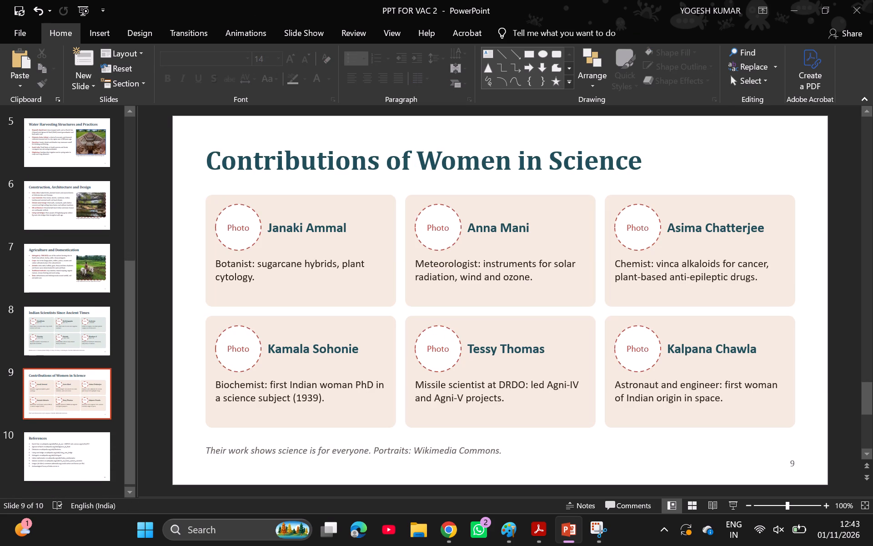
ctrl+scroll(245, 233, up, 2)
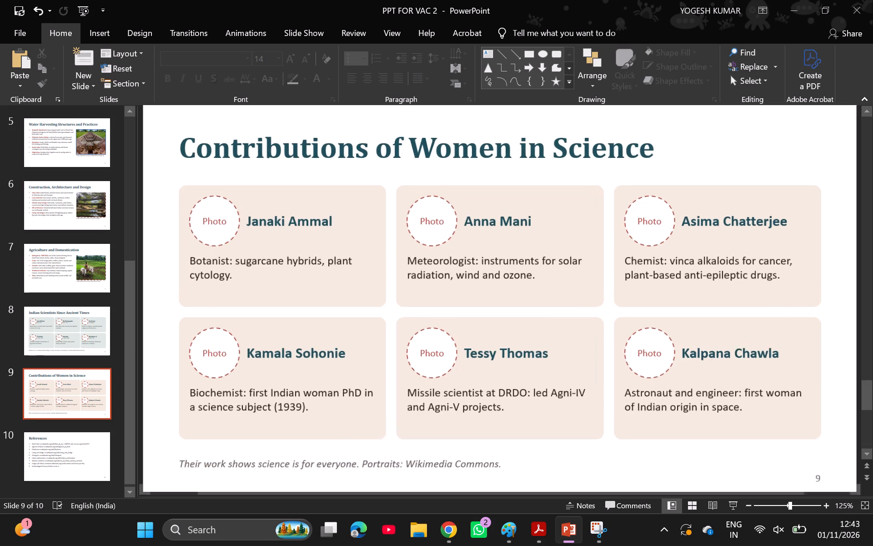
ctrl+scroll(245, 233, down, 2)
ctrl+scroll(245, 233, up, 1)
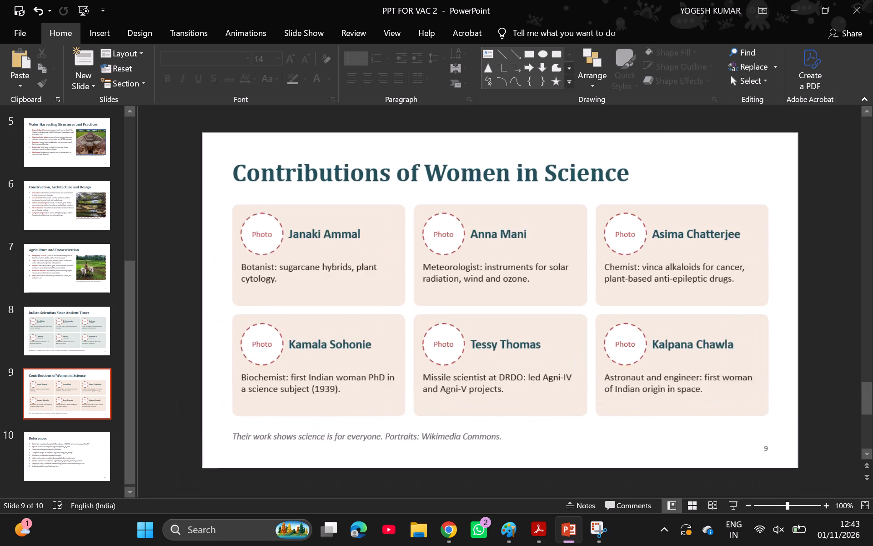
ctrl+scroll(245, 233, up, 1)
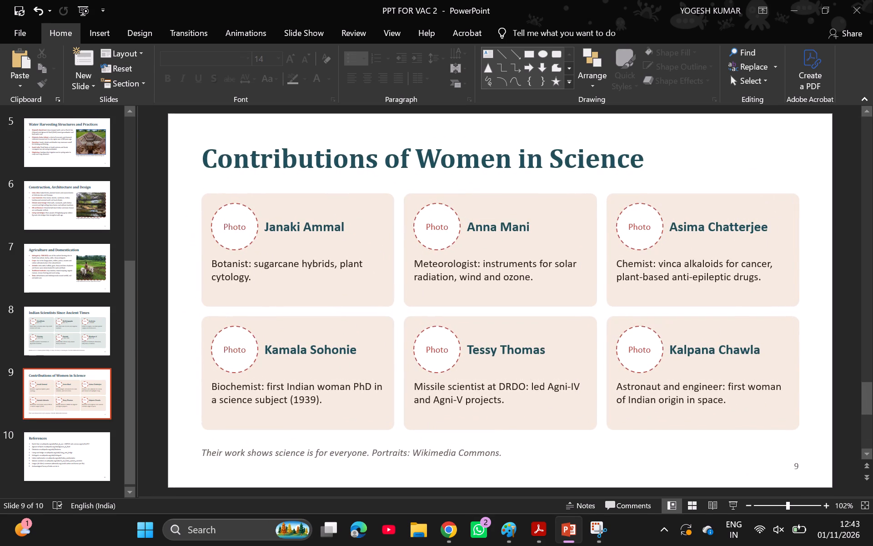
Switch to Chrome, leave the opened ploughing picture and run an image search for "janaki ammal".
click(457, 532)
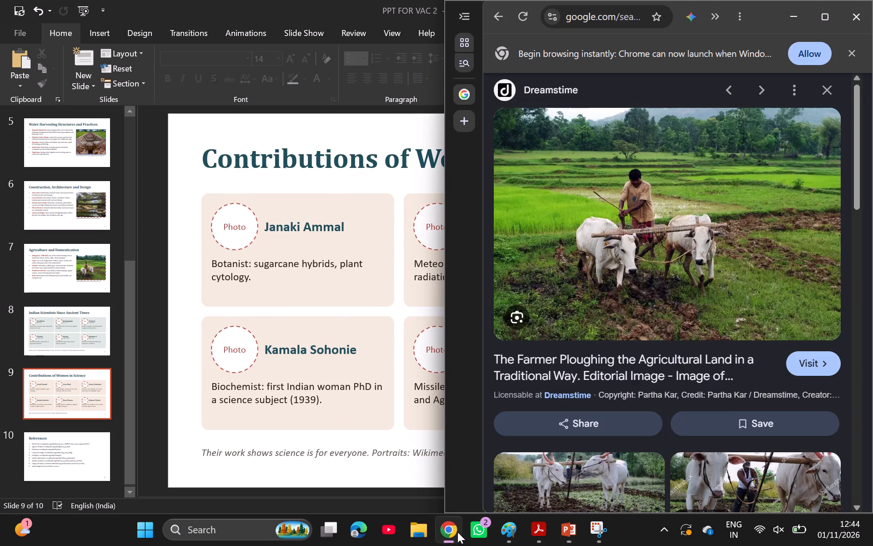
click(497, 12)
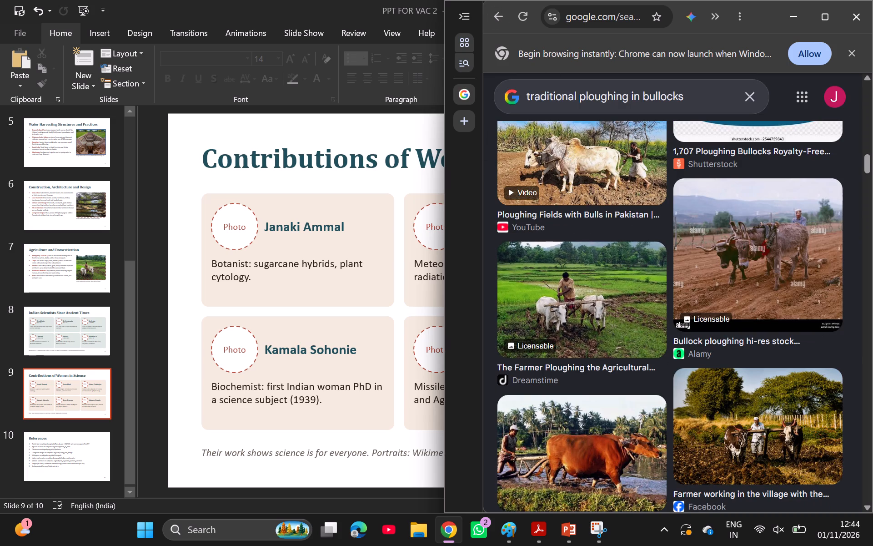
click(685, 105)
key(BackSpace)
key(BackSpace)
key(BackSpace)
key(BackSpace)
key(BackSpace)
key(BackSpace)
key(BackSpace)
key(BackSpace)
key(BackSpace)
key(BackSpace)
key(BackSpace)
key(BackSpace)
key(BackSpace)
key(BackSpace)
key(BackSpace)
key(BackSpace)
key(BackSpace)
key(BackSpace)
key(BackSpace)
key(BackSpace)
text(janaki)
key(space)
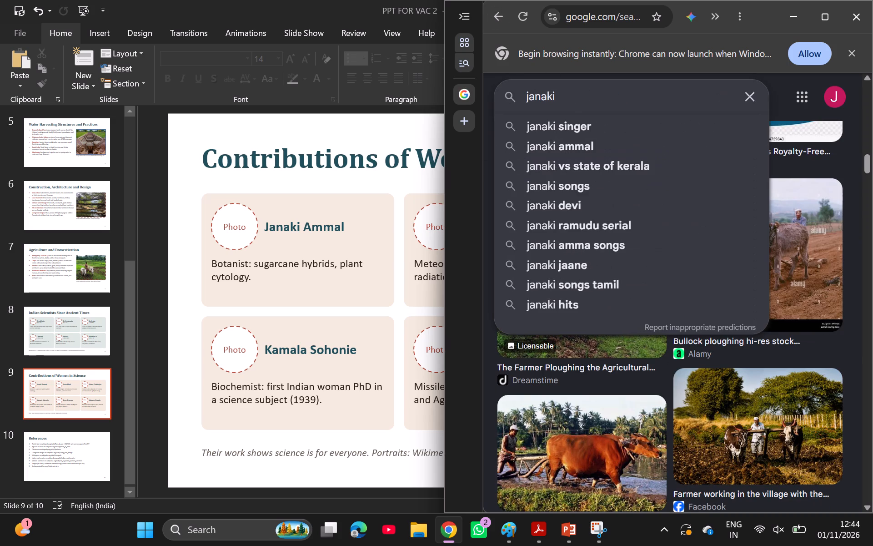
click(684, 136)
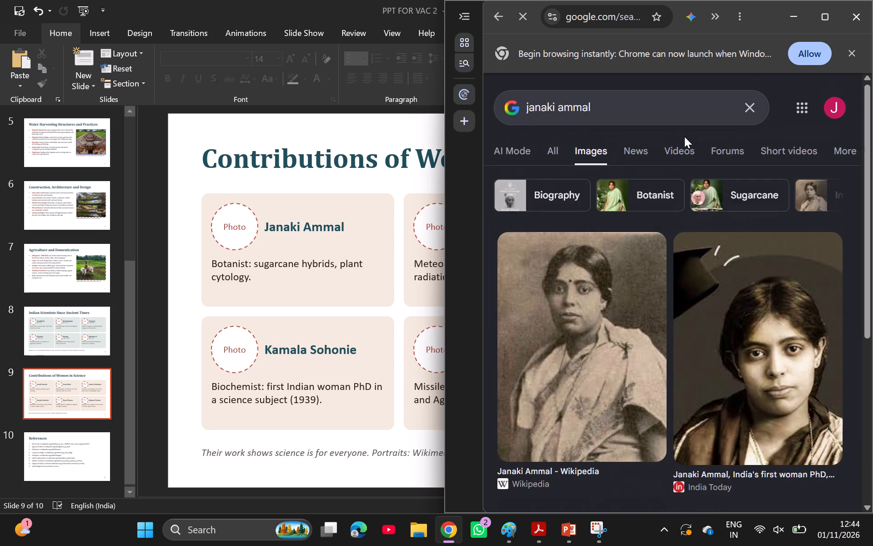
Browse the Janaki Ammal image results and open the SheThePeople portrait of her in a pale green sari.
scroll(617, 313, down, 1)
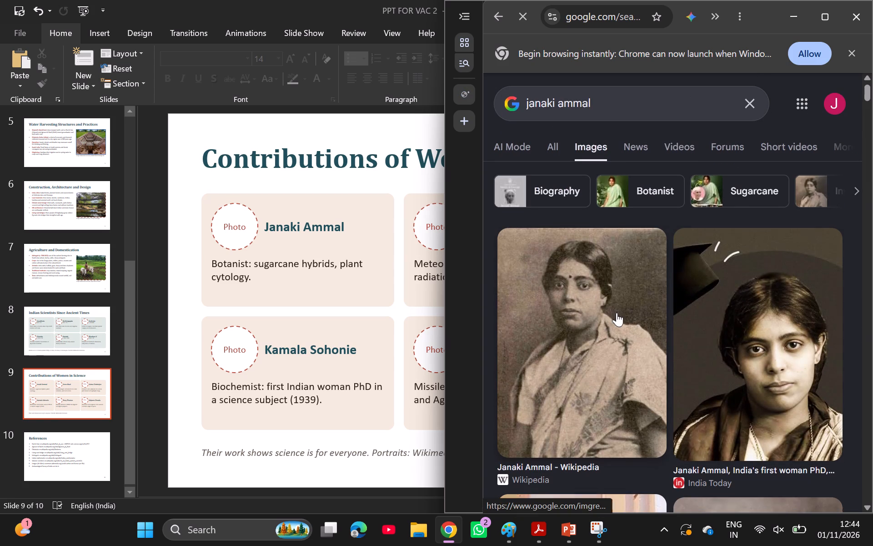
scroll(617, 313, down, 5)
scroll(617, 313, up, 1)
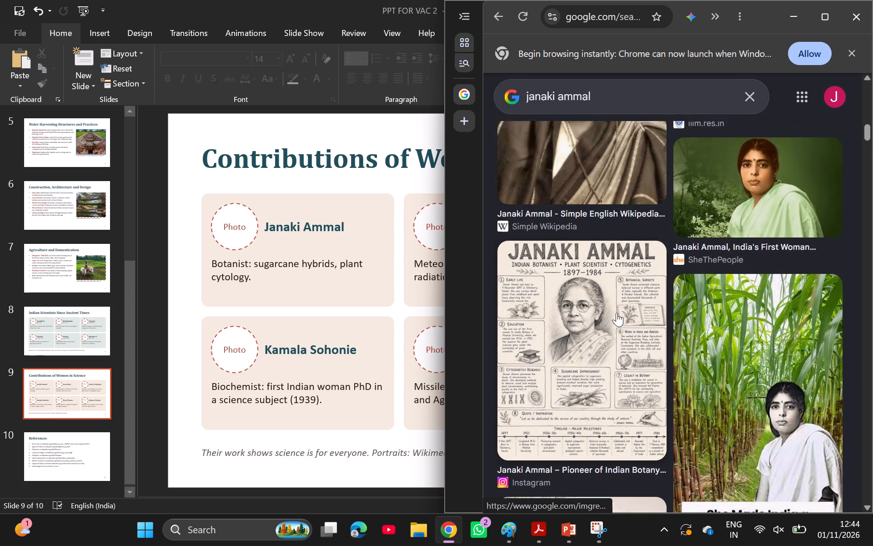
scroll(617, 313, up, 2)
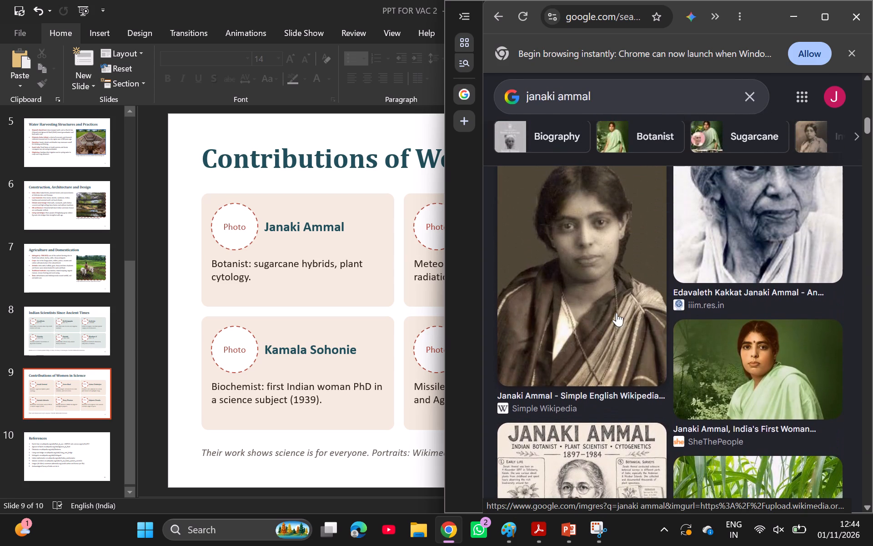
scroll(617, 313, up, 1)
click(756, 397)
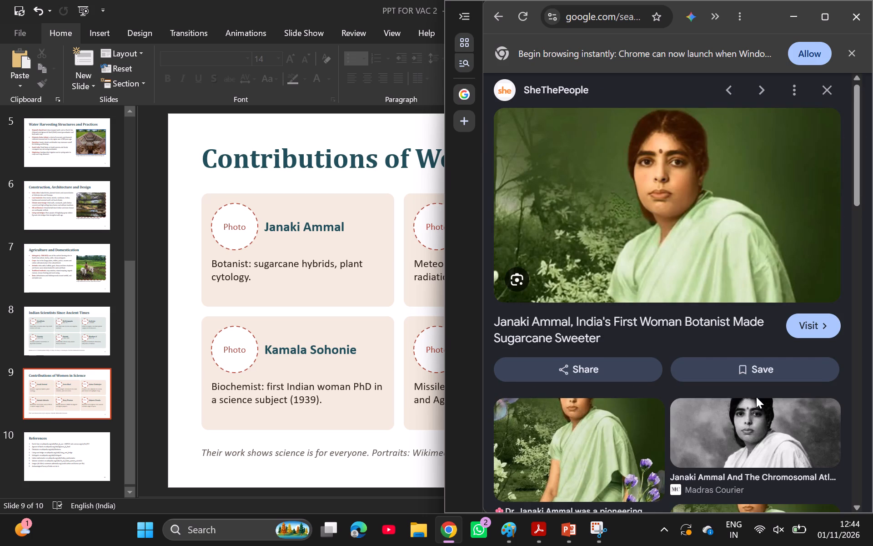
Capture a snip of the opened Janaki Ammal portrait and crop off its left edge and the dark strip along its top.
key(Print)
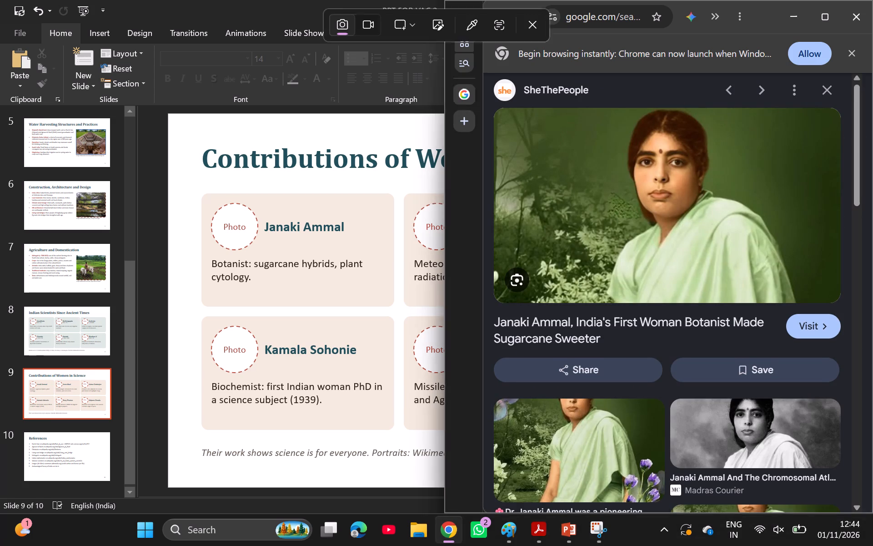
drag(518, 102, 572, 169)
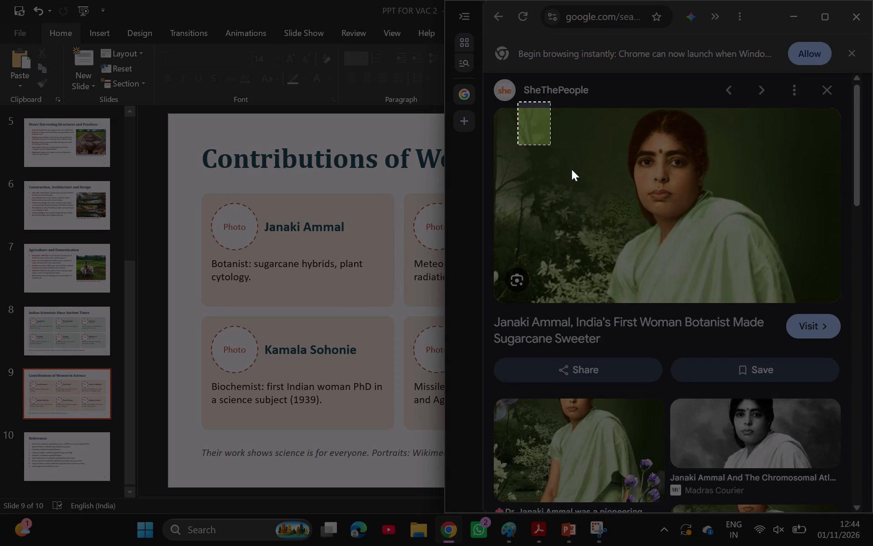
drag(572, 169, 828, 303)
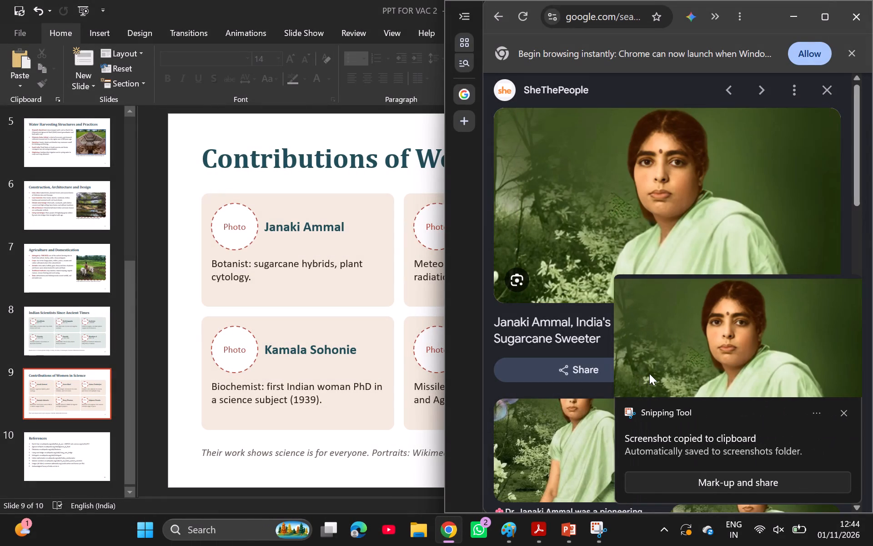
click(649, 374)
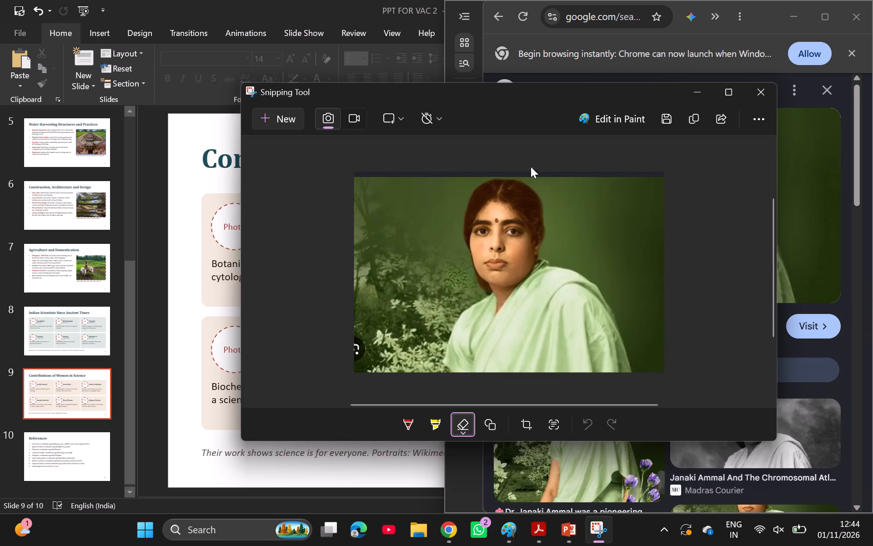
click(531, 438)
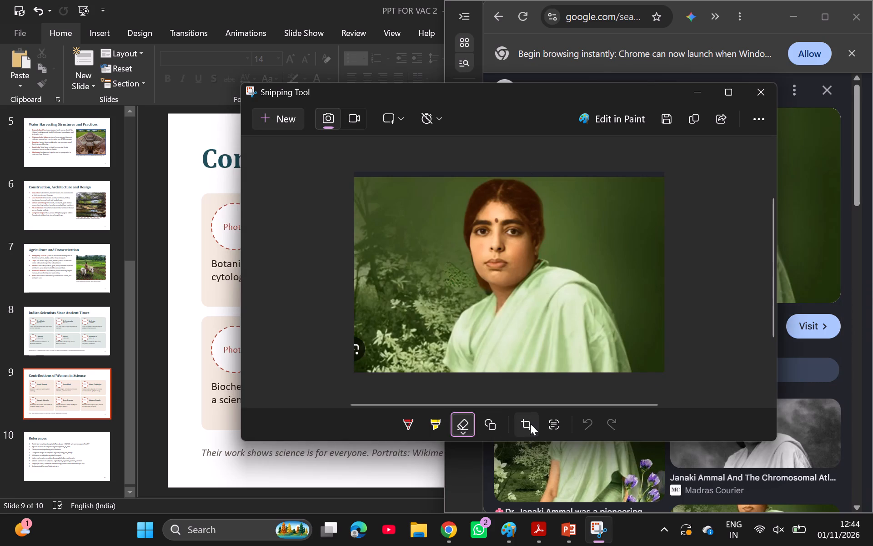
click(530, 424)
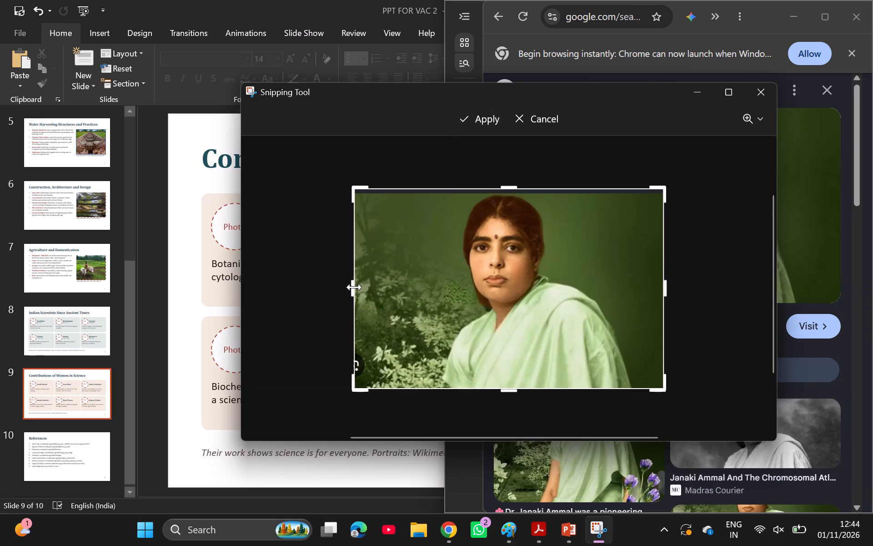
drag(355, 287, 371, 287)
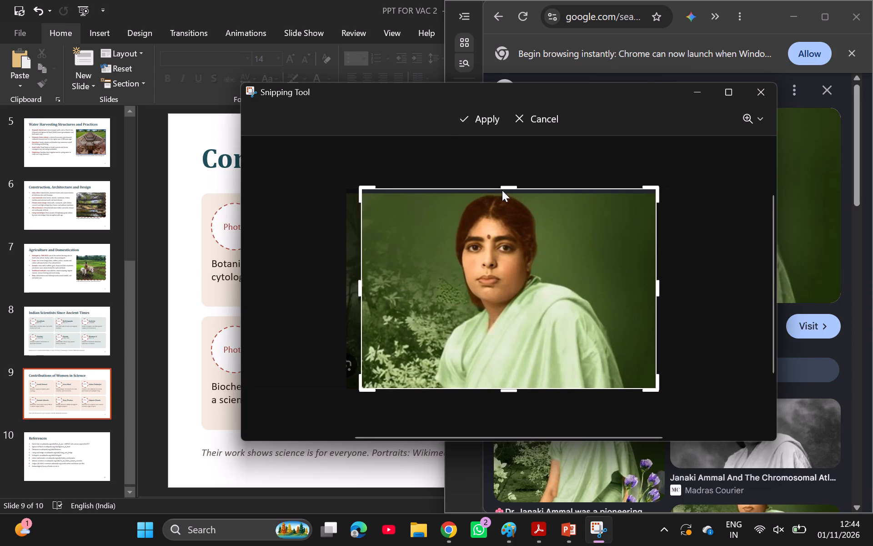
click(506, 185)
drag(506, 187, 507, 195)
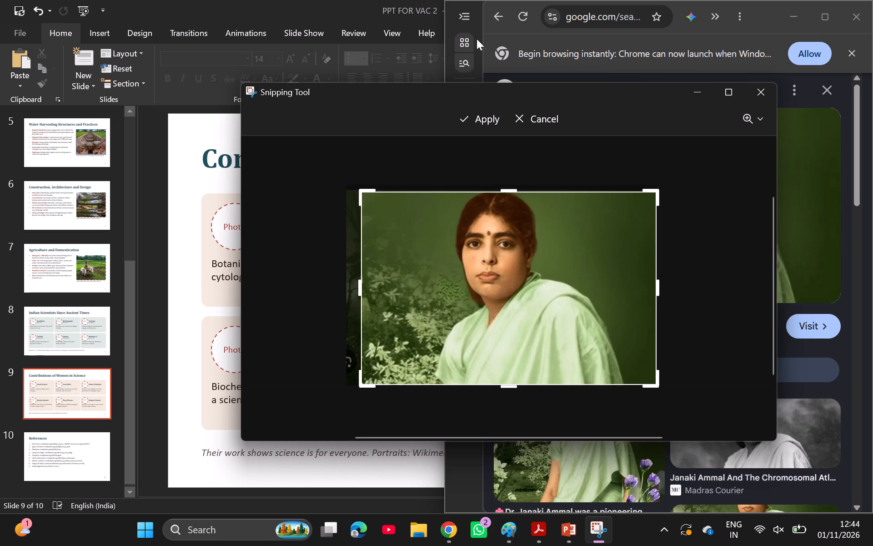
click(484, 118)
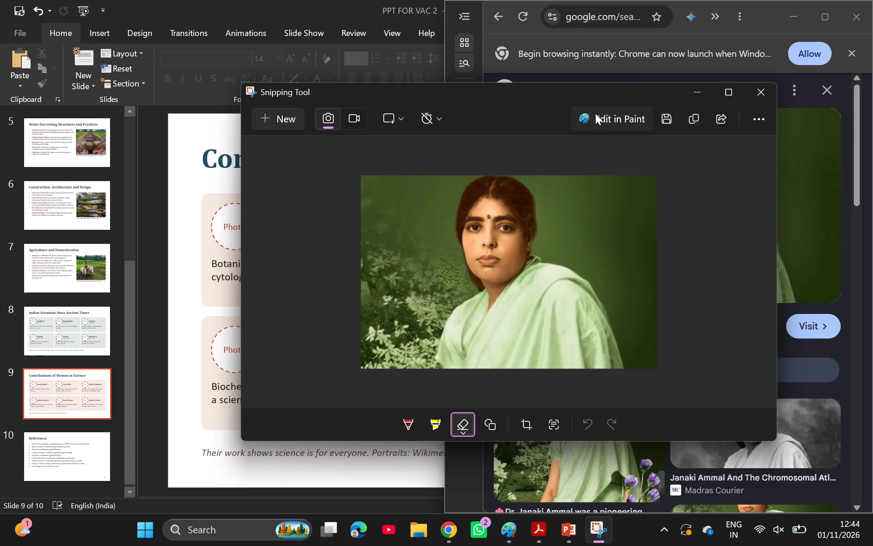
Save the cropped Janaki Ammal portrait in the Downloads folder as "vac 5" in PNG format.
key(ctrl+s)
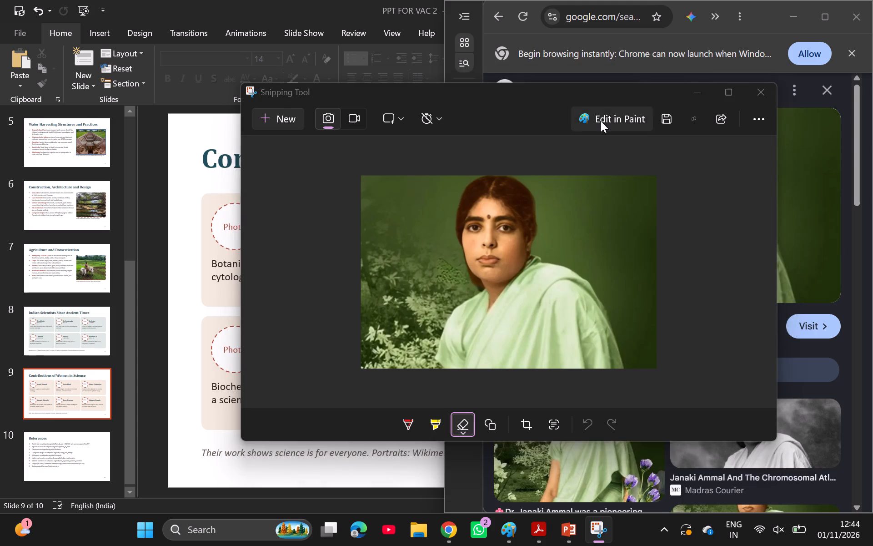
key(BackSpace)
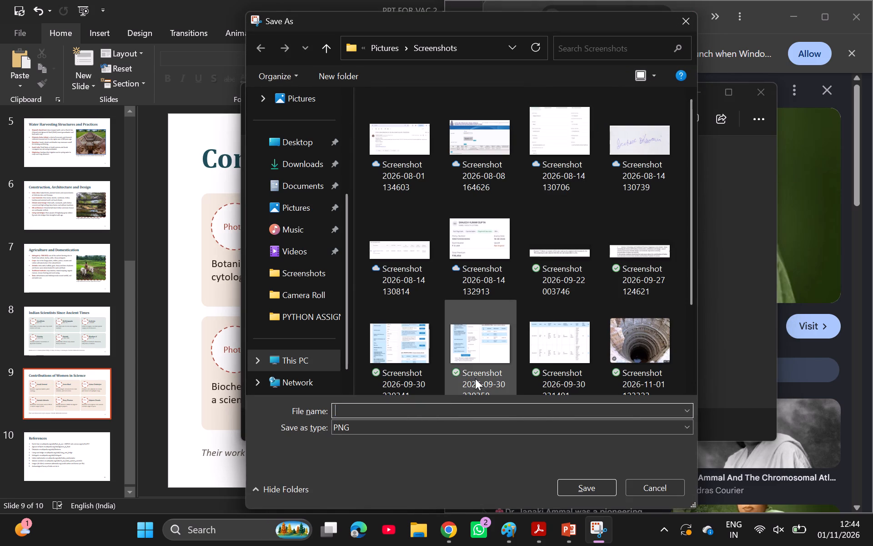
click(316, 170)
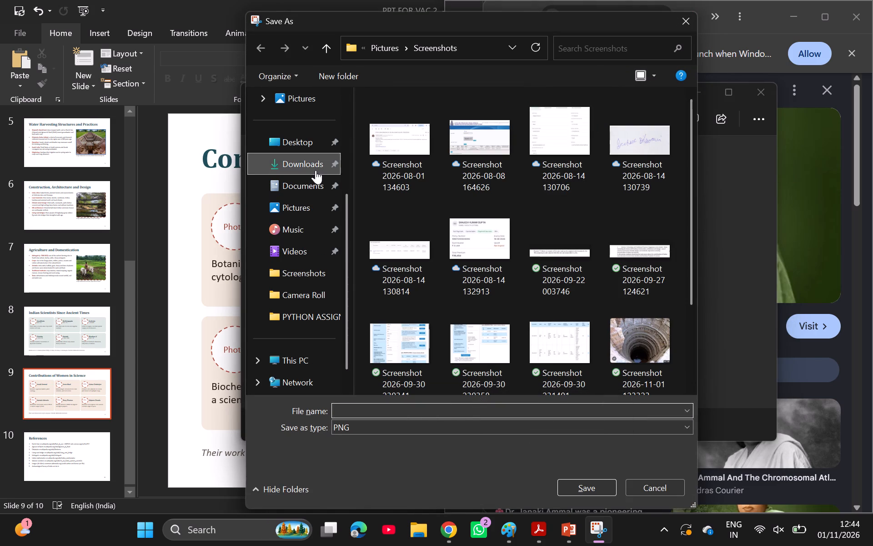
text(vac 5)
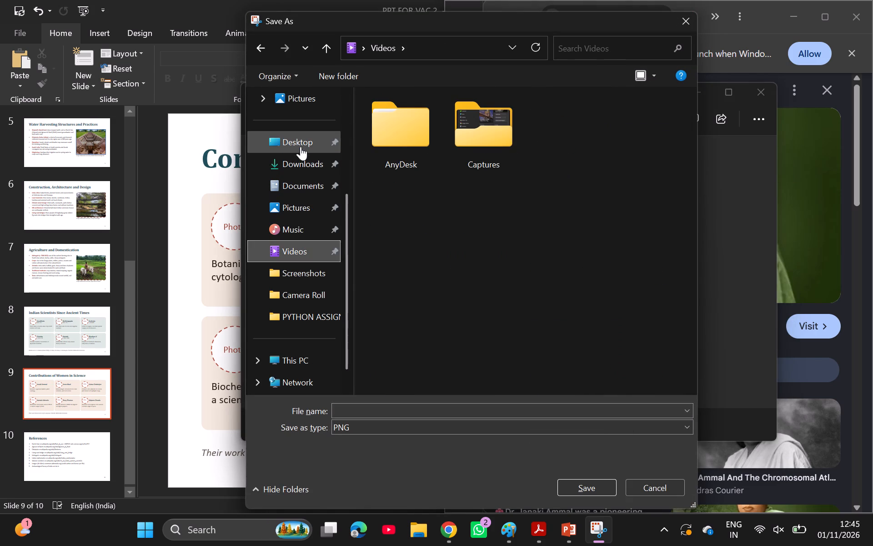
click(302, 164)
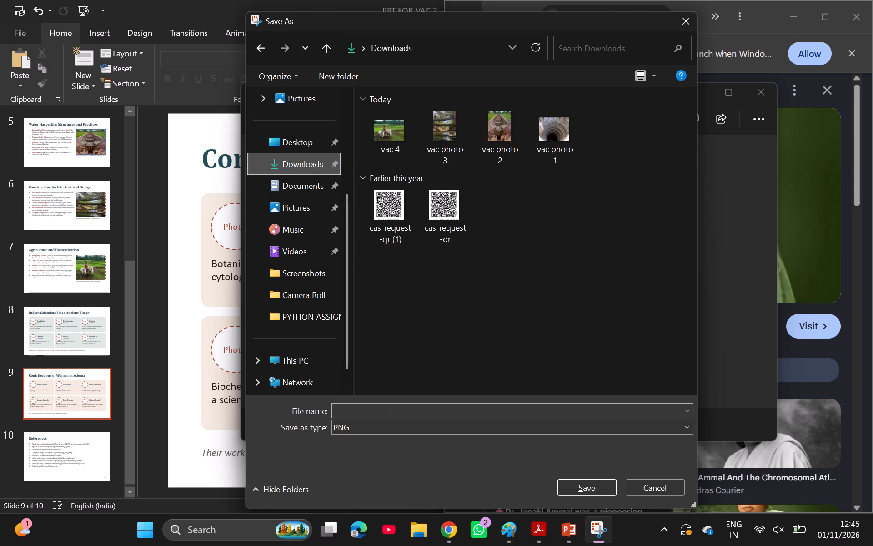
click(389, 406)
text(vac 5)
key(Return)
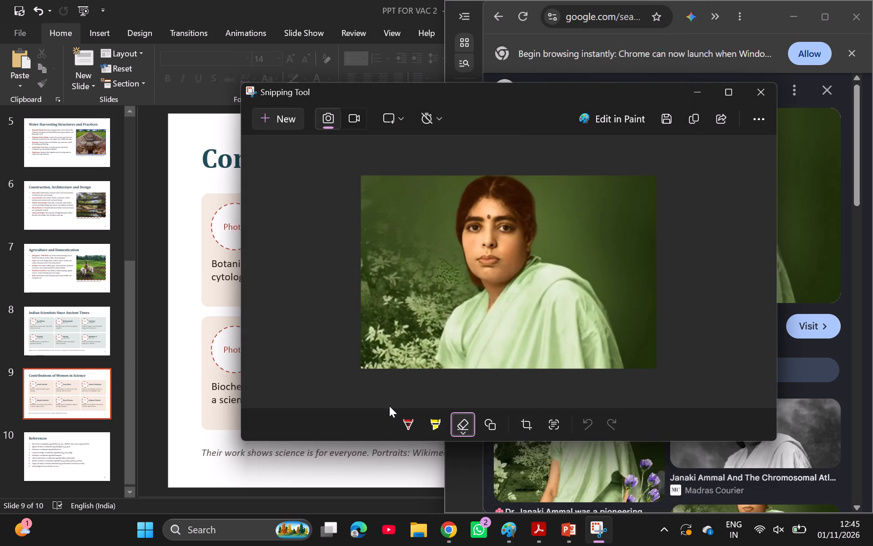
Switch to PowerPoint and paste the cropped Janaki Ammal portrait onto slide 9.
click(699, 90)
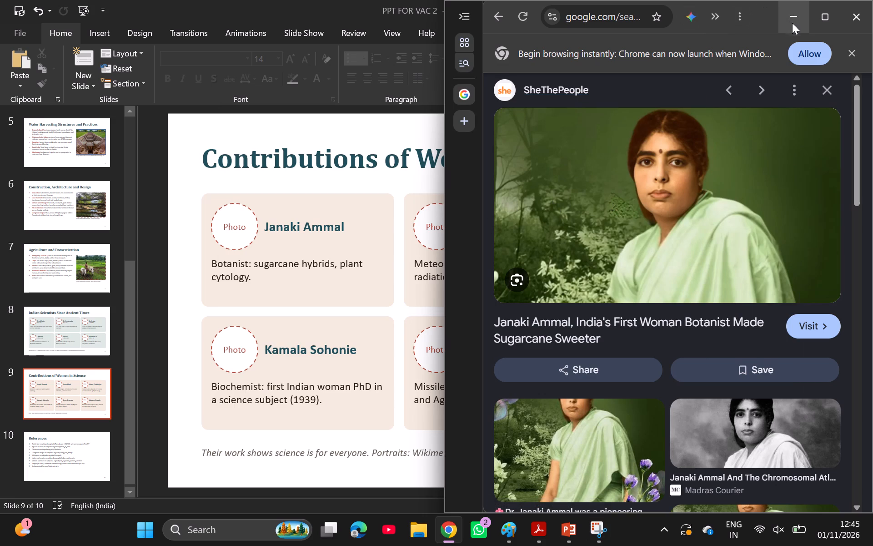
click(792, 23)
click(26, 67)
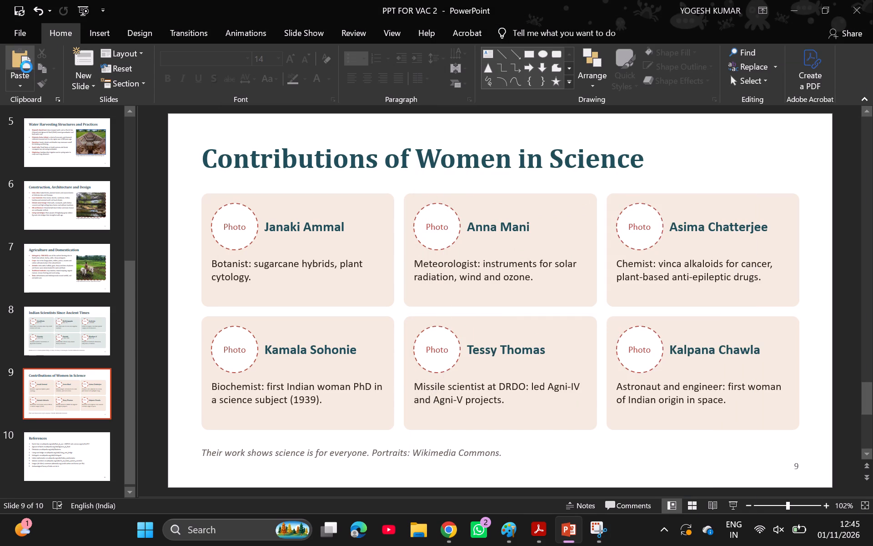
click(466, 254)
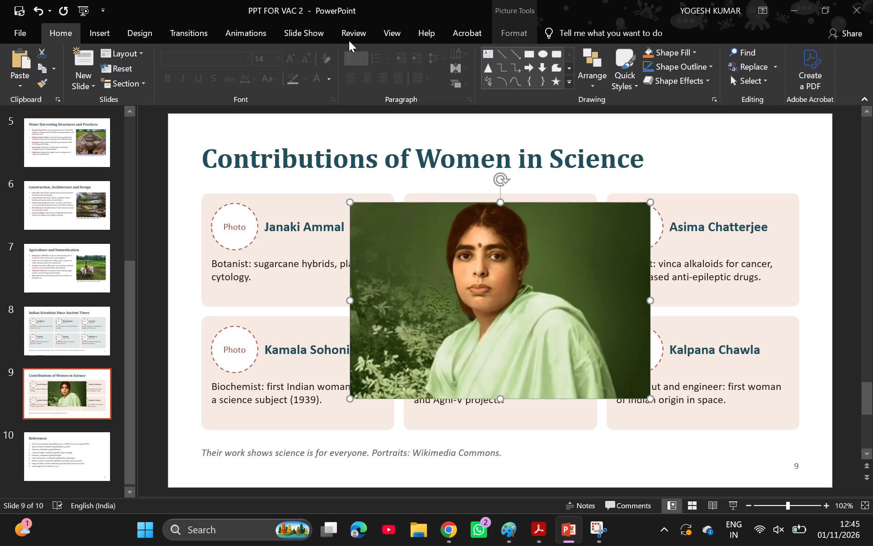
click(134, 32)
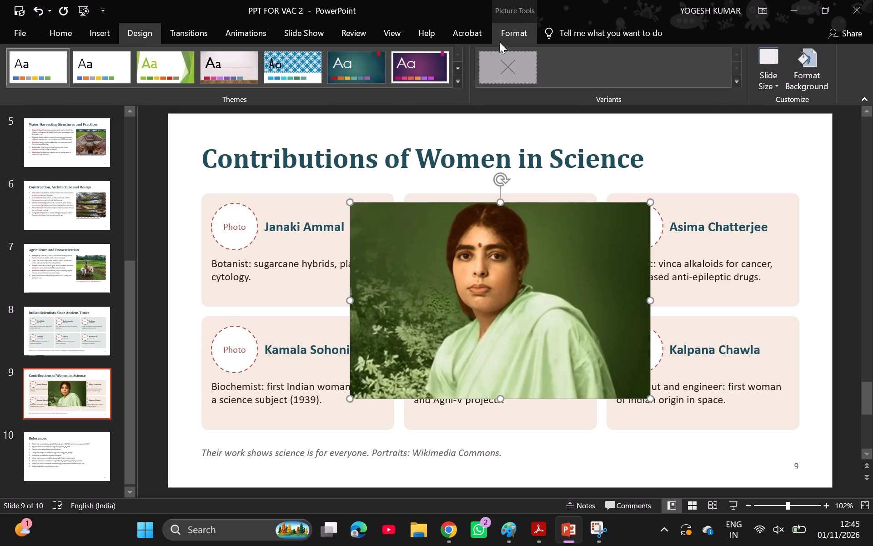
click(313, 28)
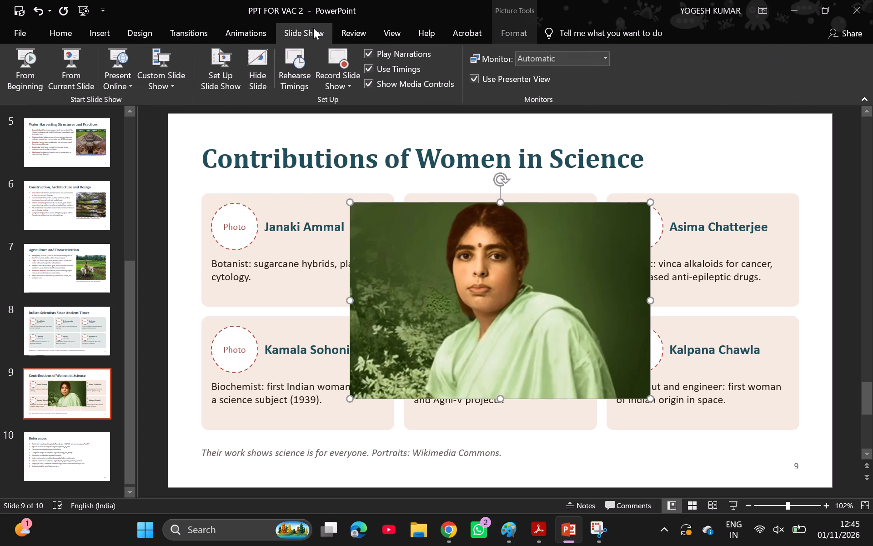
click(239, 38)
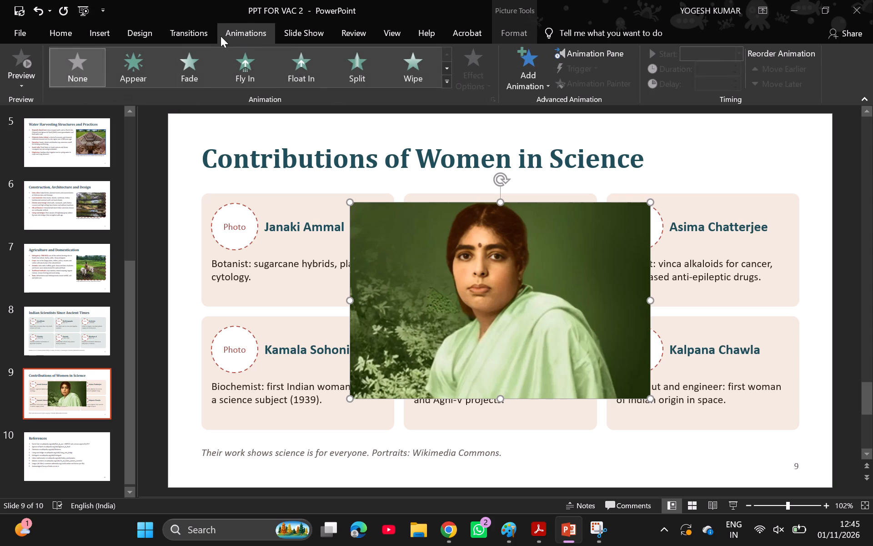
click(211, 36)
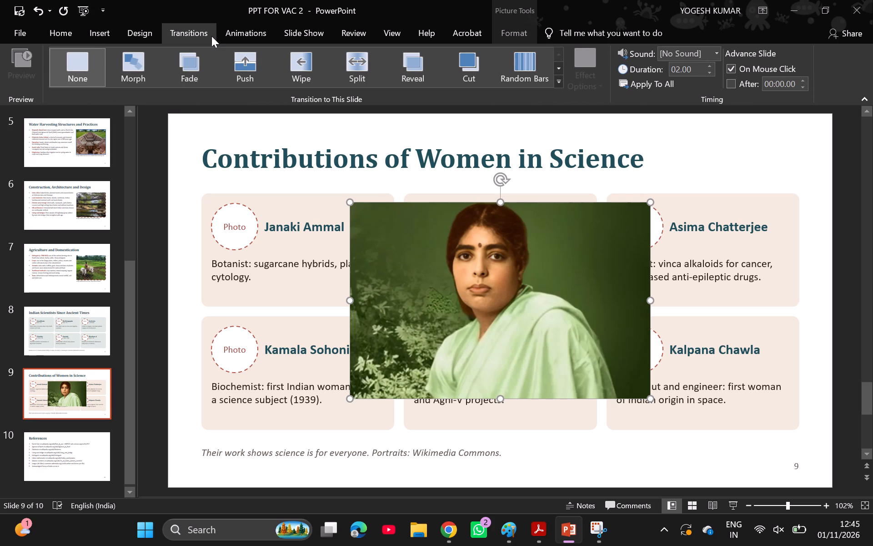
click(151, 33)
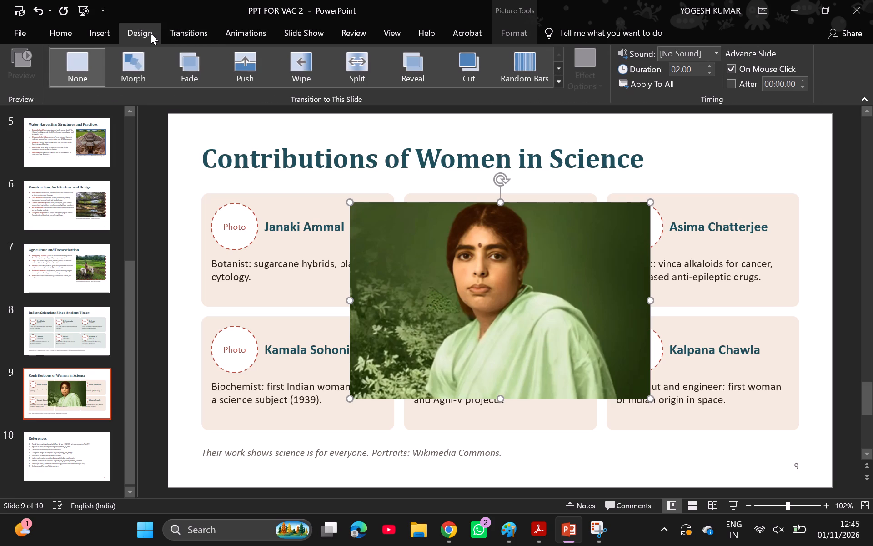
Crop the pasted Janaki Ammal portrait to the circle shape from the Flowchart group.
click(489, 244)
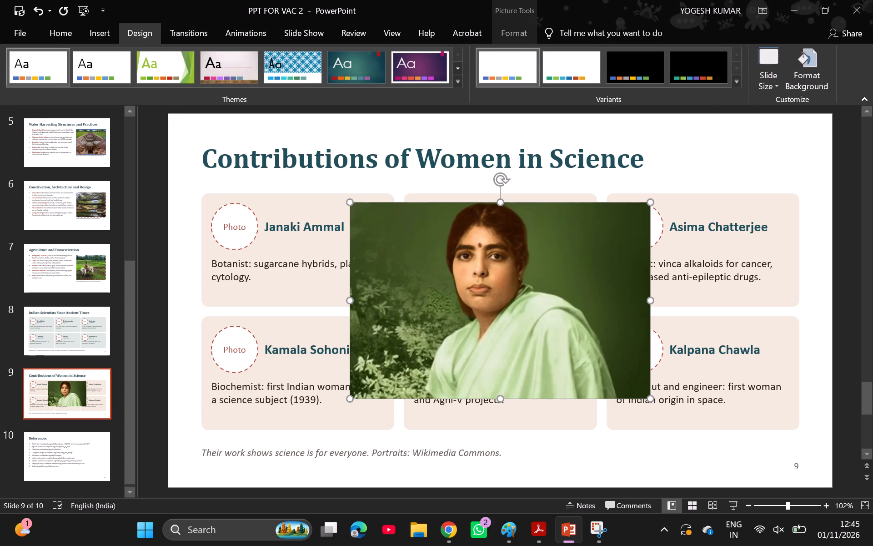
double_click(449, 261)
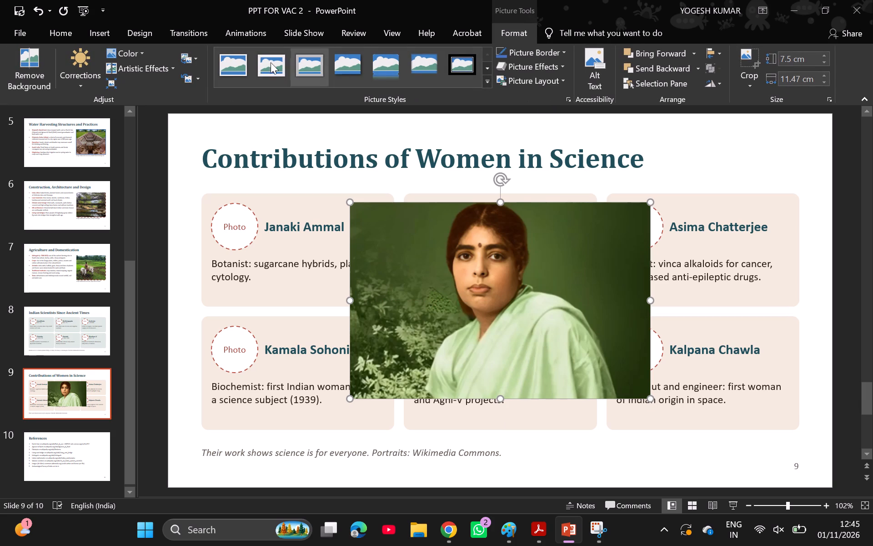
click(748, 71)
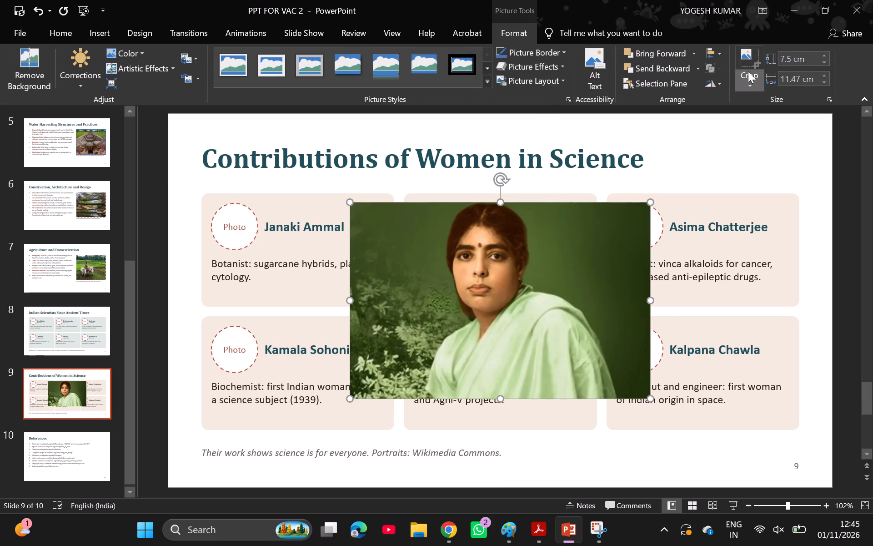
click(749, 119)
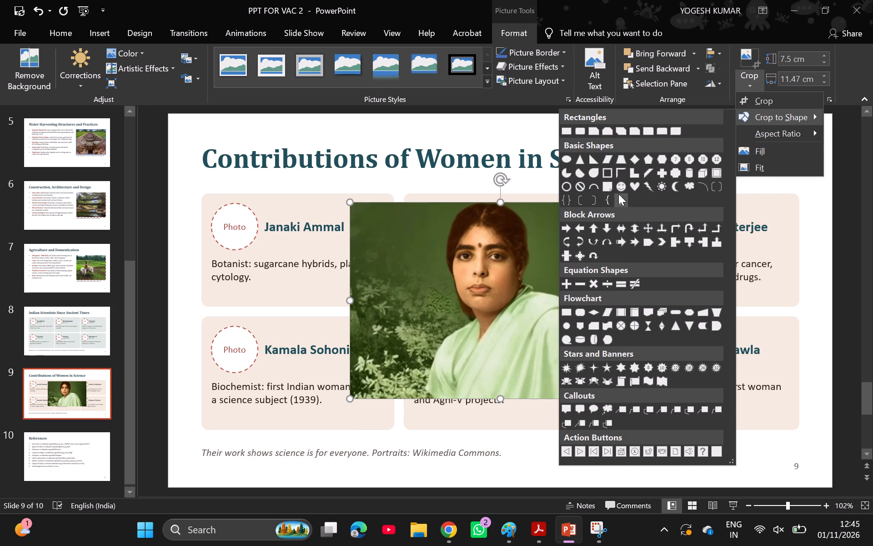
click(569, 323)
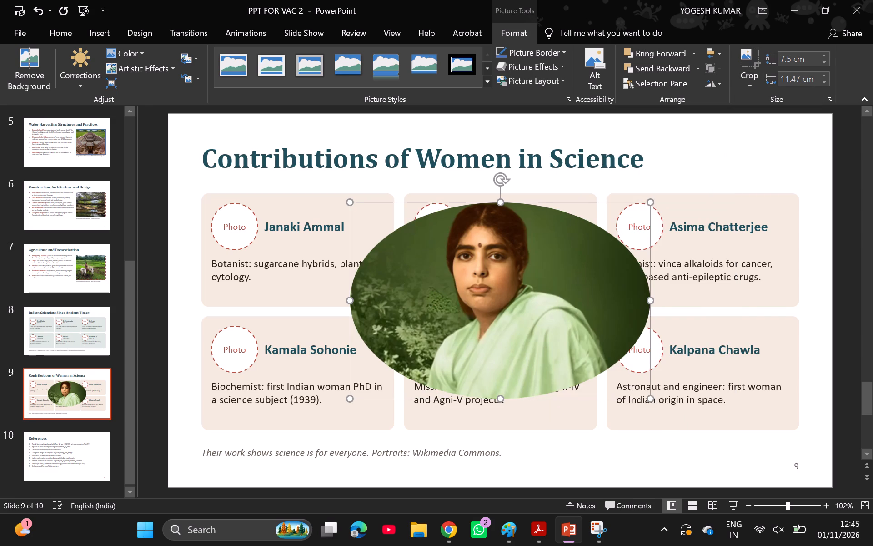
Resize the oval Janaki Ammal portrait to about 5.72 cm high by 9.42 cm wide and move it over her card.
drag(350, 301, 374, 301)
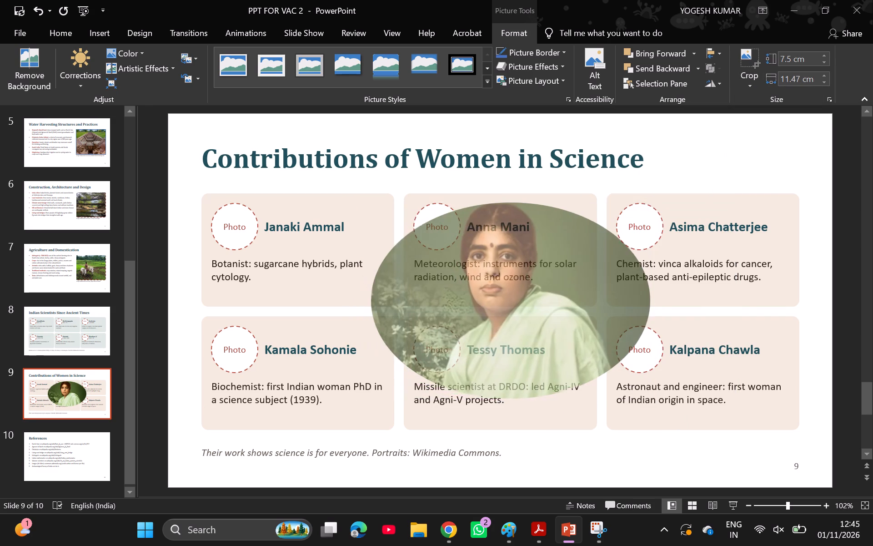
drag(374, 301, 404, 291)
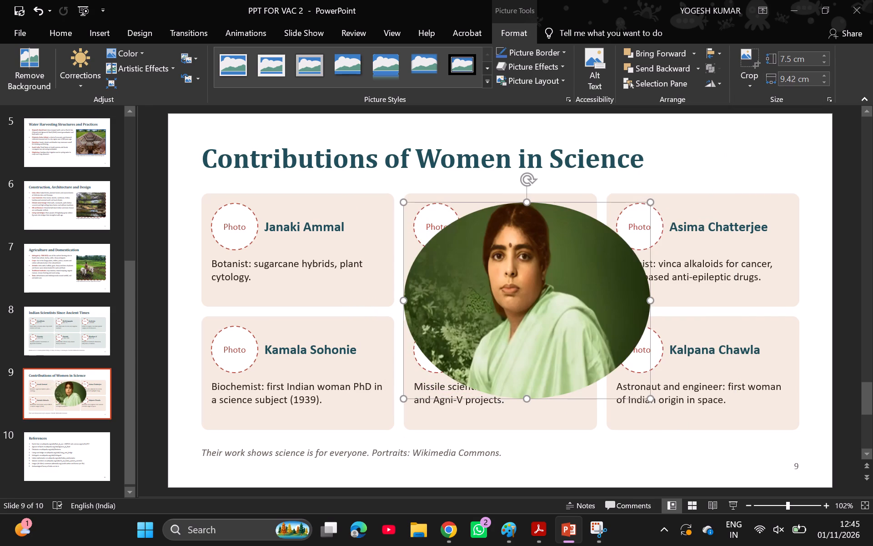
drag(517, 278, 252, 226)
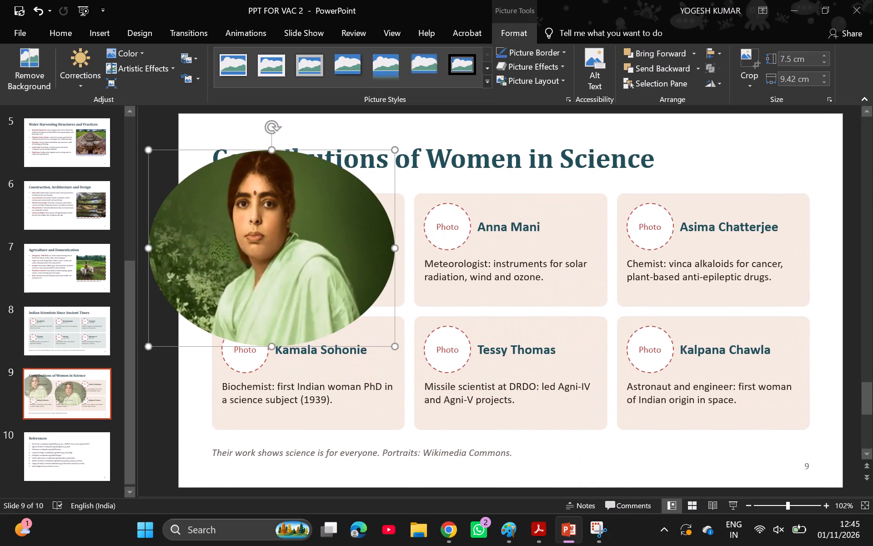
drag(271, 150, 249, 204)
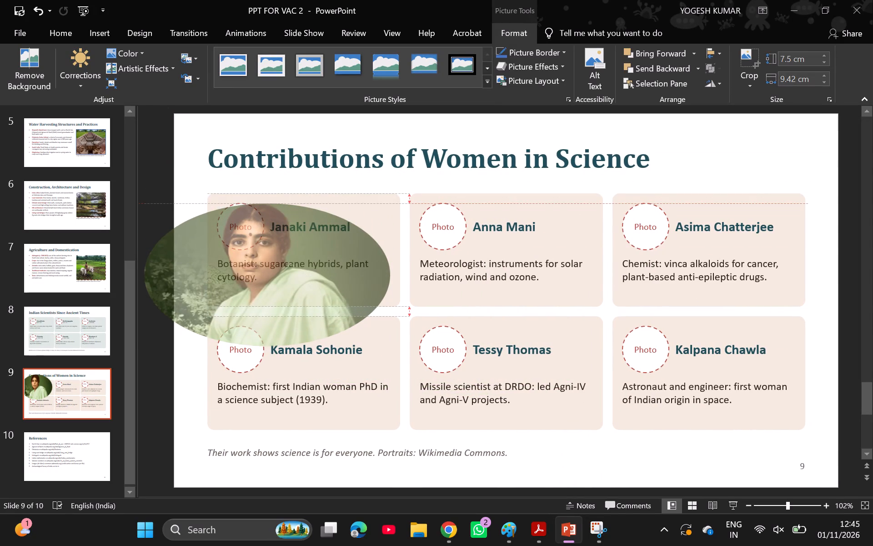
drag(249, 204, 240, 197)
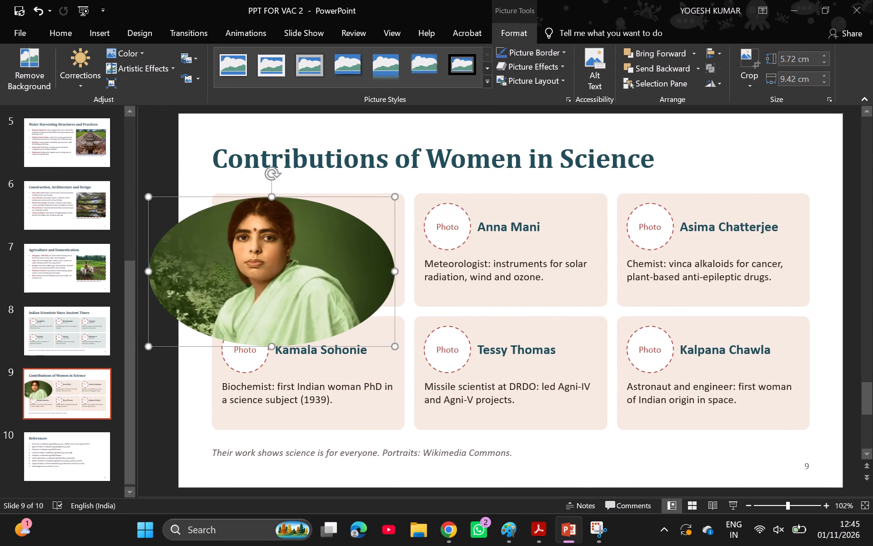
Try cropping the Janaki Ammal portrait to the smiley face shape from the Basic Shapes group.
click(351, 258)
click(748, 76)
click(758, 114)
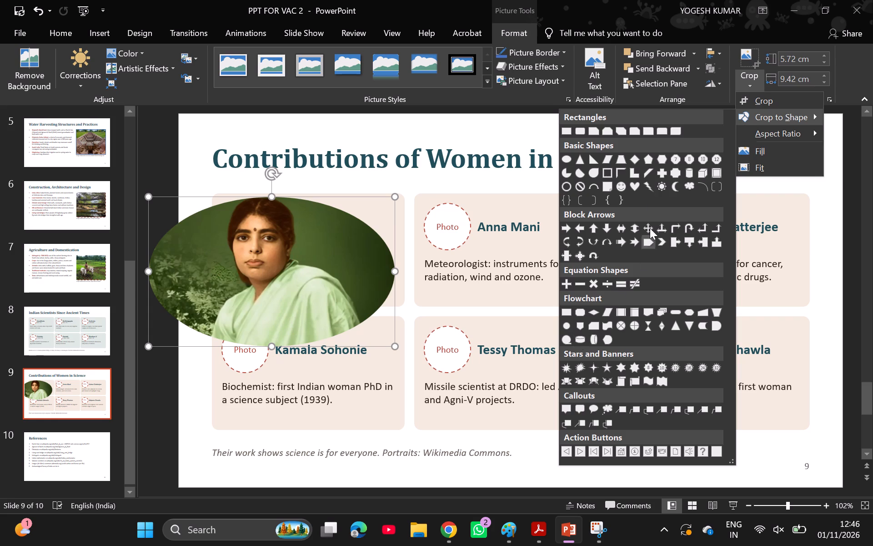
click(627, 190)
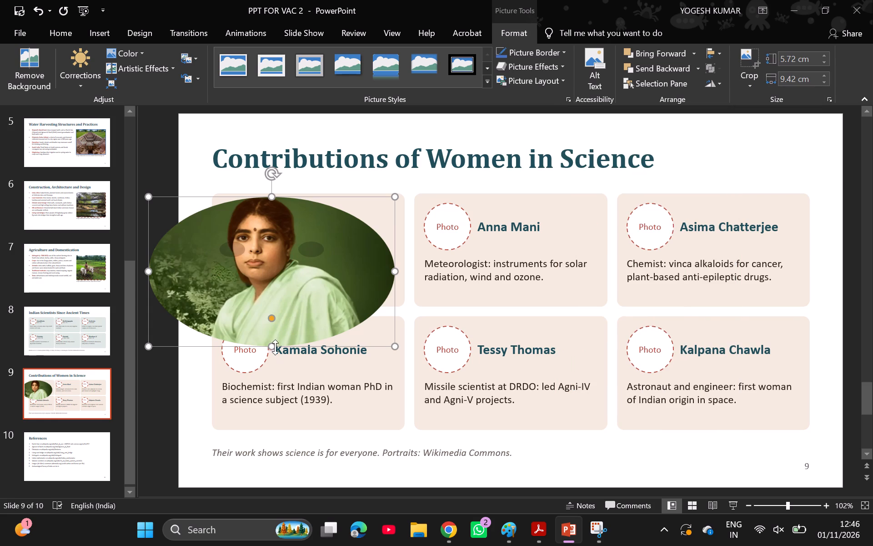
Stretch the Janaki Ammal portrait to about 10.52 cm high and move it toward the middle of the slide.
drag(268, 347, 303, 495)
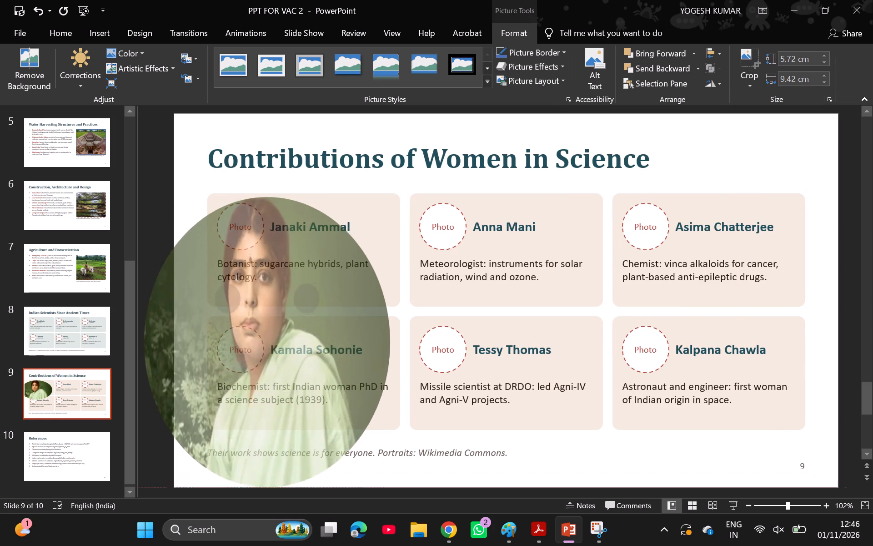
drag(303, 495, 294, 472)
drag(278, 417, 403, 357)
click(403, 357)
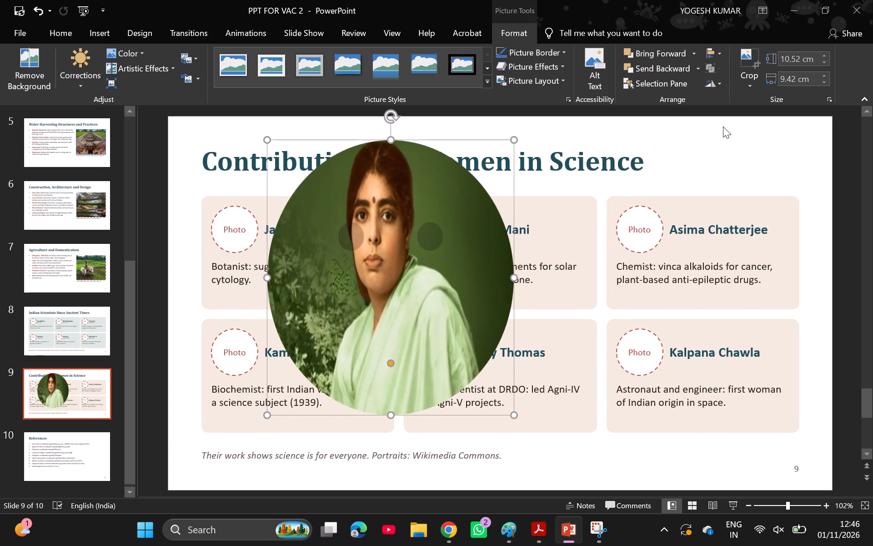
Crop the Janaki Ammal portrait to the oval from the Basic Shapes group.
click(753, 83)
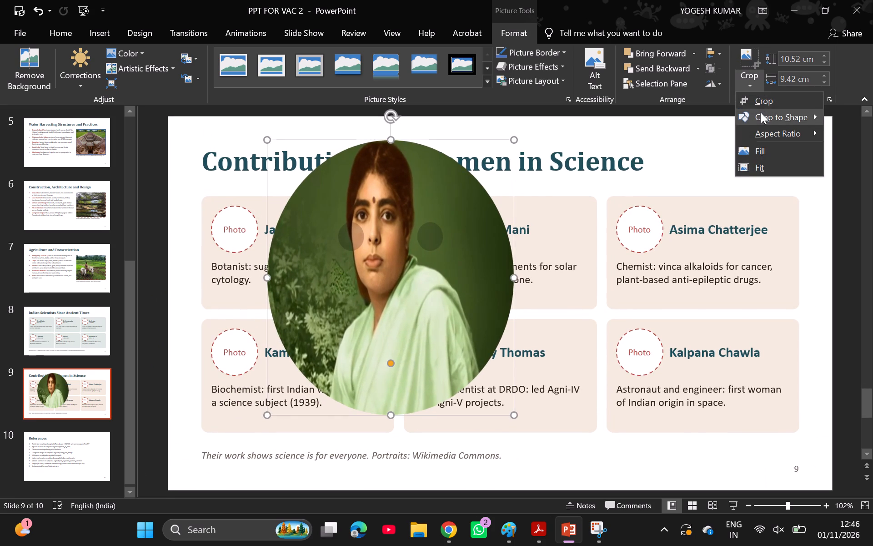
click(761, 112)
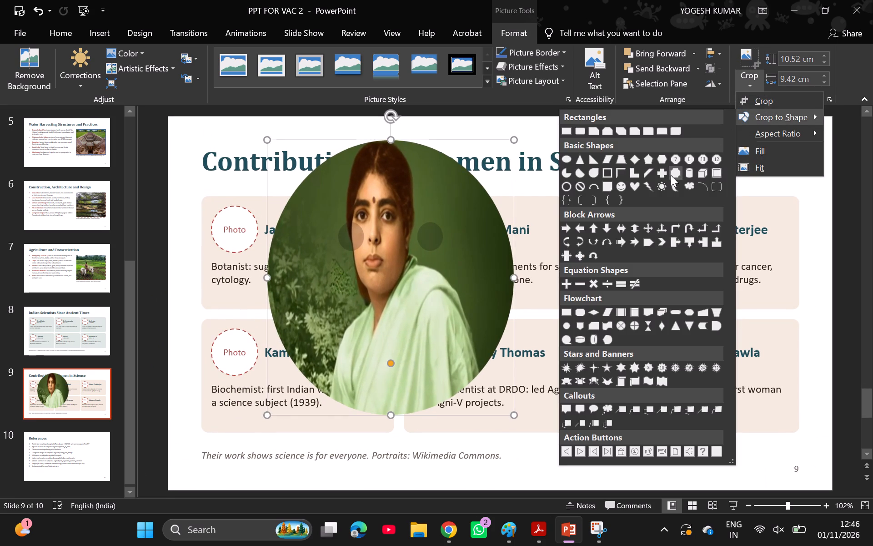
click(559, 156)
click(569, 157)
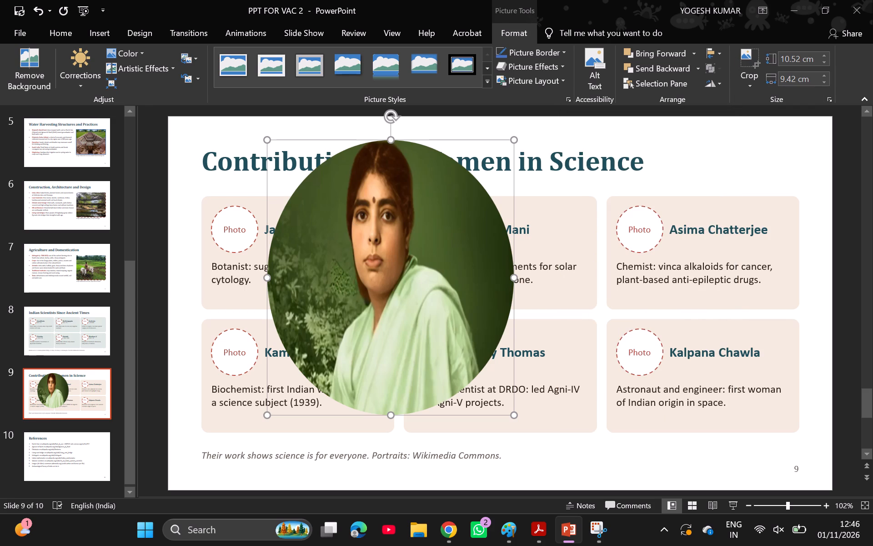
Shrink the oval Janaki Ammal portrait to about 2.64 cm high by 2.94 cm wide.
drag(389, 142, 390, 177)
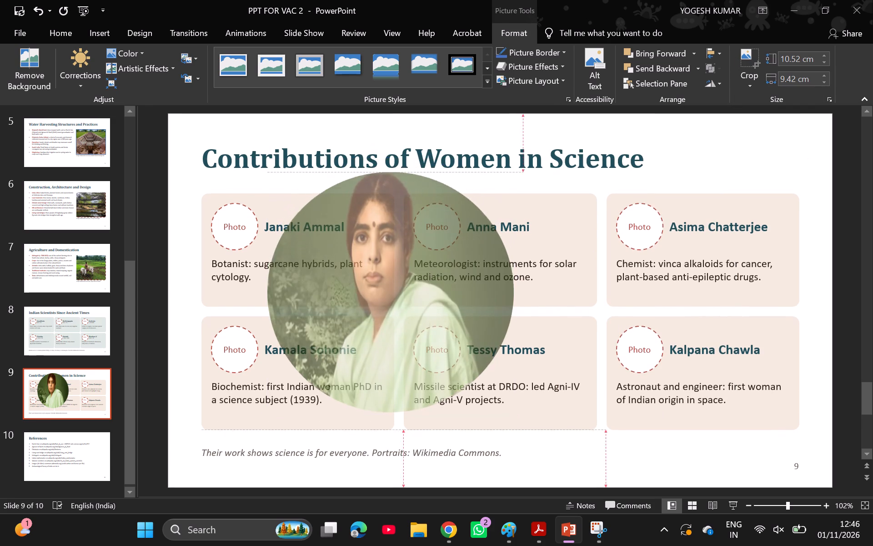
drag(390, 177, 396, 249)
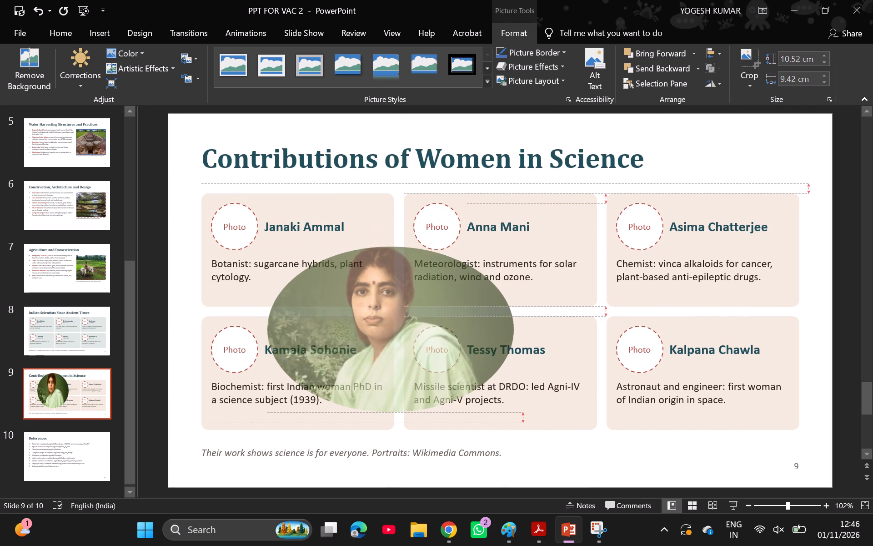
drag(396, 249, 394, 271)
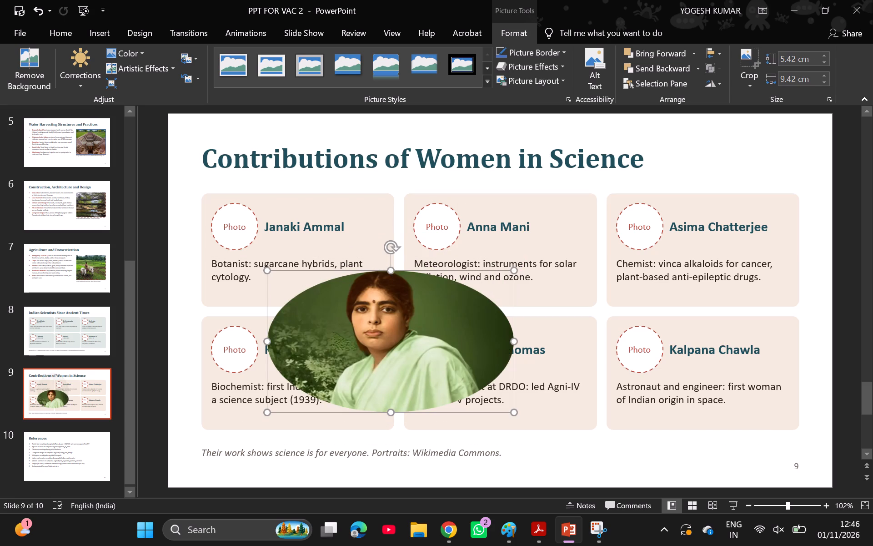
drag(266, 342, 368, 326)
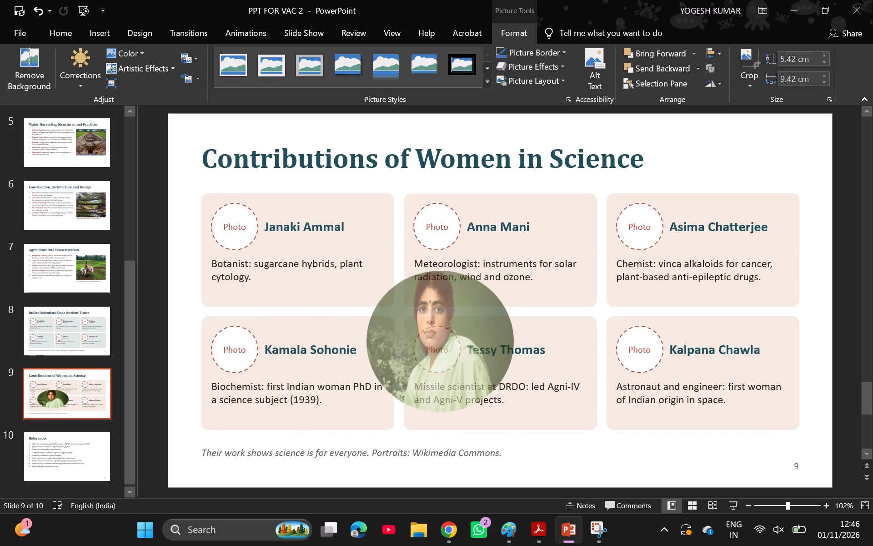
drag(368, 326, 400, 328)
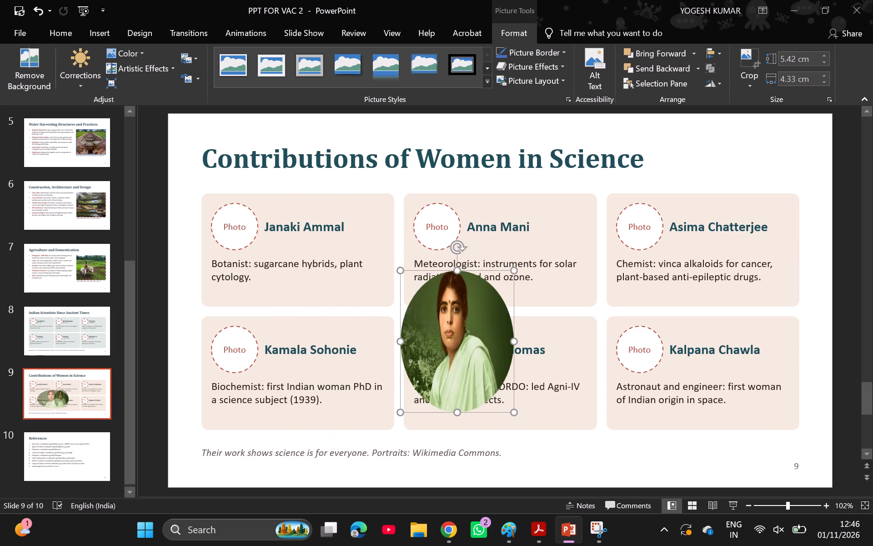
drag(454, 414, 457, 367)
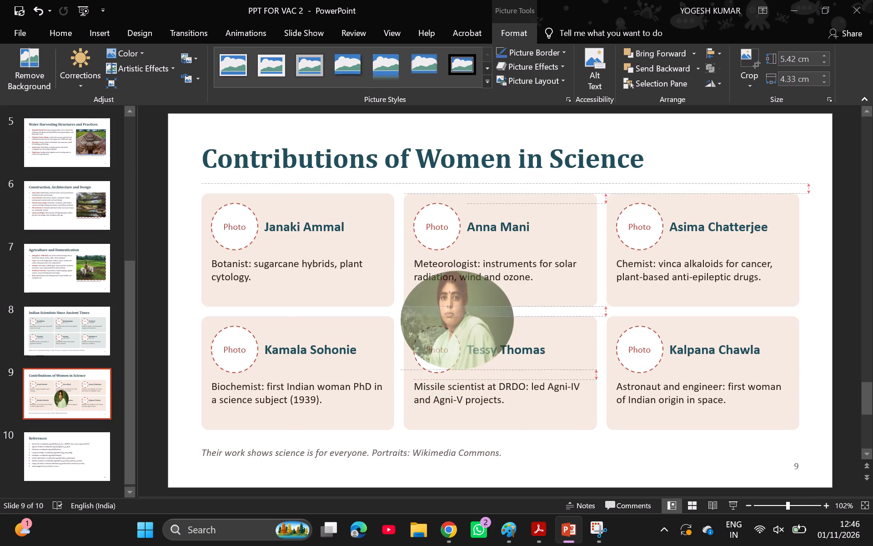
drag(457, 367, 440, 362)
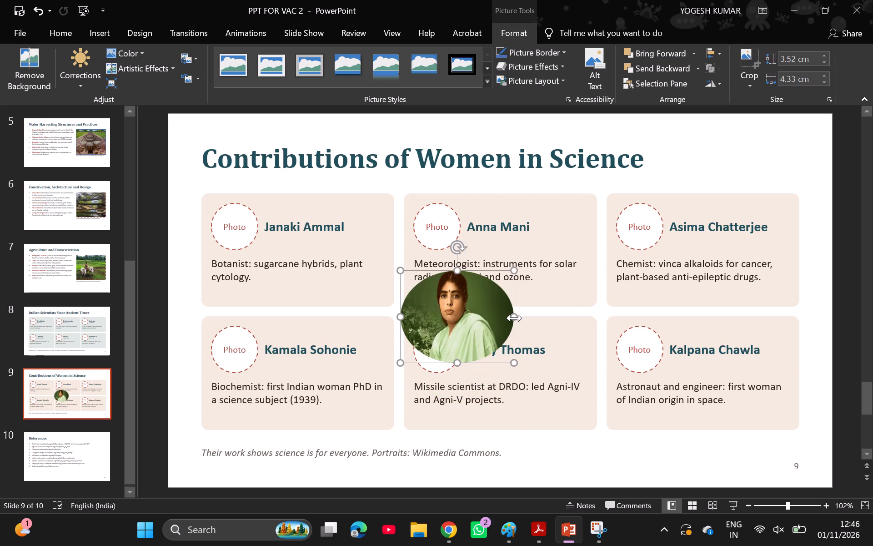
drag(514, 319, 493, 317)
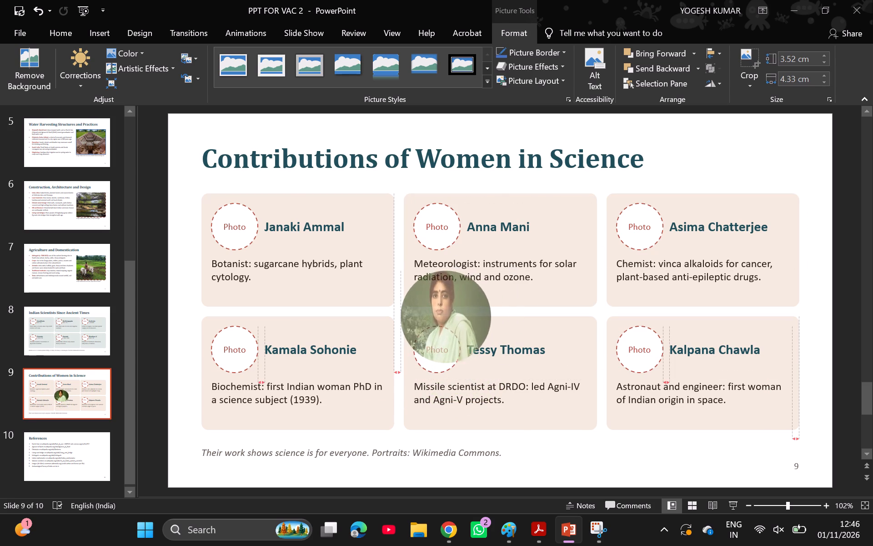
drag(493, 317, 495, 318)
drag(403, 318, 413, 318)
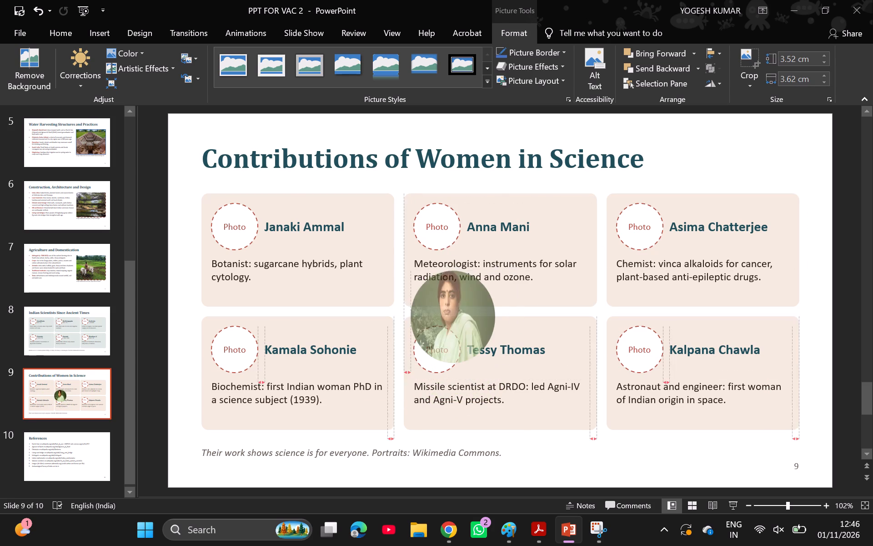
drag(413, 318, 418, 318)
drag(455, 364, 455, 362)
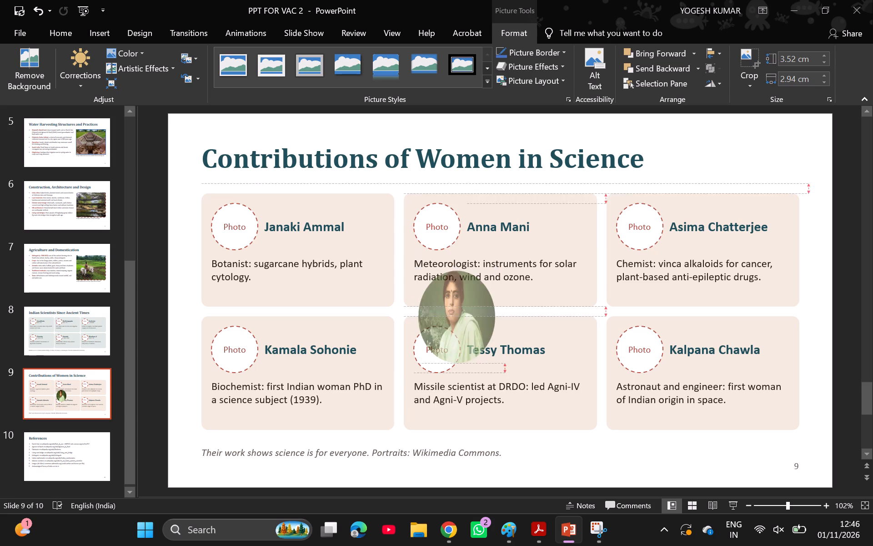
drag(455, 362, 457, 340)
Move the portrait onto Janaki Ammal's photo placeholder and narrow it to about 2.03 cm wide.
drag(457, 322, 438, 317)
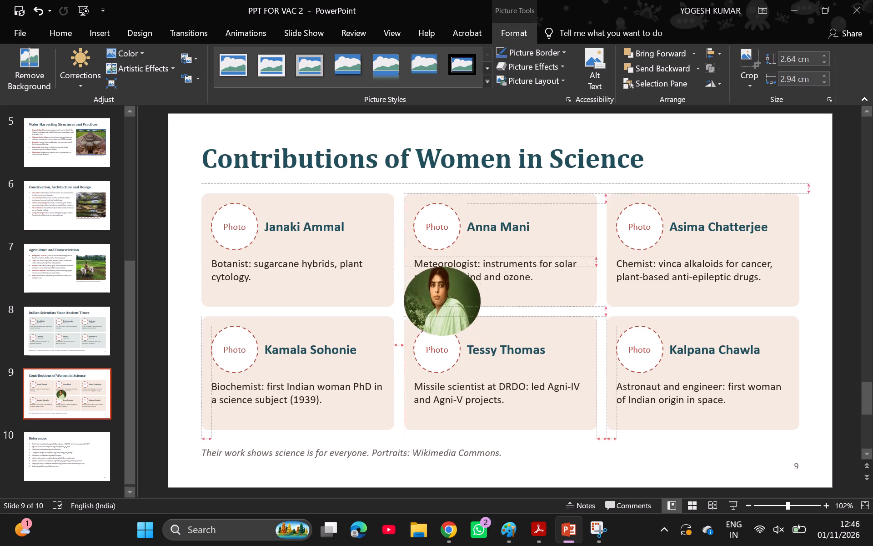
drag(438, 317, 235, 245)
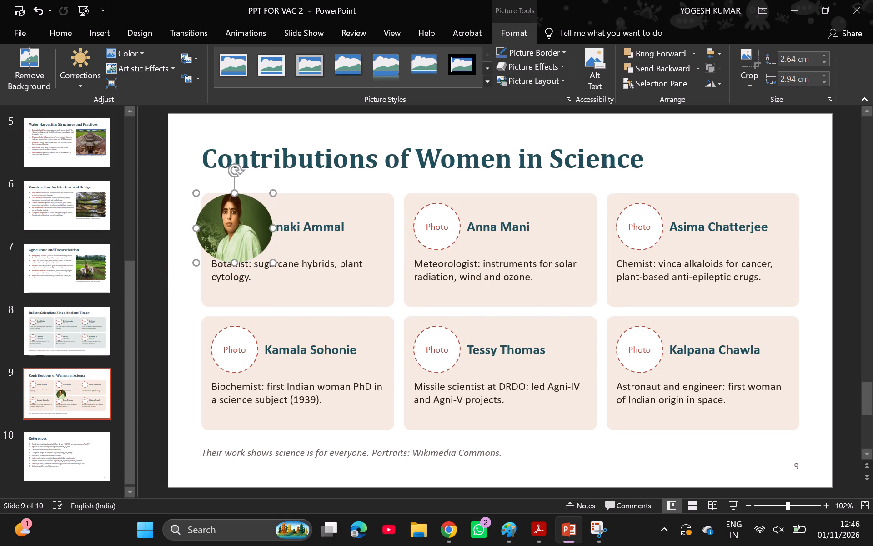
drag(198, 228, 210, 228)
drag(271, 226, 260, 225)
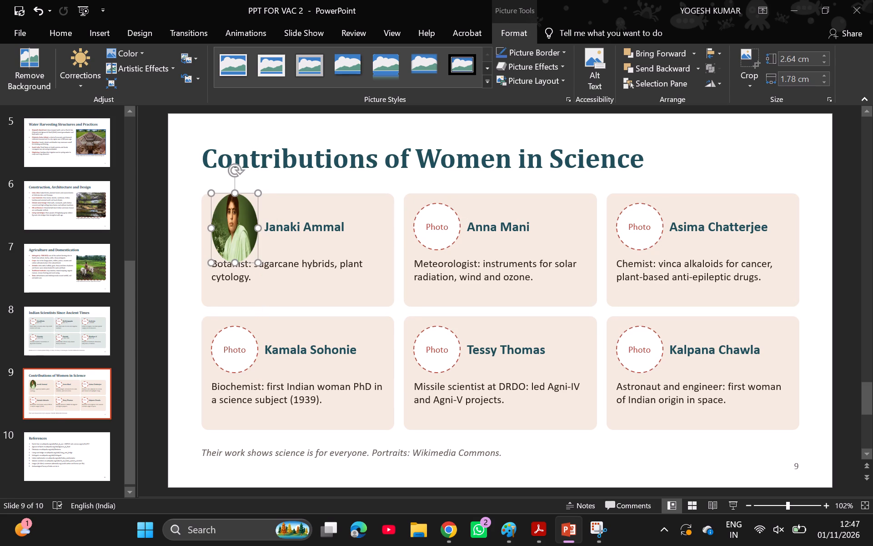
drag(212, 228, 208, 228)
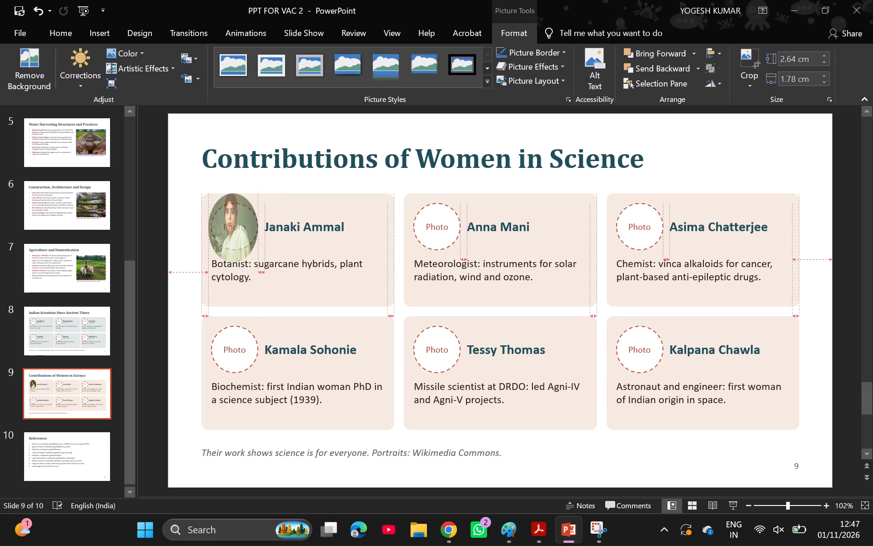
drag(208, 228, 206, 228)
Centre the portrait over Janaki Ammal's placeholder circle and reduce its height to about 2.21 cm so the circle is covered.
click(231, 258)
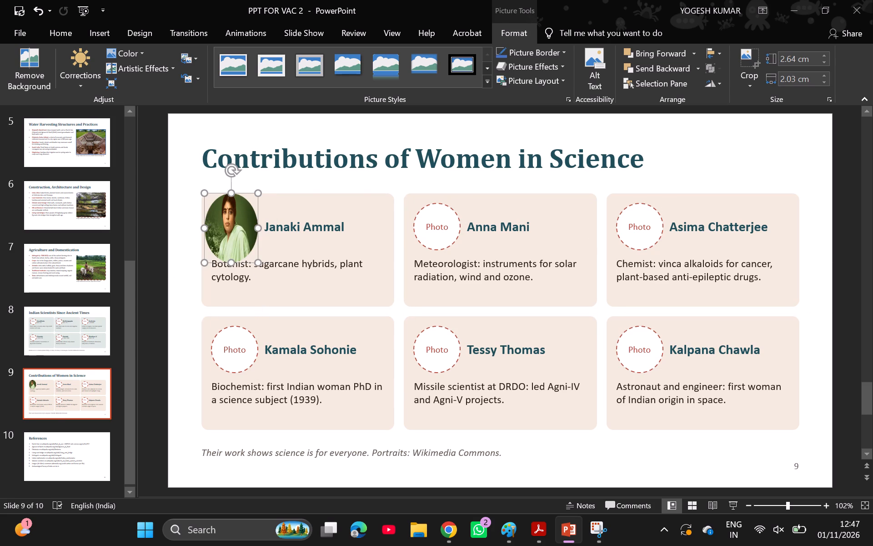
click(232, 256)
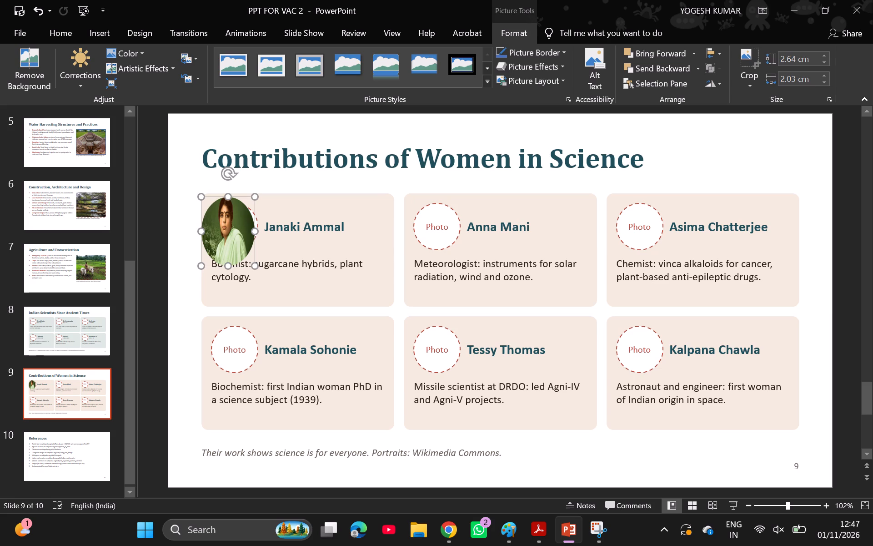
drag(232, 256, 246, 240)
drag(227, 238, 234, 234)
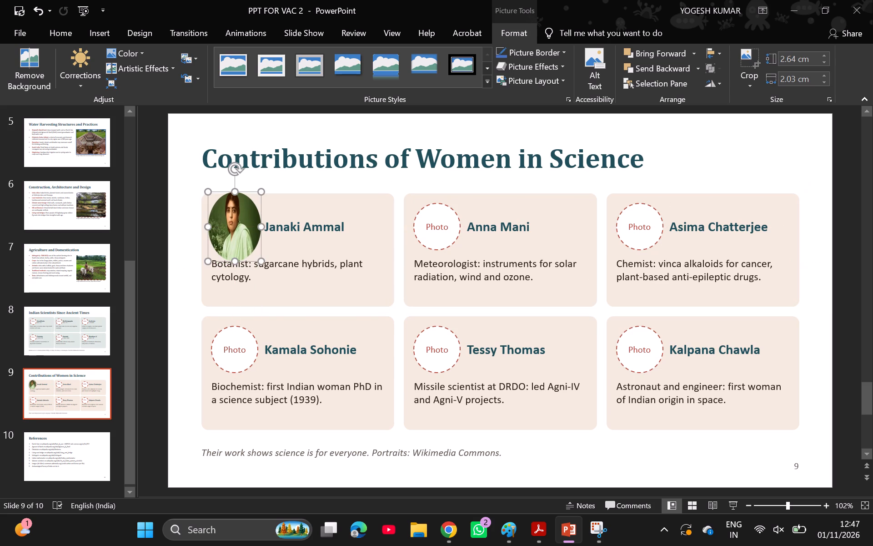
drag(235, 261, 235, 248)
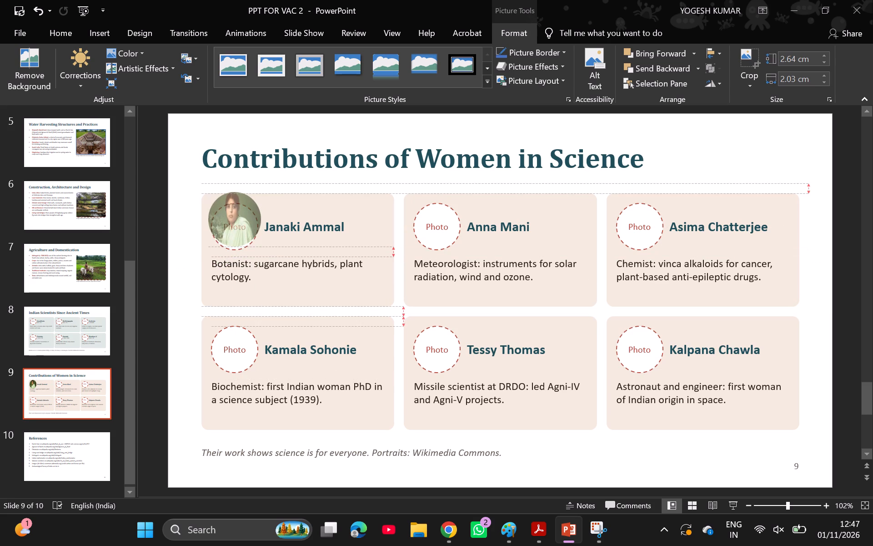
drag(235, 248, 235, 253)
click(319, 246)
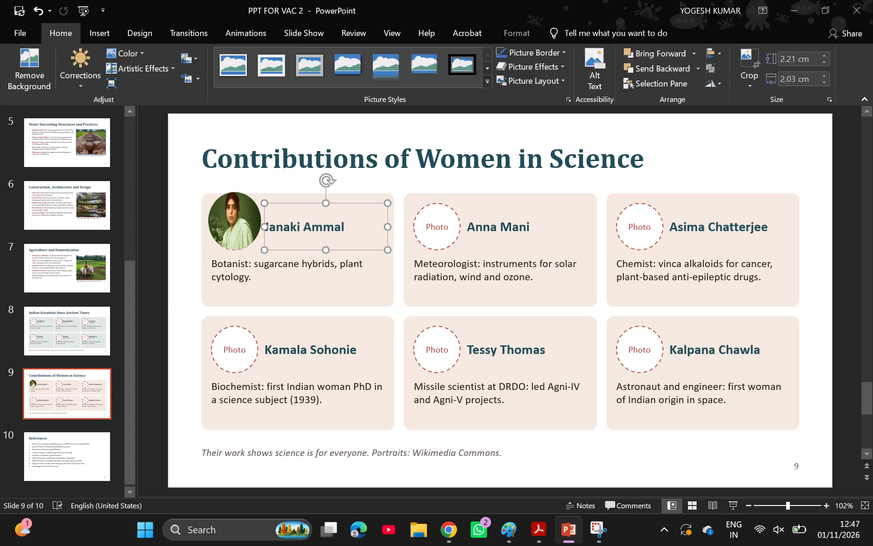
click(217, 133)
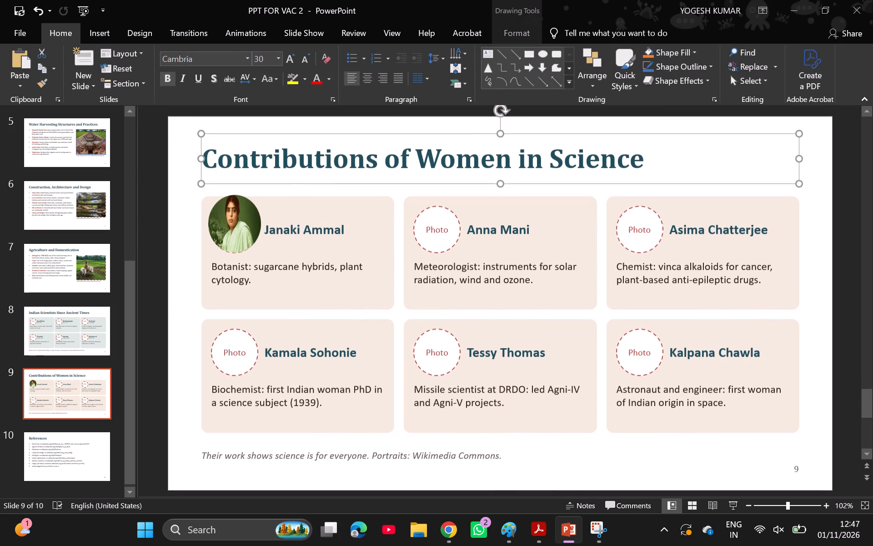
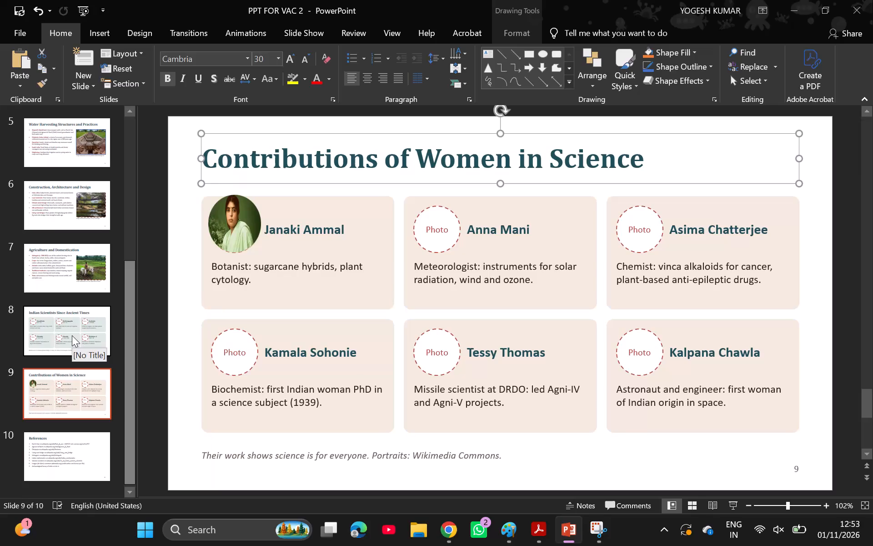
Nudge the Janaki Ammal portrait slightly down and left so it sits level with the neighbouring photo circles.
click(240, 227)
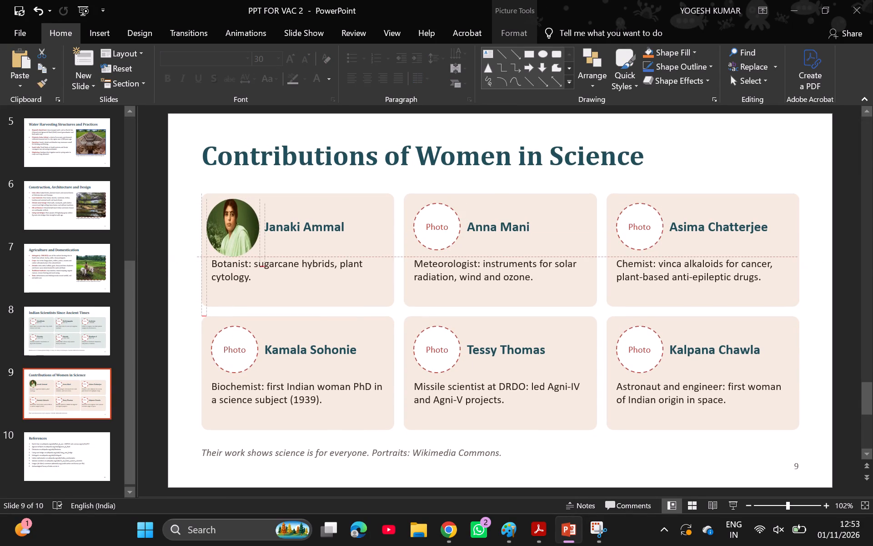
click(326, 279)
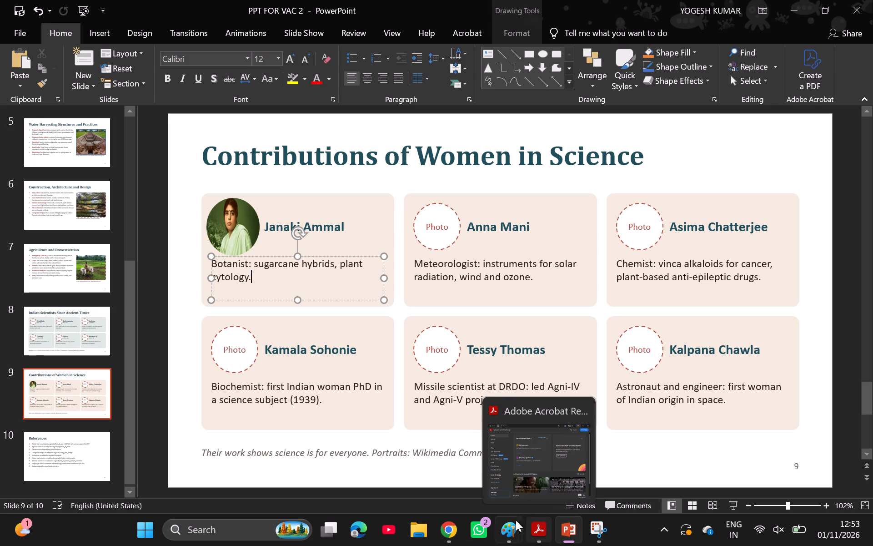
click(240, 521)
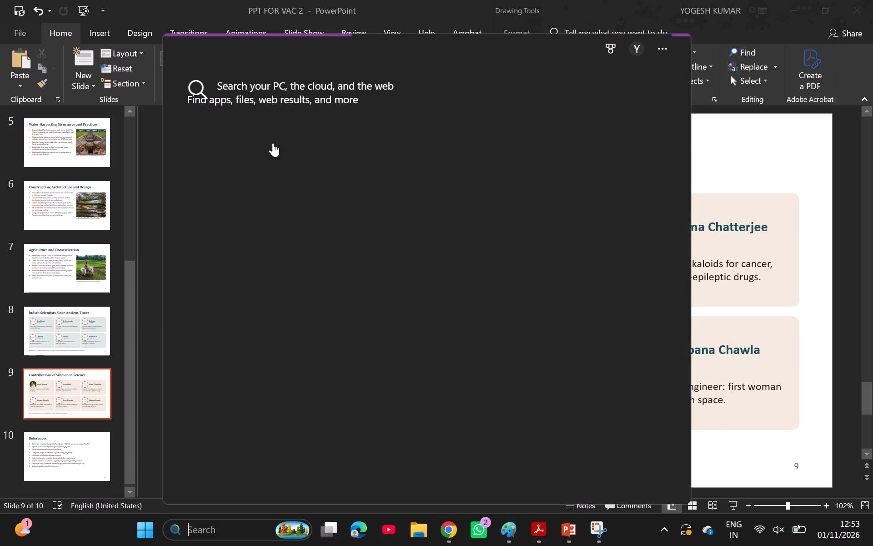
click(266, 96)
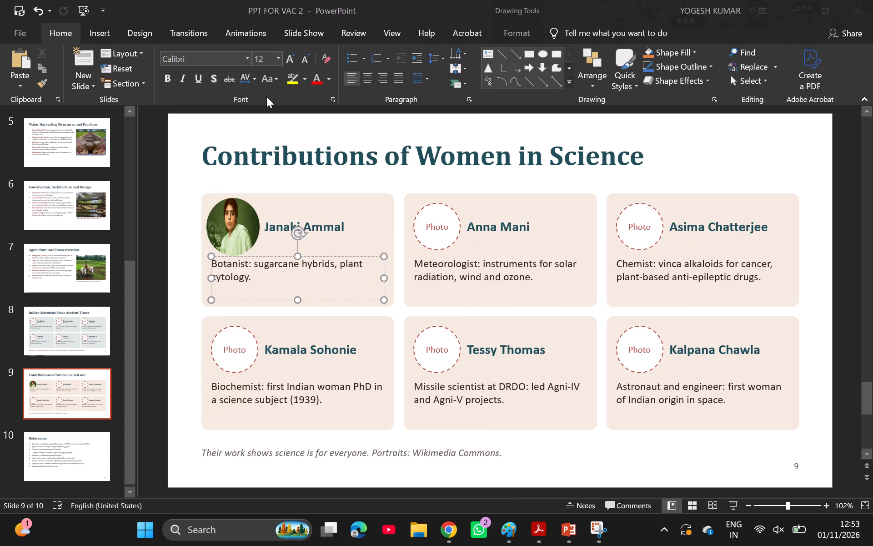
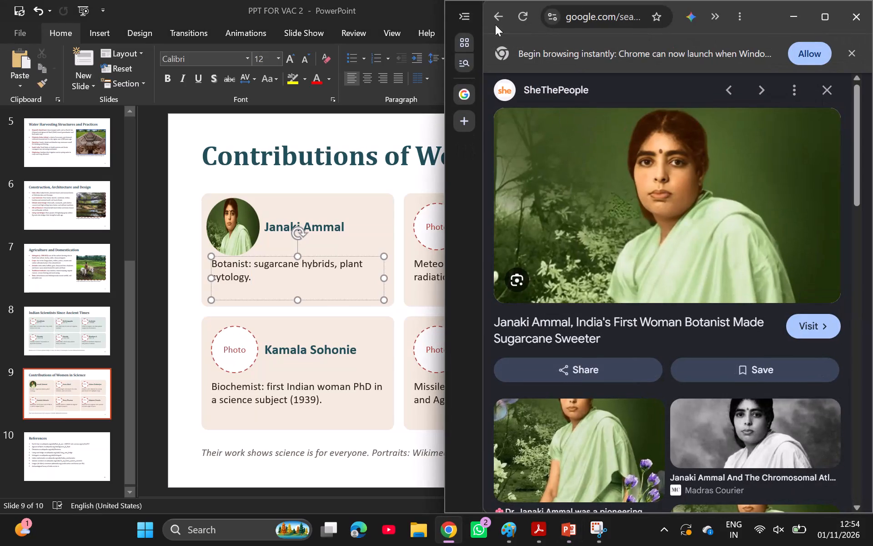
Return to the image results and replace the Janaki Ammal query with an image search for "anna mani".
click(503, 28)
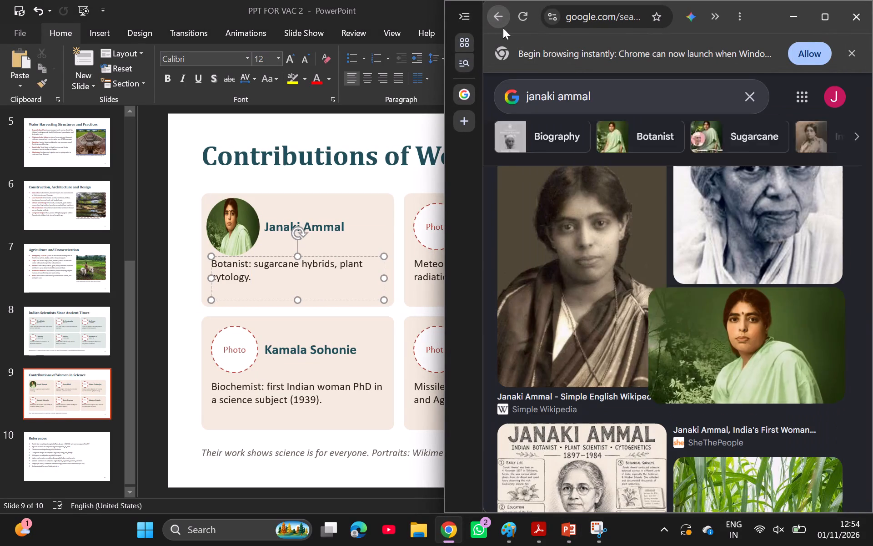
click(618, 94)
key(BackSpace)
key(BackSpace)
key(BackSpace)
key(BackSpace)
key(BackSpace)
key(BackSpace)
key(BackSpace)
key(BackSpace)
key(BackSpace)
key(BackSpace)
key(BackSpace)
key(BackSpace)
key(BackSpace)
key(BackSpace)
key(BackSpace)
key(BackSpace)
key(BackSpace)
key(BackSpace)
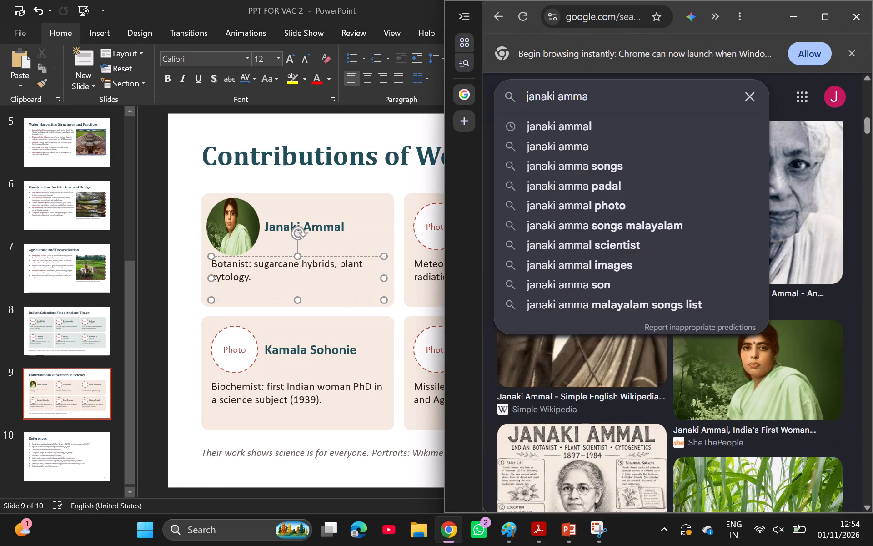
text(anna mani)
click(642, 131)
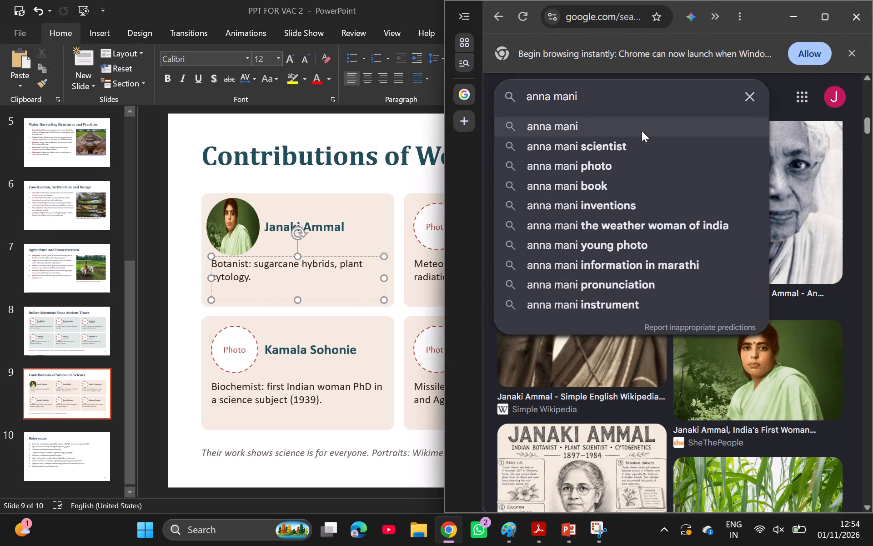
Find the Facebook birth anniversary portrait of Anna Mani in the image results and open its source page with the full portrait in view.
scroll(594, 320, down, 1)
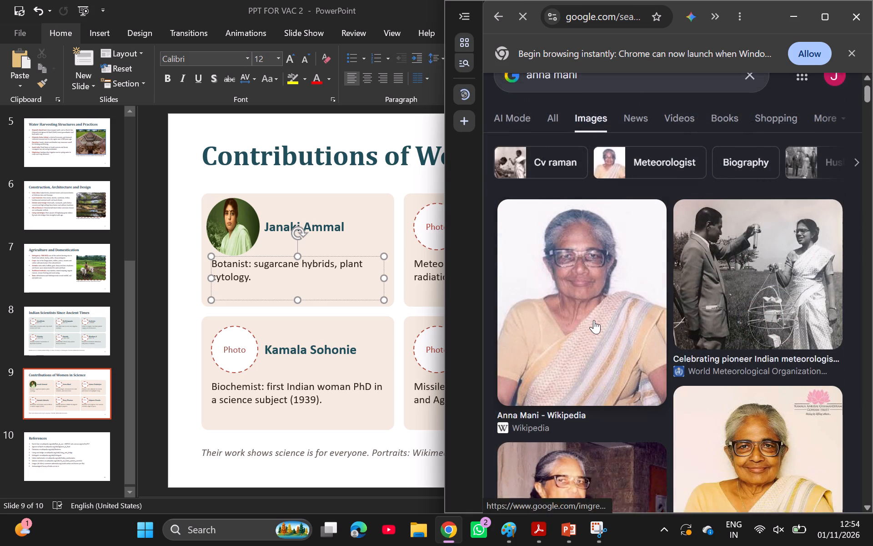
scroll(594, 320, down, 2)
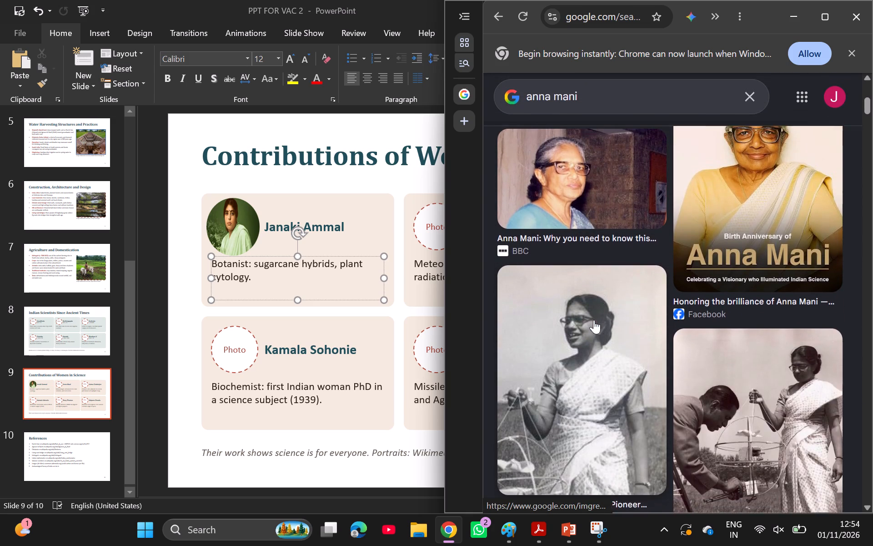
scroll(594, 320, down, 1)
click(750, 263)
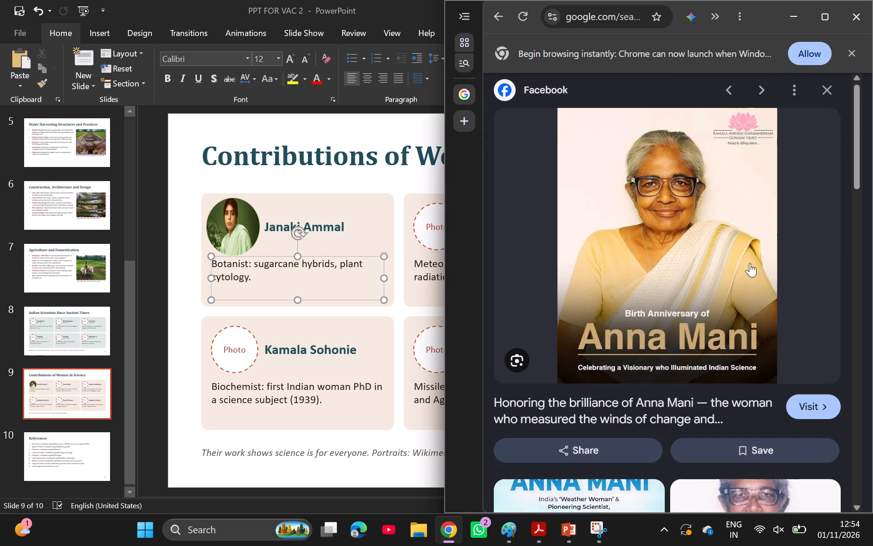
click(750, 263)
scroll(750, 263, down, 1)
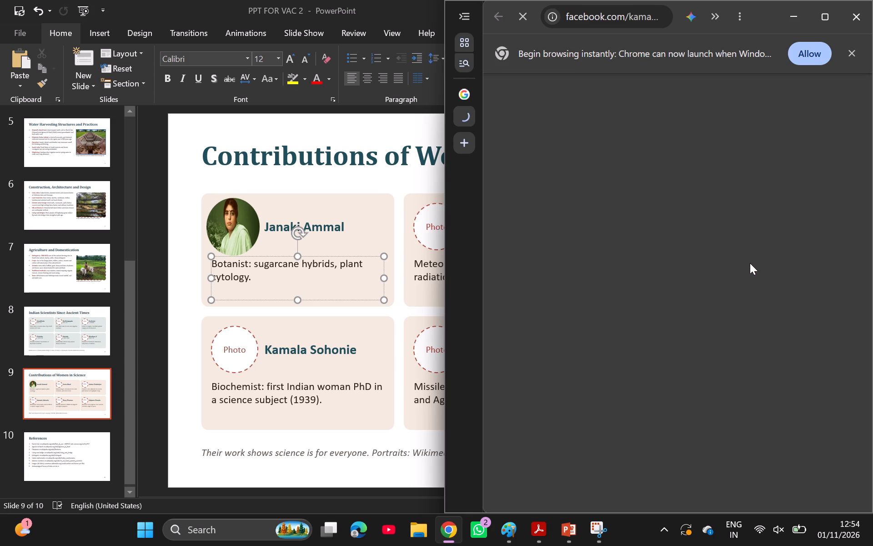
scroll(750, 263, down, 1)
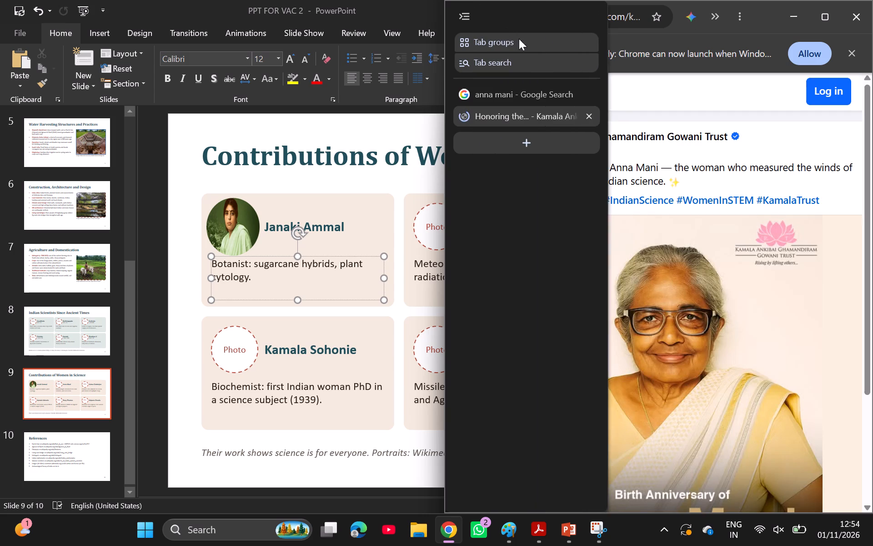
scroll(704, 272, down, 2)
Snip Anna Mani's head and upper body above the birth anniversary caption, minimise the browser and open the snip in Snipping Tool.
key(Print)
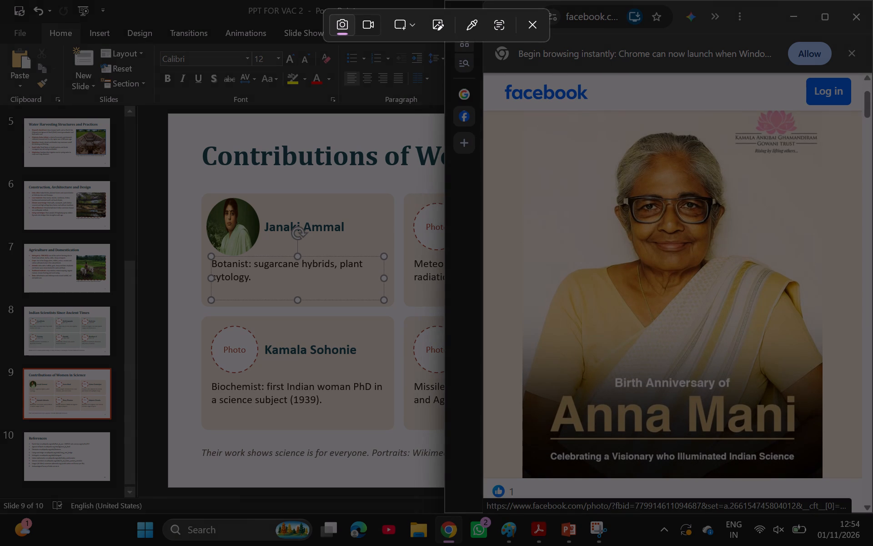
drag(537, 120, 799, 378)
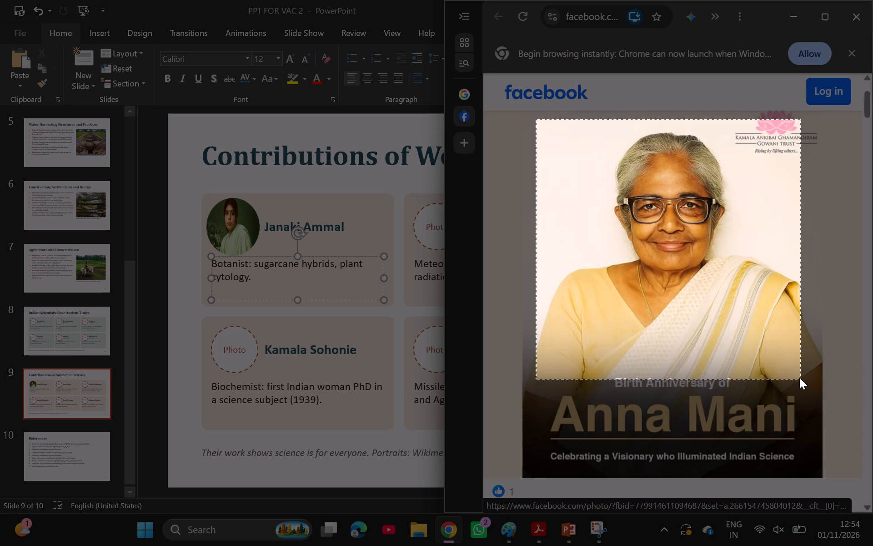
drag(799, 378, 799, 378)
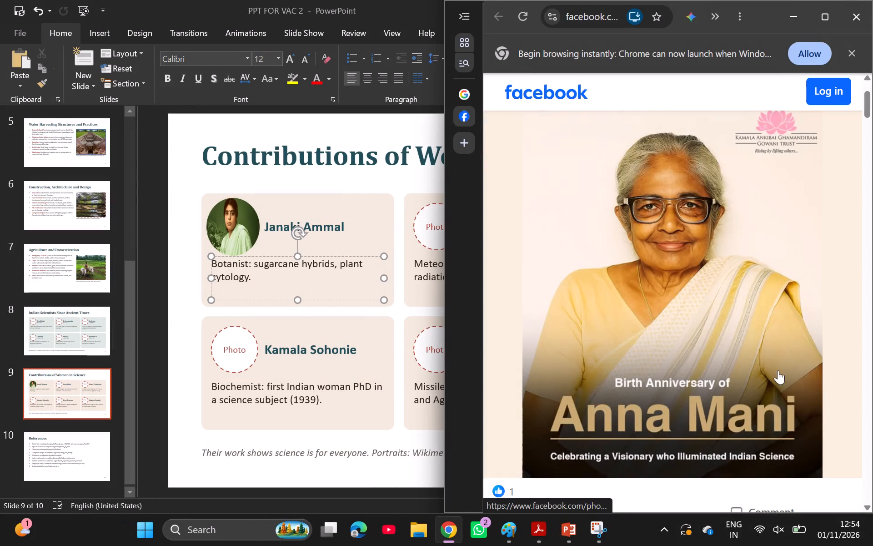
click(795, 22)
click(772, 302)
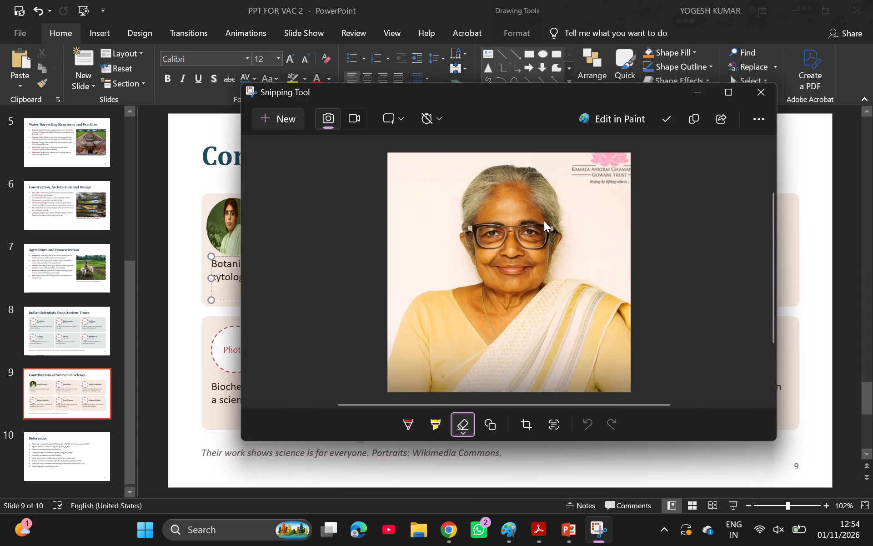
Crop the Anna Mani portrait snip slightly at its side edges and apply the crop.
click(498, 424)
click(431, 167)
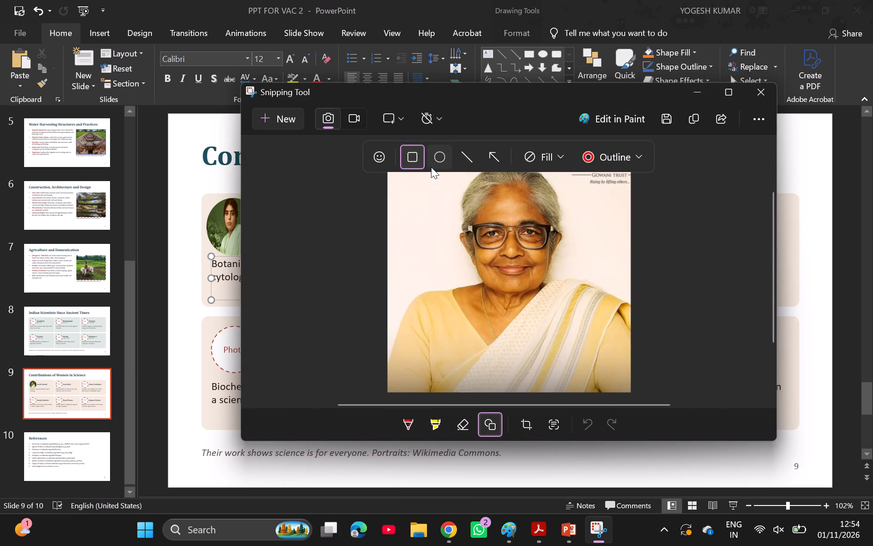
click(526, 422)
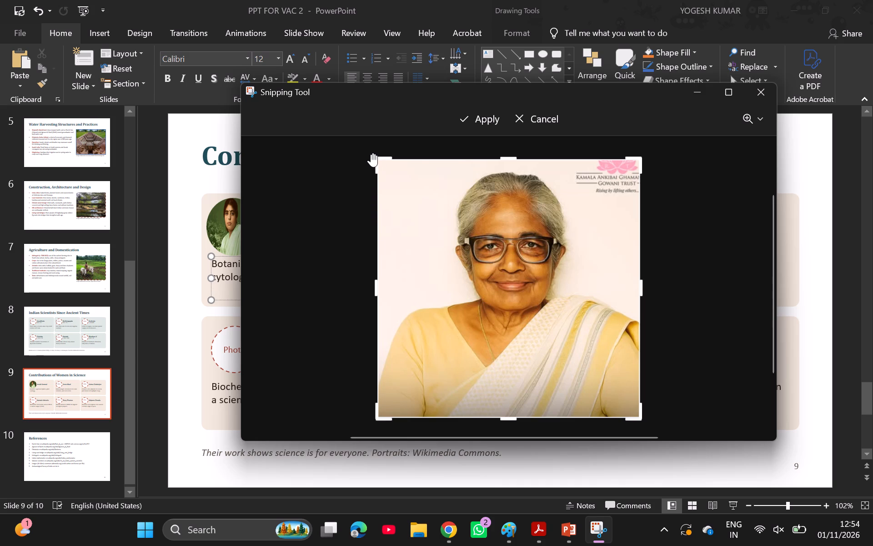
click(381, 160)
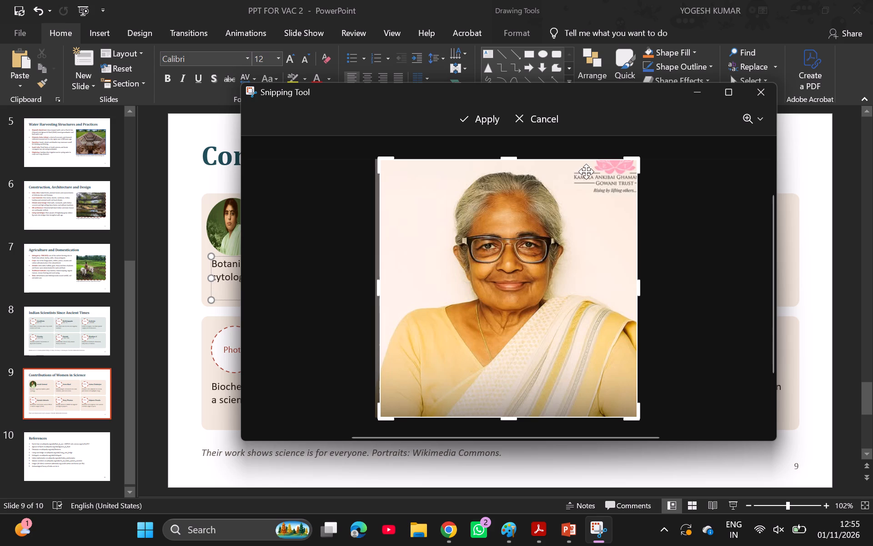
click(465, 120)
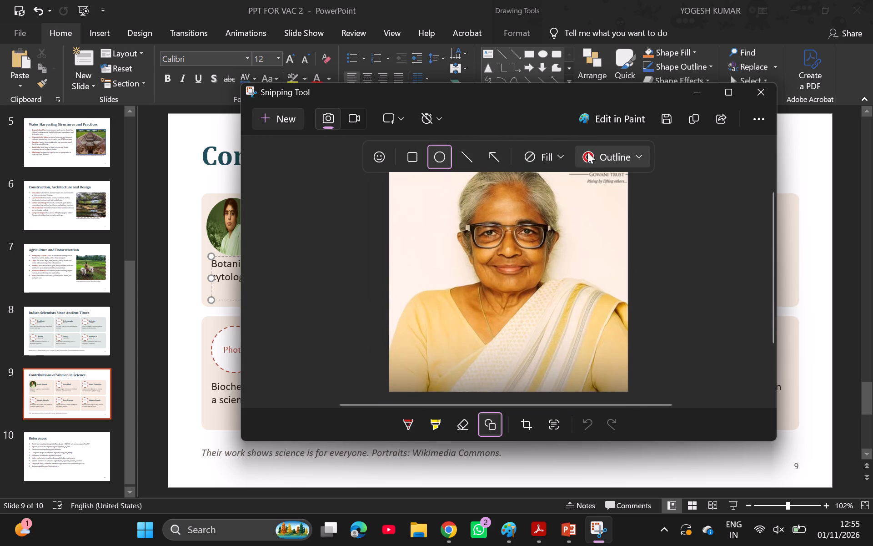
click(528, 164)
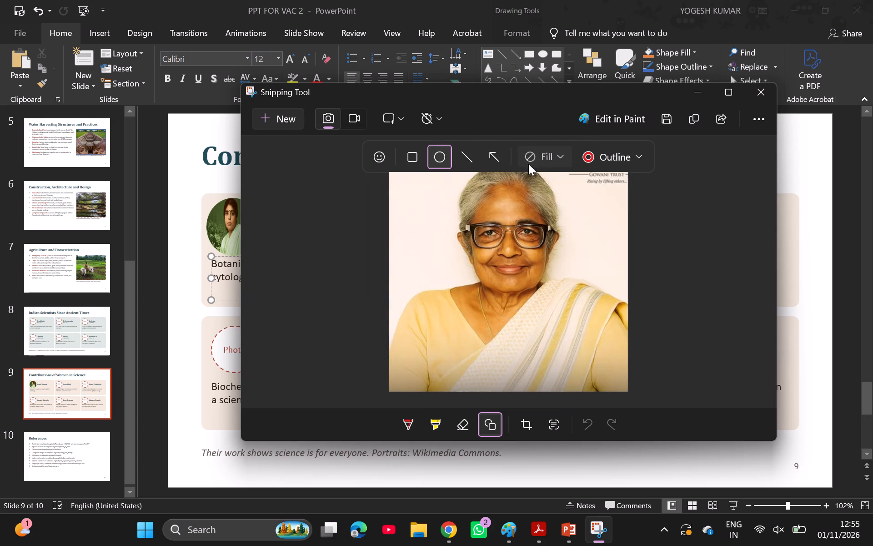
click(700, 185)
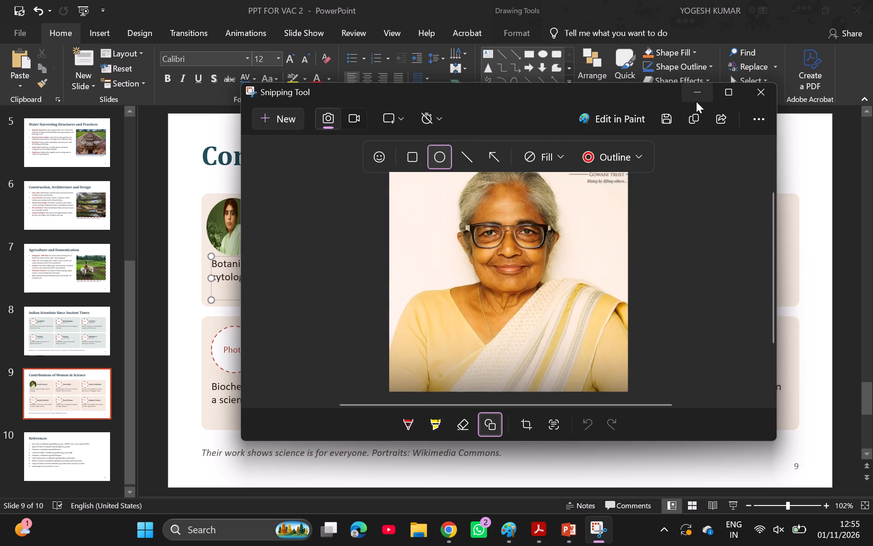
Save the cropped portrait snip as a PNG named "vac 6" in the Downloads folder and return to the presentation.
key(ctrl+s)
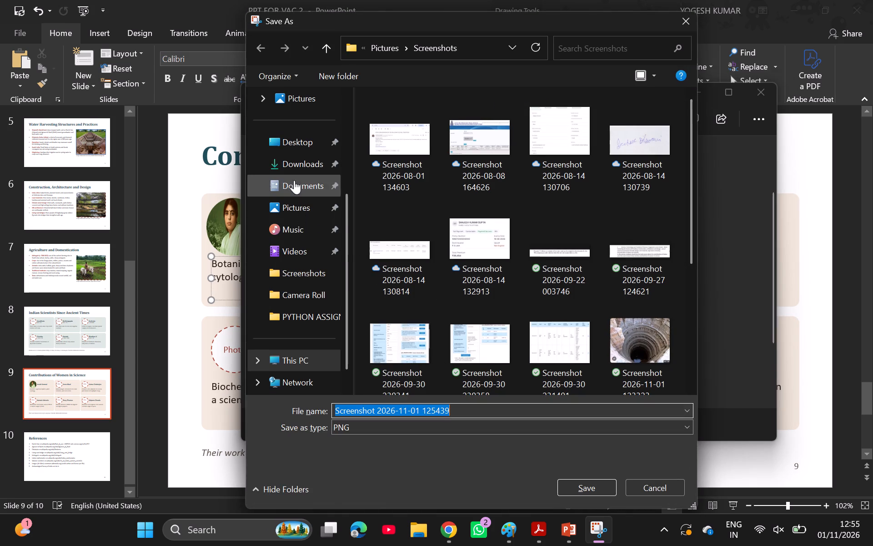
click(308, 168)
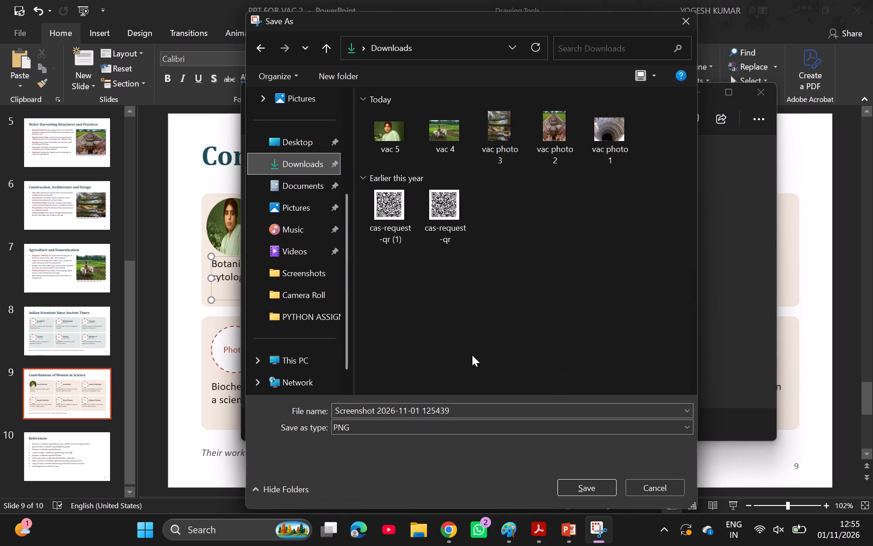
click(497, 405)
key(BackSpace)
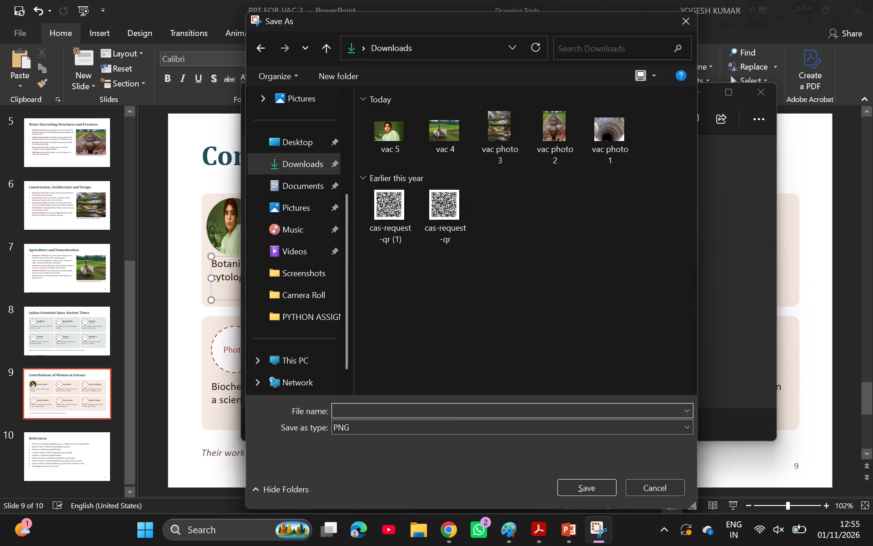
text(vac)
key(space)
key(6)
key(Return)
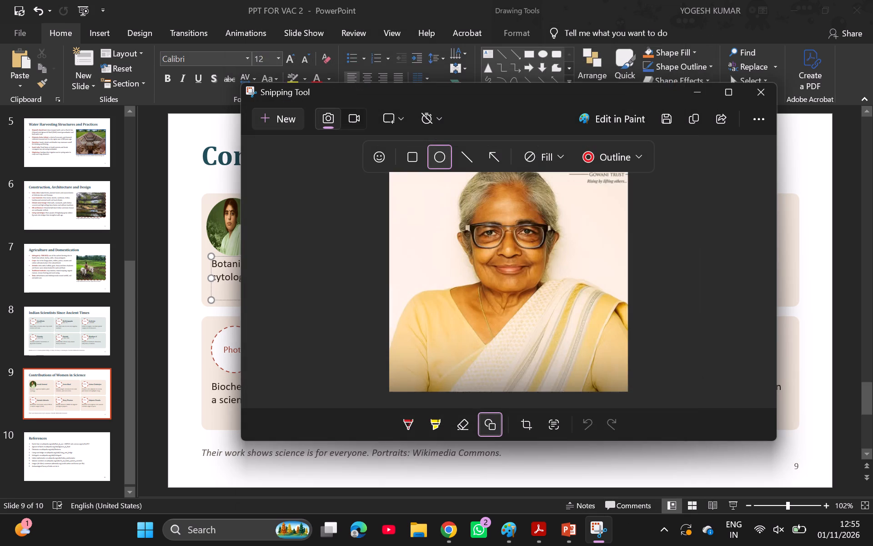
click(707, 96)
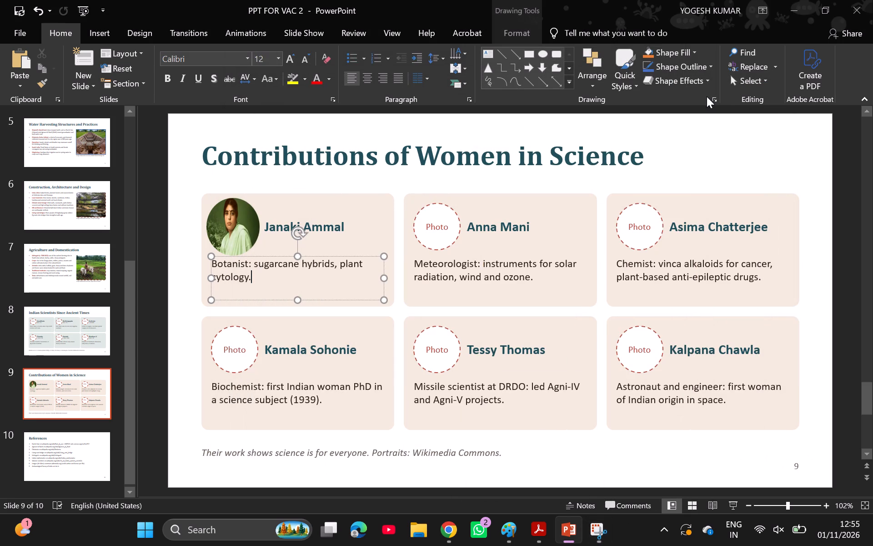
Paste the portrait onto slide 9, shrink it to about 5.47 by 5.46 cm and move it over Anna Mani's photo circle.
click(449, 238)
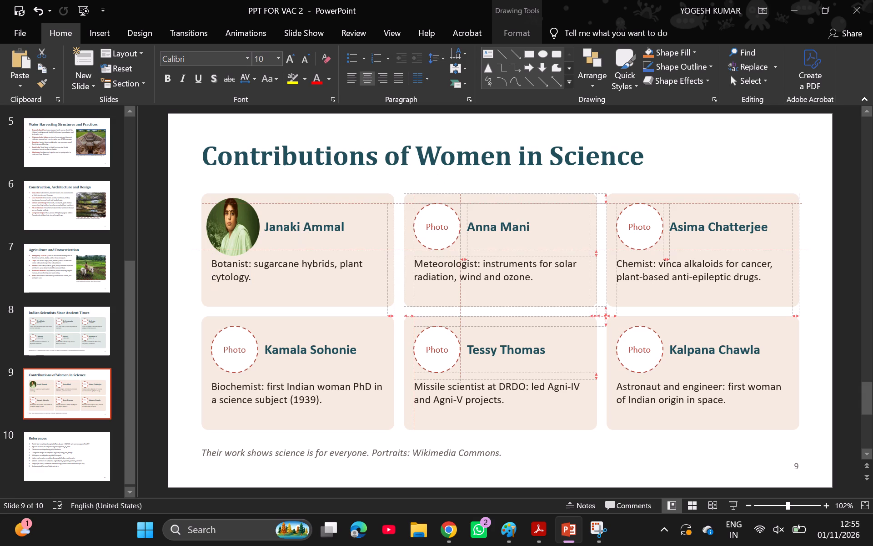
click(11, 58)
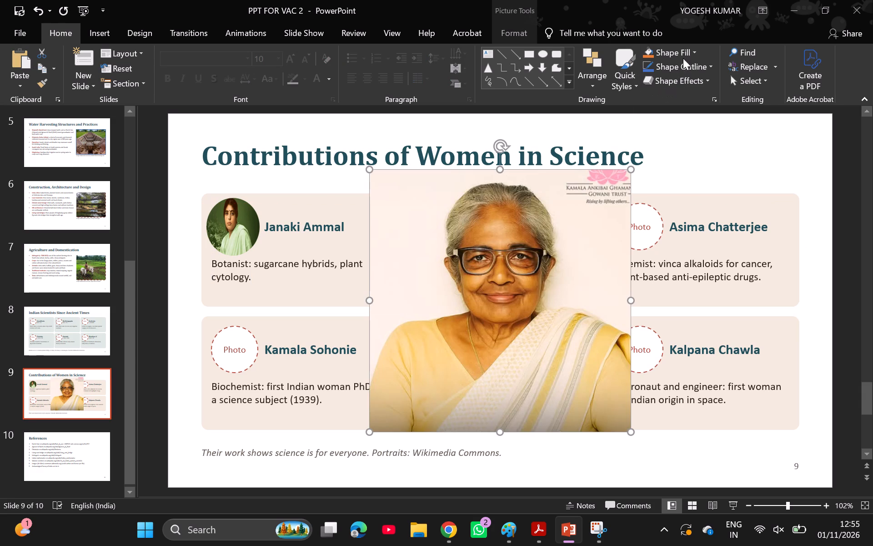
click(626, 86)
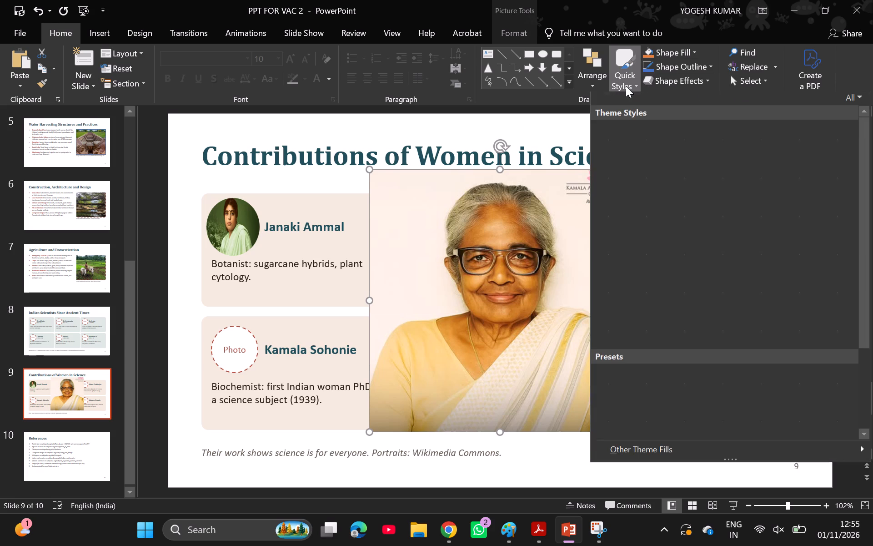
click(566, 285)
click(566, 285)
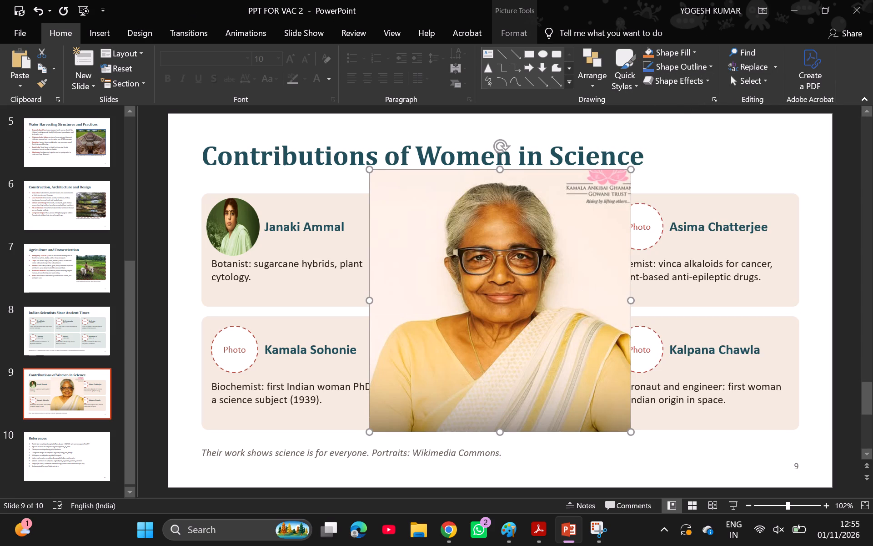
drag(369, 167, 475, 251)
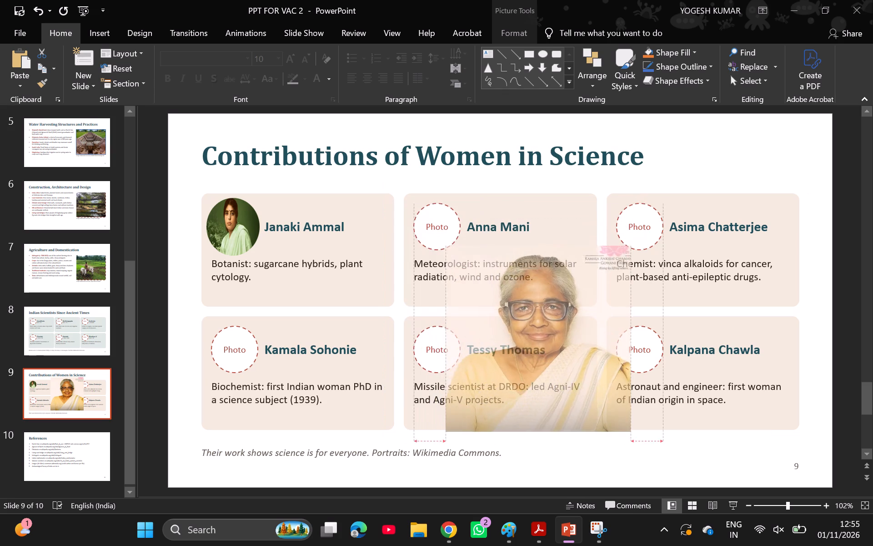
drag(475, 251, 500, 288)
drag(561, 359, 477, 301)
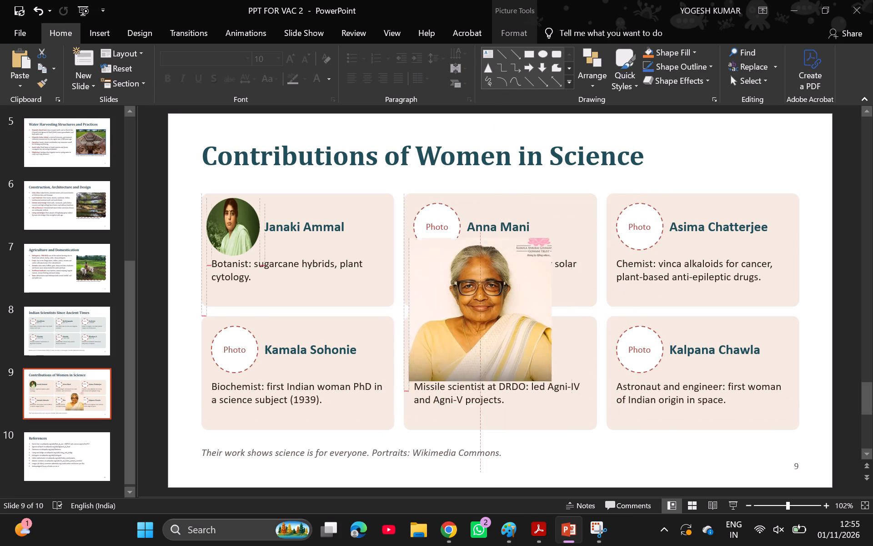
drag(477, 301, 437, 241)
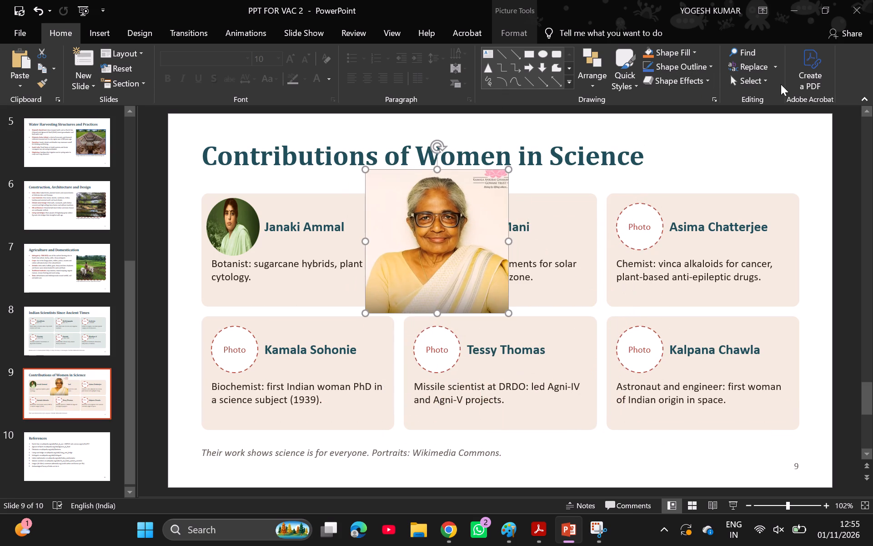
Crop the Anna Mani portrait to an oval shape.
click(475, 258)
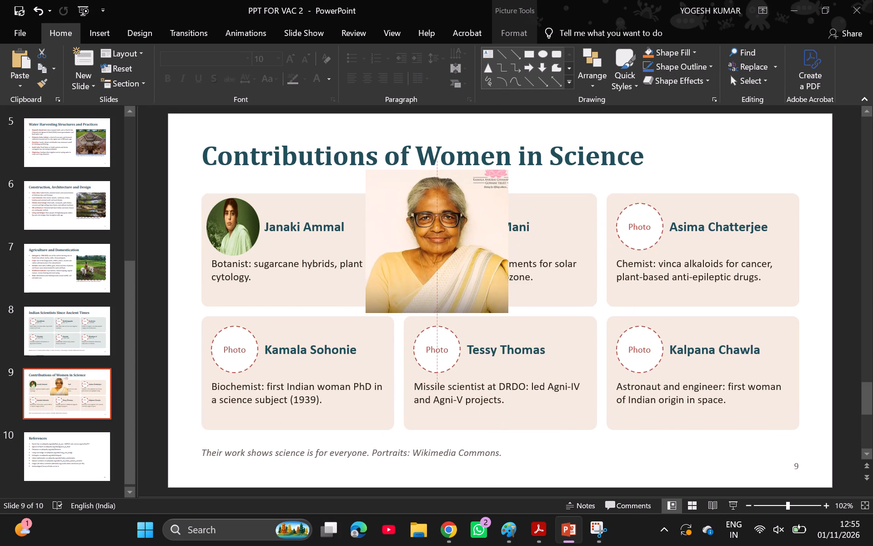
double_click(475, 258)
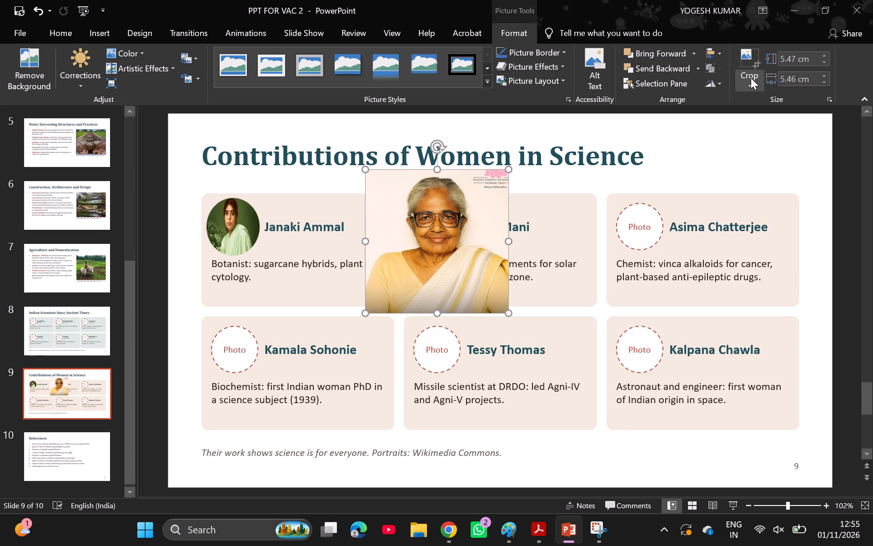
click(750, 78)
click(760, 117)
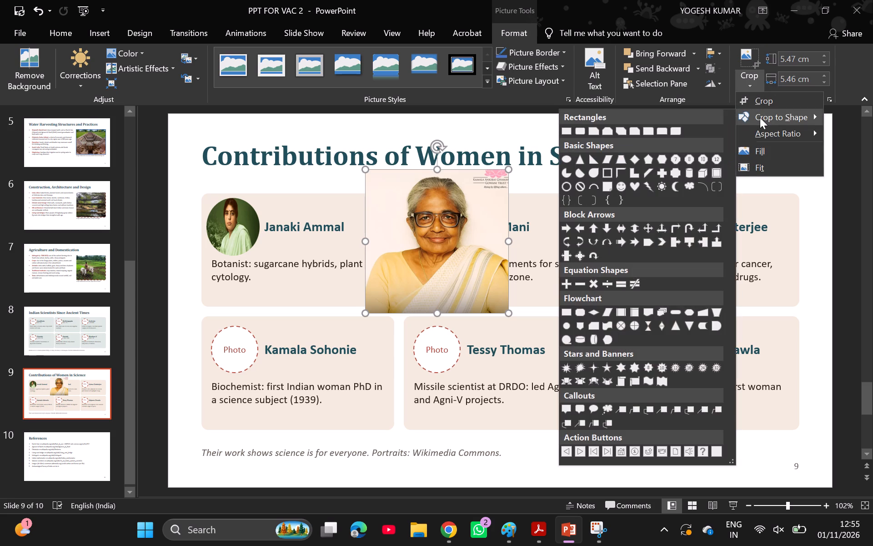
click(570, 161)
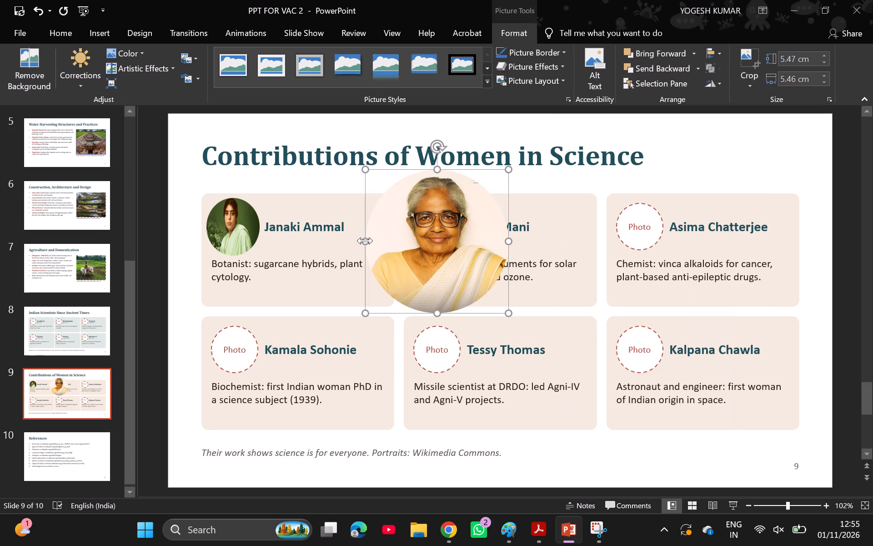
Narrow the oval Anna Mani portrait to about 3.88 cm wide and reduce its height towards the size of the photo circle.
drag(367, 240, 410, 238)
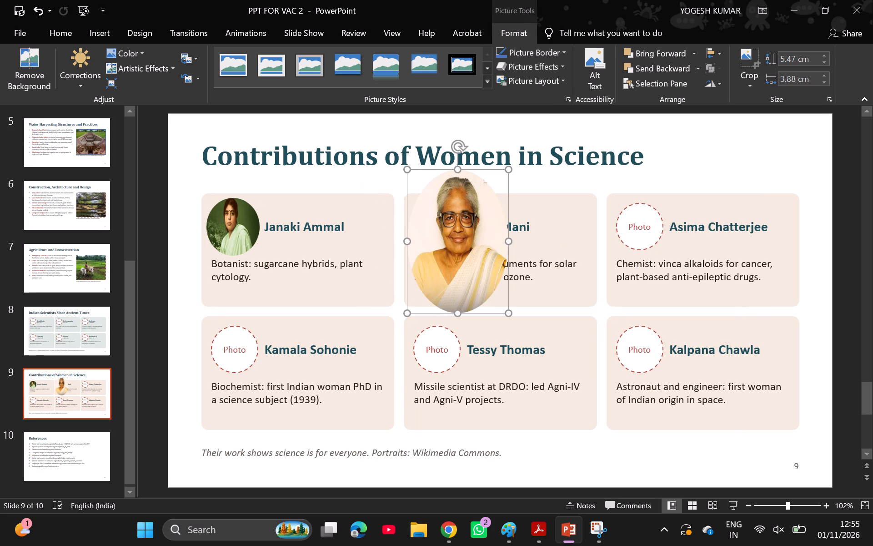
drag(457, 313, 450, 257)
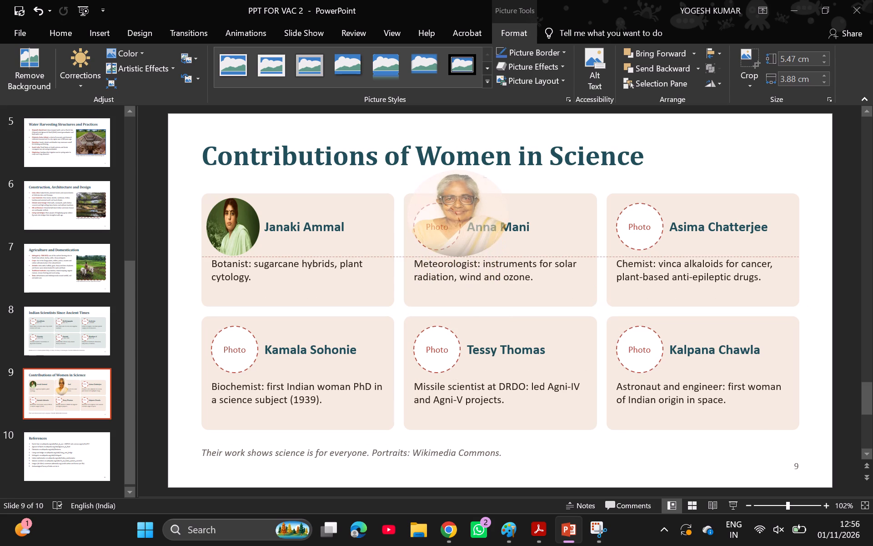
drag(450, 257, 450, 263)
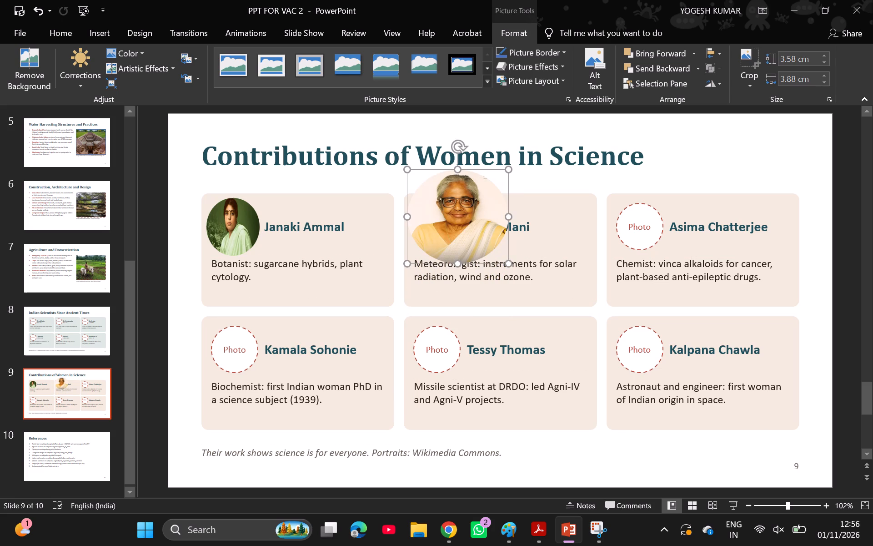
Shrink the oval Anna Mani portrait to about 2.3 by 2.29 cm and centre it over her photo circle.
drag(506, 219, 467, 228)
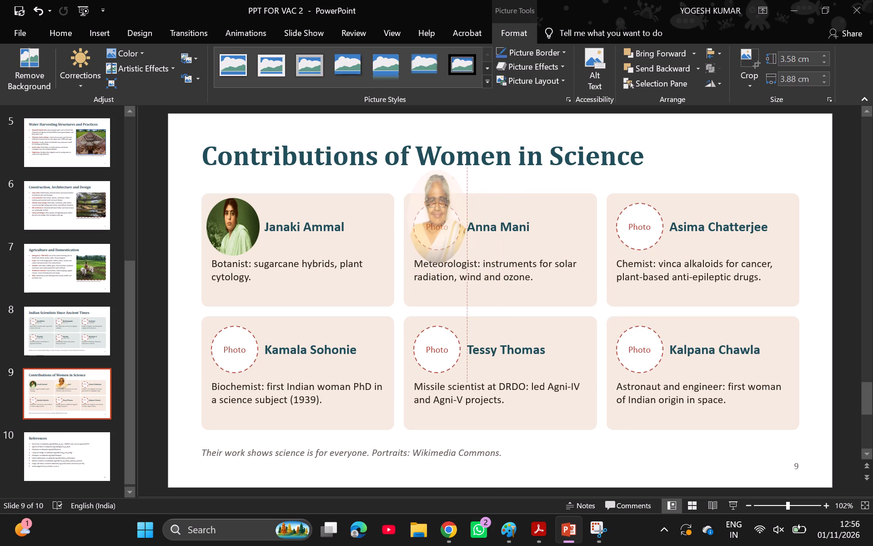
drag(467, 228, 469, 229)
drag(436, 169, 443, 202)
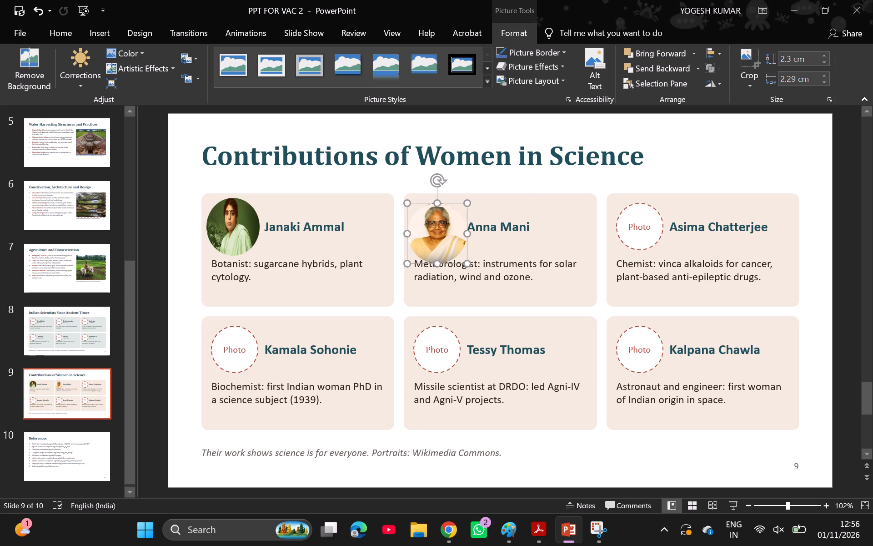
drag(441, 223, 440, 215)
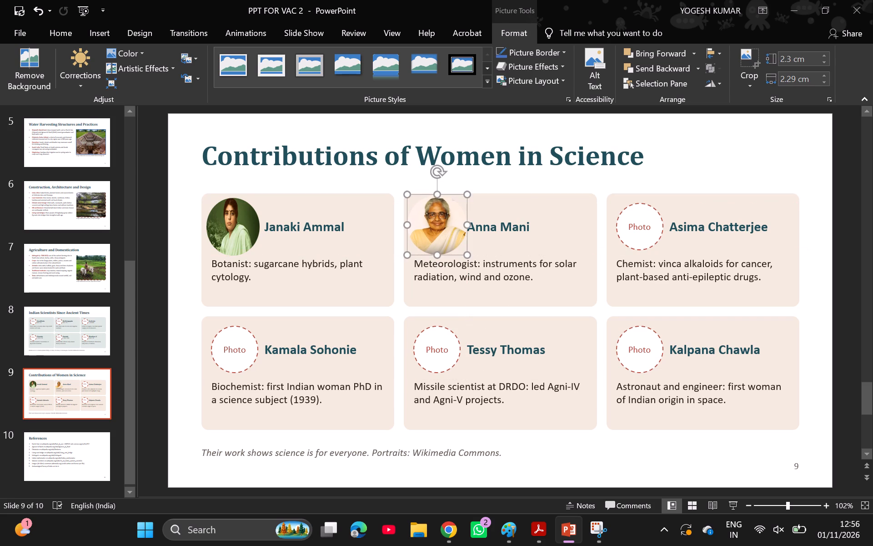
click(388, 298)
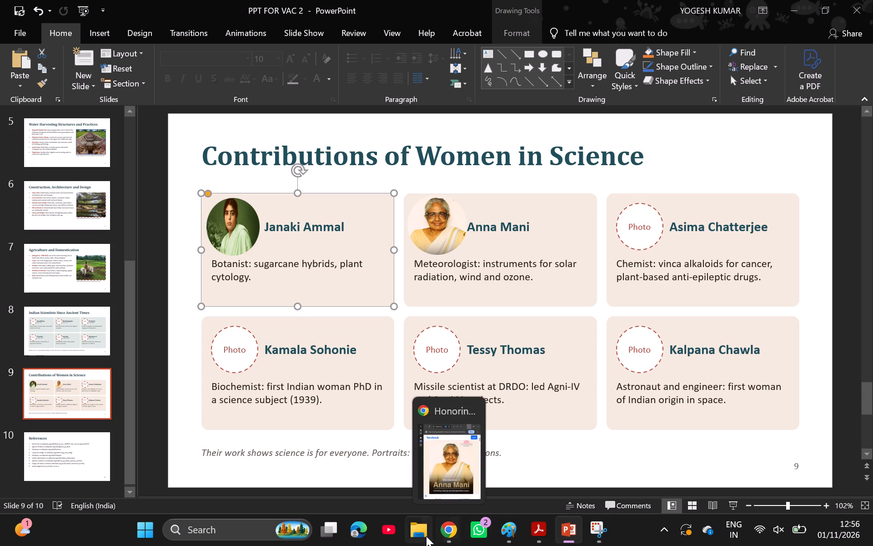
Switch to Chrome, dismiss the startup notice, close the Facebook page and return to the Anna Mani image results.
click(444, 472)
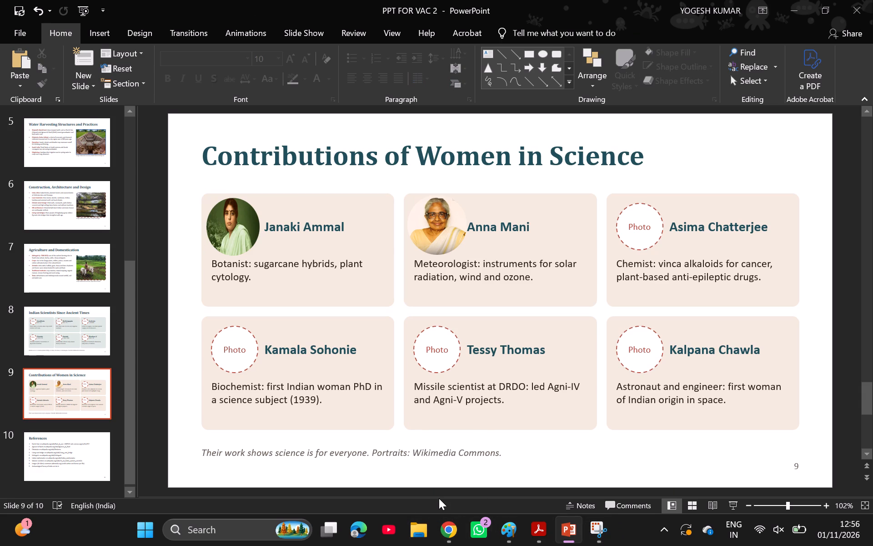
click(445, 545)
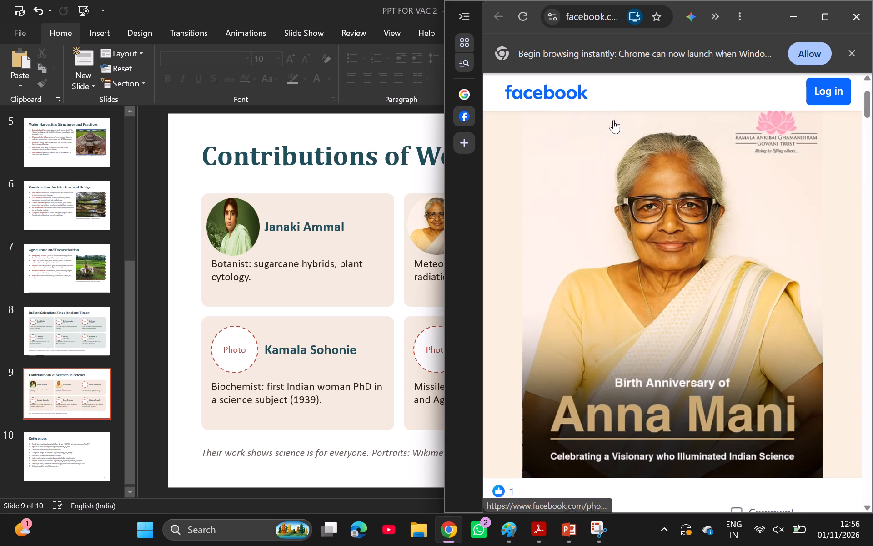
click(853, 47)
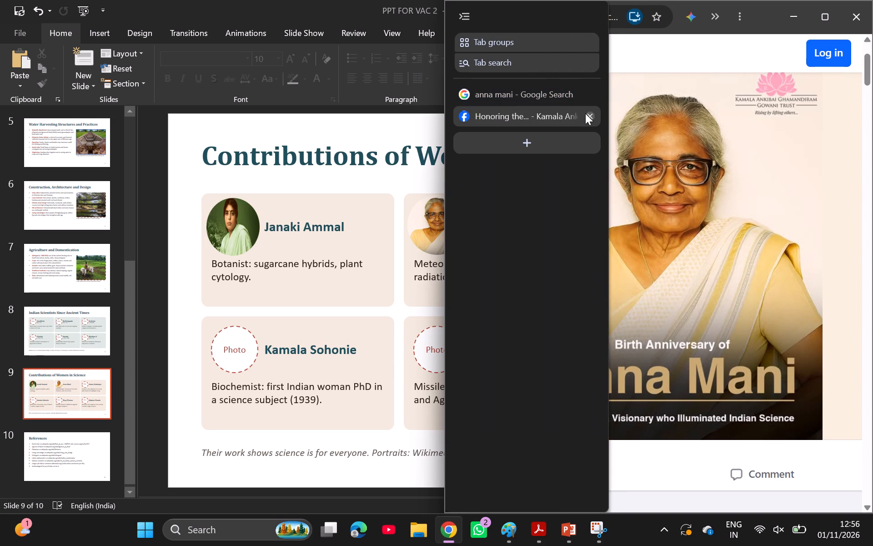
click(586, 113)
click(538, 100)
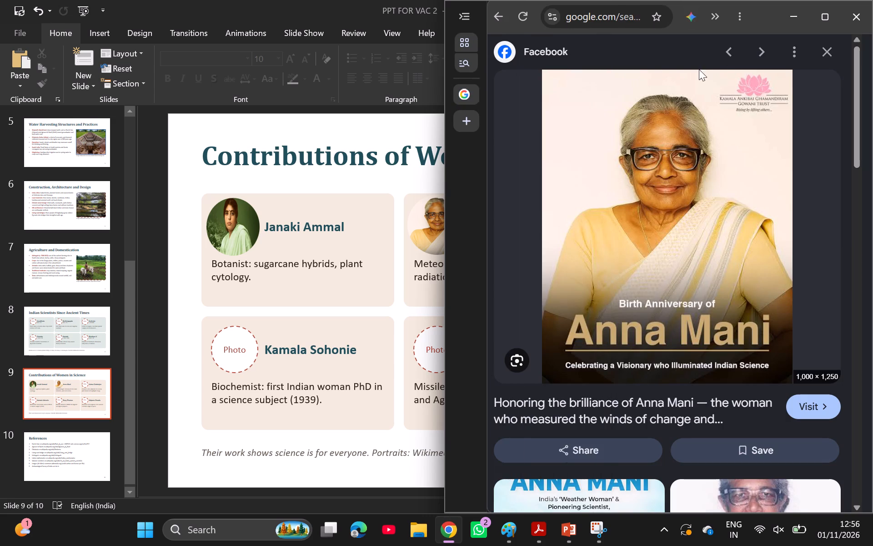
click(501, 23)
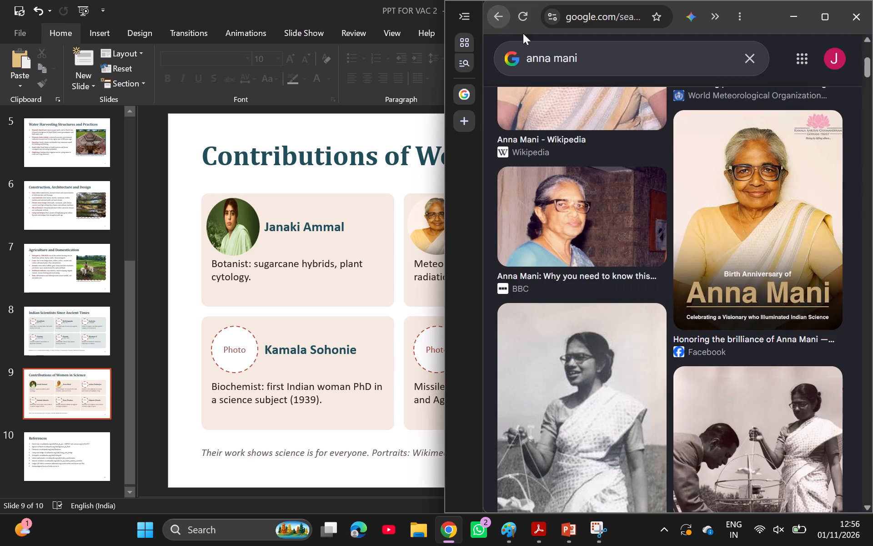
Clear the Anna Mani query from the image search box to start a new portrait search.
click(590, 66)
key(BackSpace)
key(BackSpace)
key(BackSpace)
key(BackSpace)
key(BackSpace)
key(BackSpace)
key(BackSpace)
key(BackSpace)
key(BackSpace)
key(BackSpace)
key(BackSpace)
key(BackSpace)
key(BackSpace)
key(BackSpace)
key(BackSpace)
key(BackSpace)
key(BackSpace)
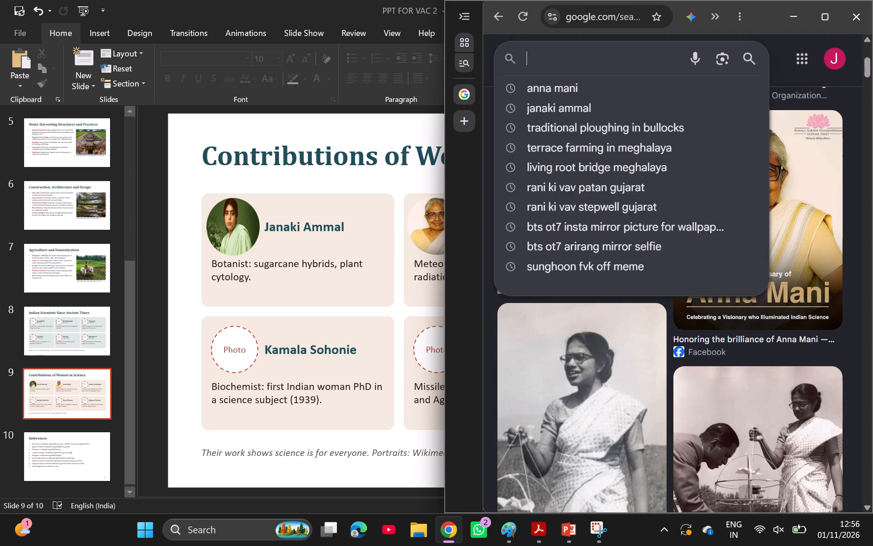
Search Google Images for "asima chatterjee".
text(asima c)
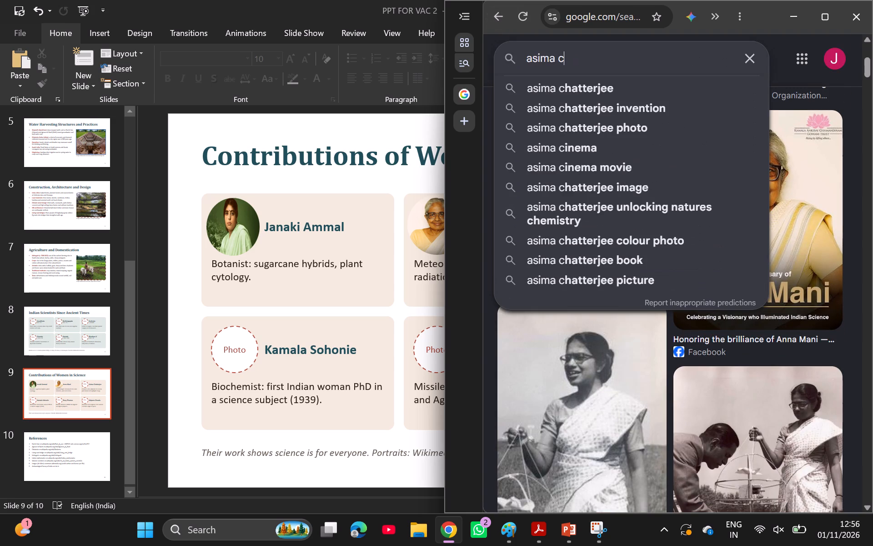
click(658, 86)
Browse the image results, examine the Navbharat Times portrait of Asima Chatterjee and its related images, and return to the results.
scroll(686, 339, down, 1)
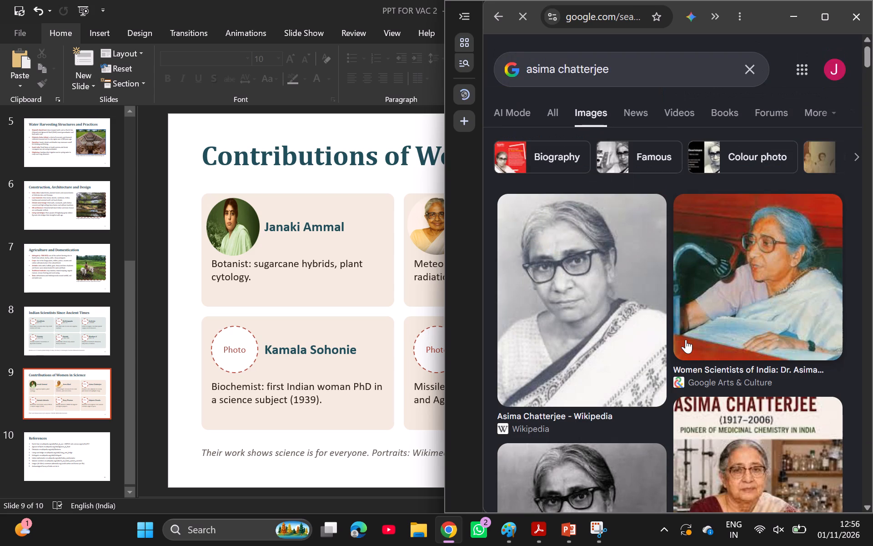
scroll(686, 339, down, 6)
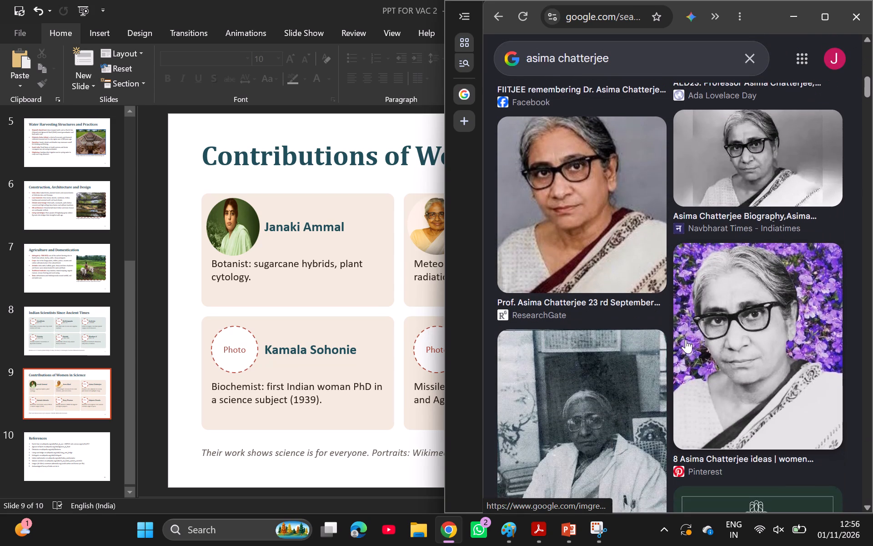
scroll(686, 339, down, 2)
click(759, 198)
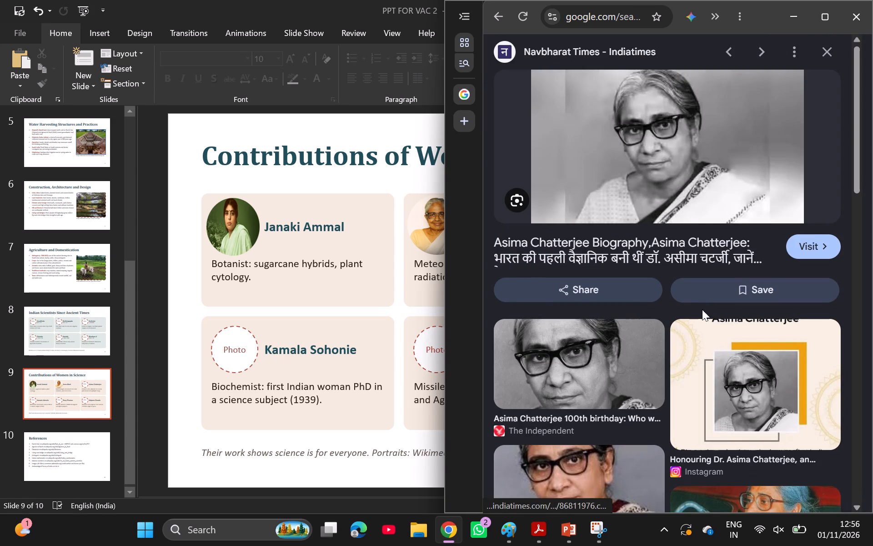
scroll(780, 448, down, 4)
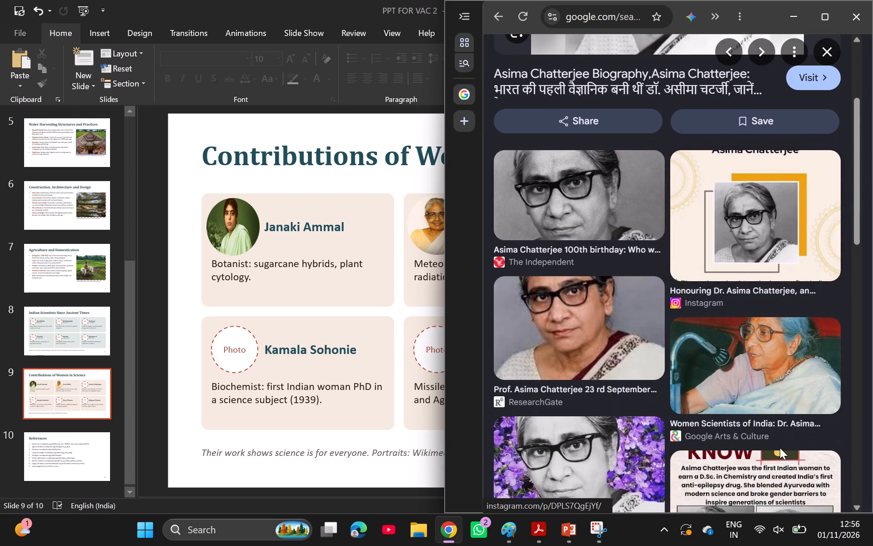
scroll(780, 448, down, 7)
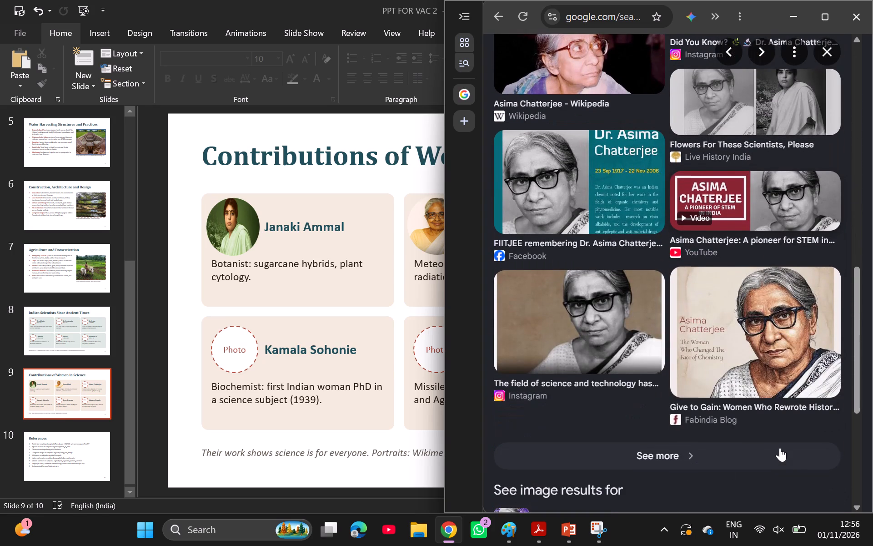
scroll(780, 448, down, 3)
scroll(780, 448, up, 9)
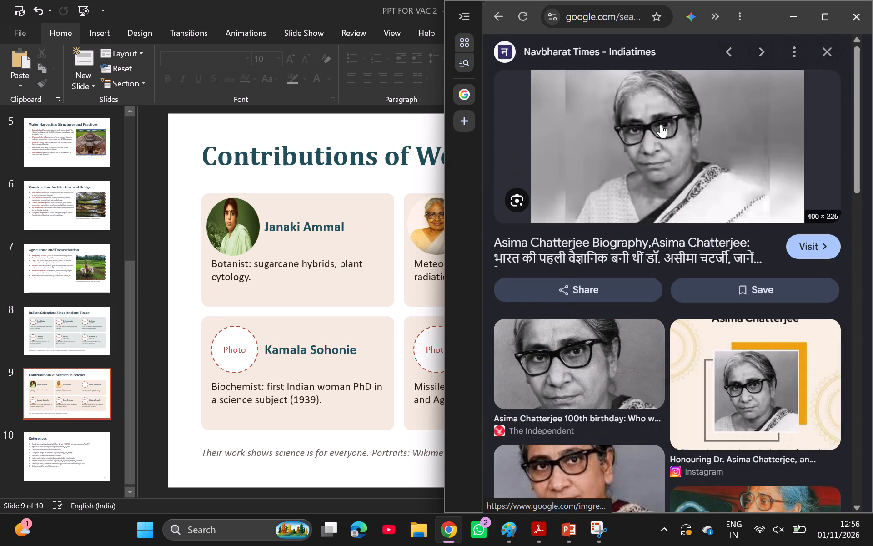
click(495, 22)
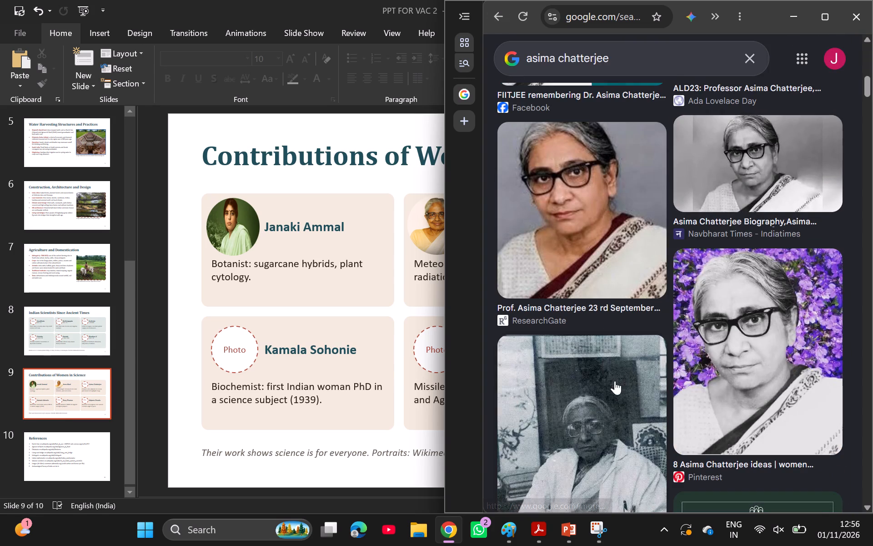
Look further through the Asima Chatterjee results and open the SPM and Lalans Coaching Institute colour portrait with the blue background.
scroll(615, 381, down, 13)
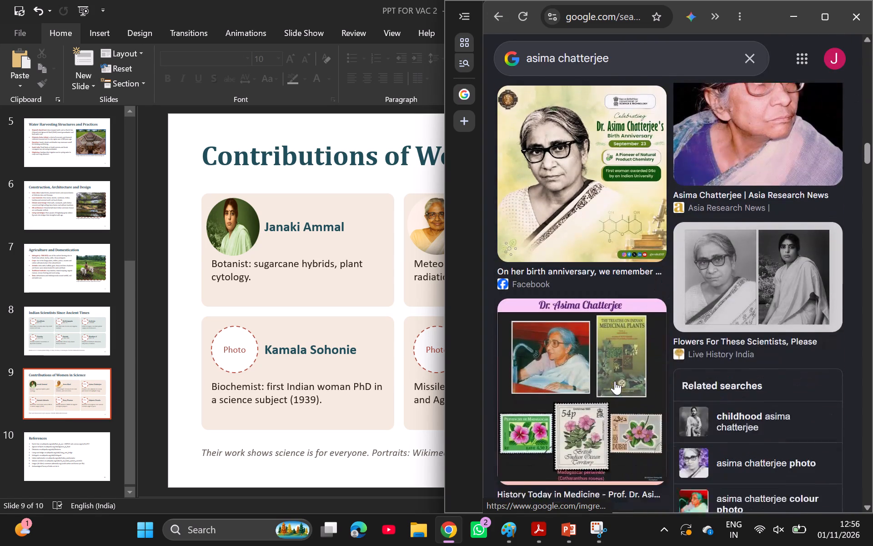
scroll(615, 381, down, 6)
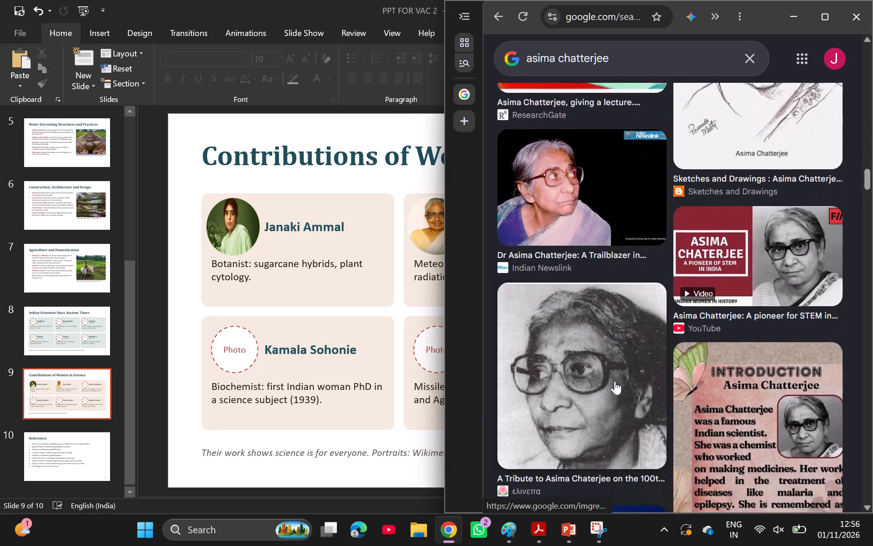
scroll(615, 381, down, 4)
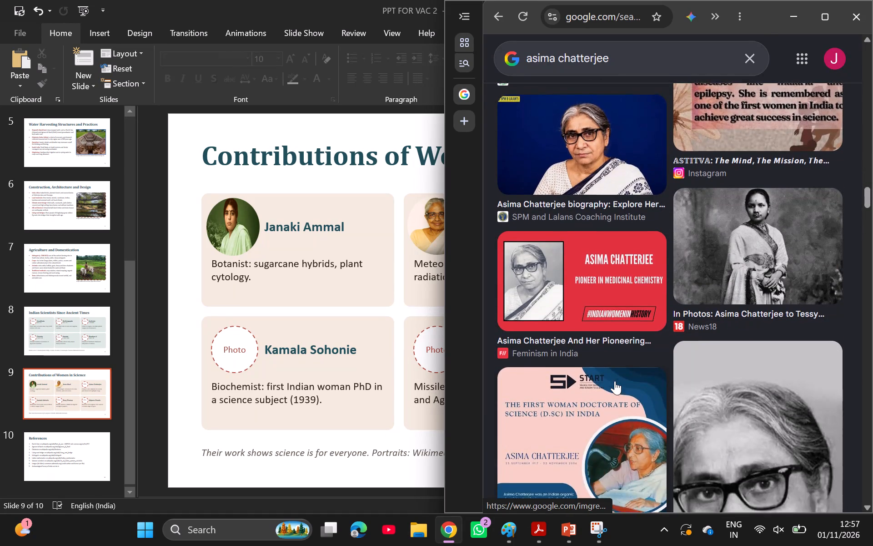
scroll(615, 381, down, 1)
click(578, 202)
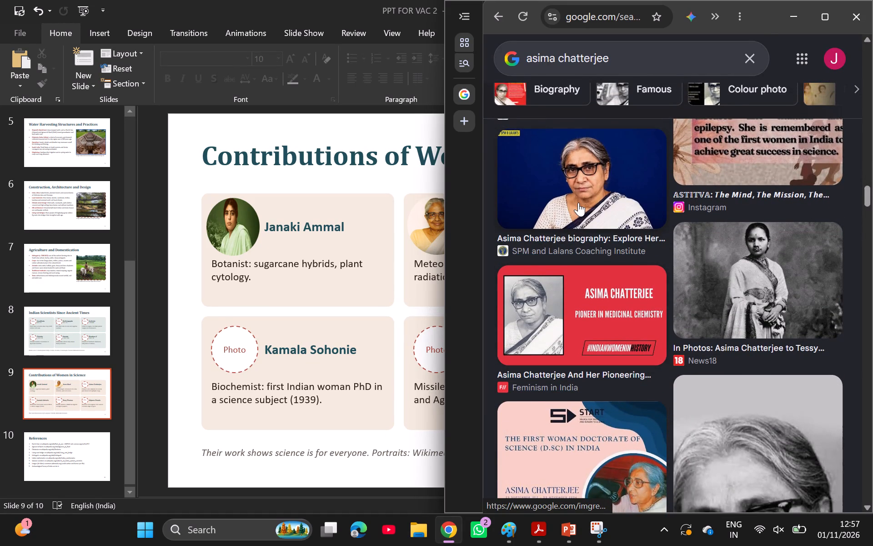
Snip the Asima Chatterjee portrait from the enlarged preview, leaving out the institute's logo.
key(Print)
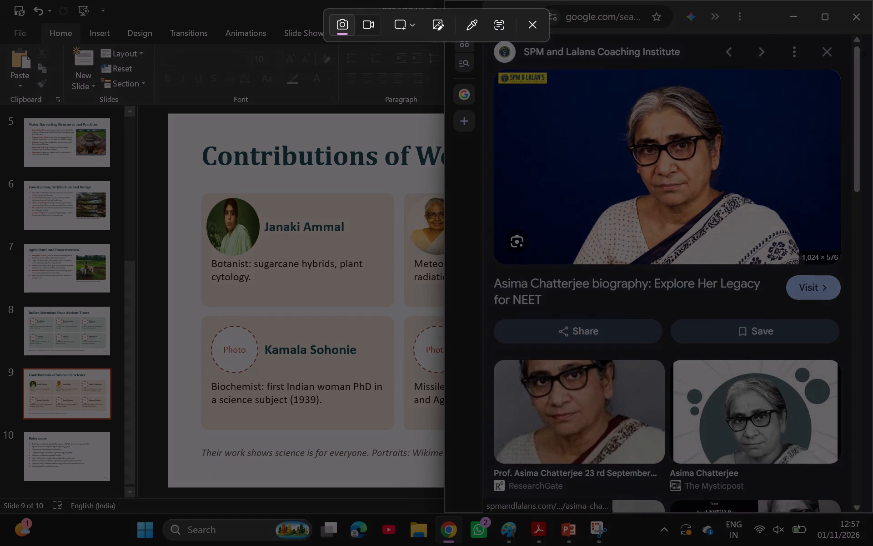
drag(550, 75, 587, 217)
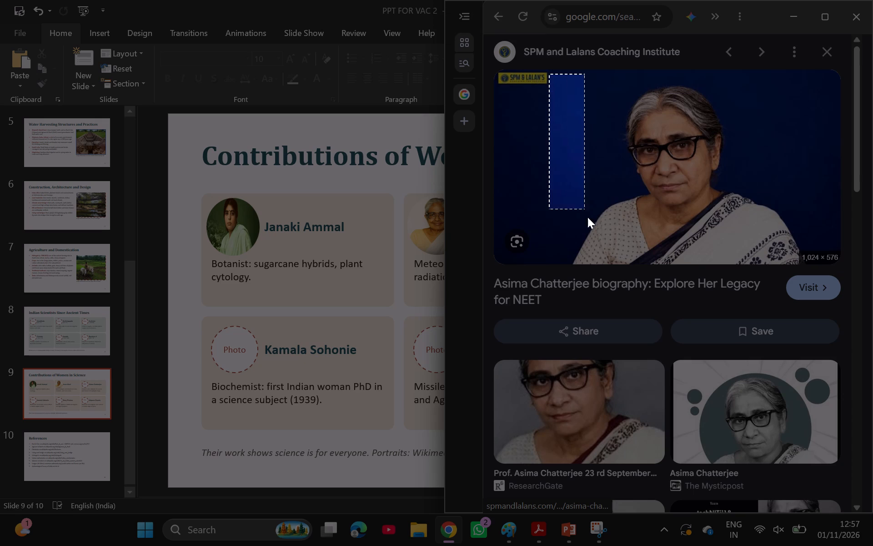
drag(587, 217, 795, 263)
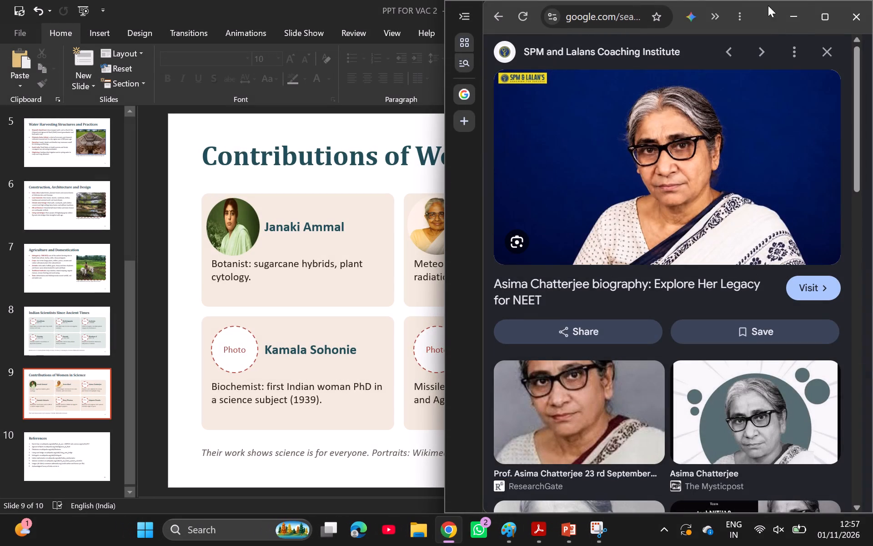
Open the captured snip, save it as a PNG named "vac 7" in the Downloads folder and return to the presentation.
click(790, 27)
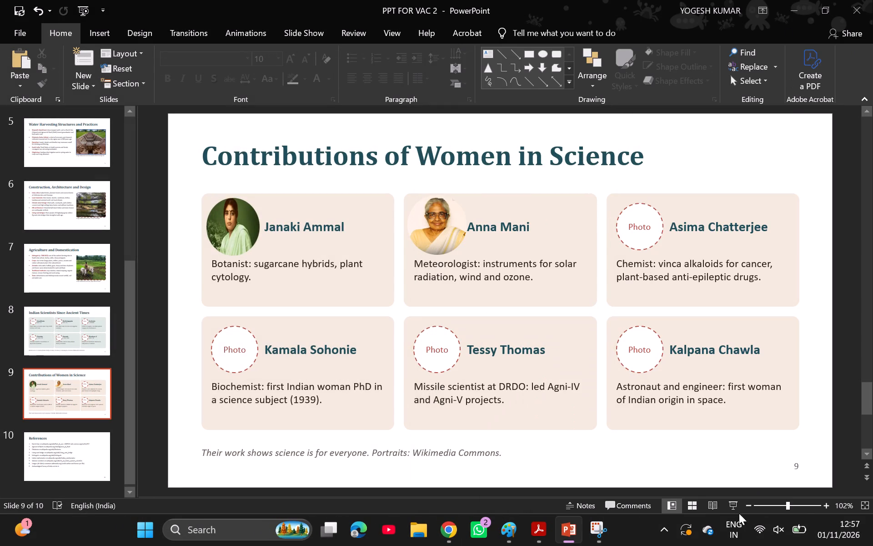
click(760, 351)
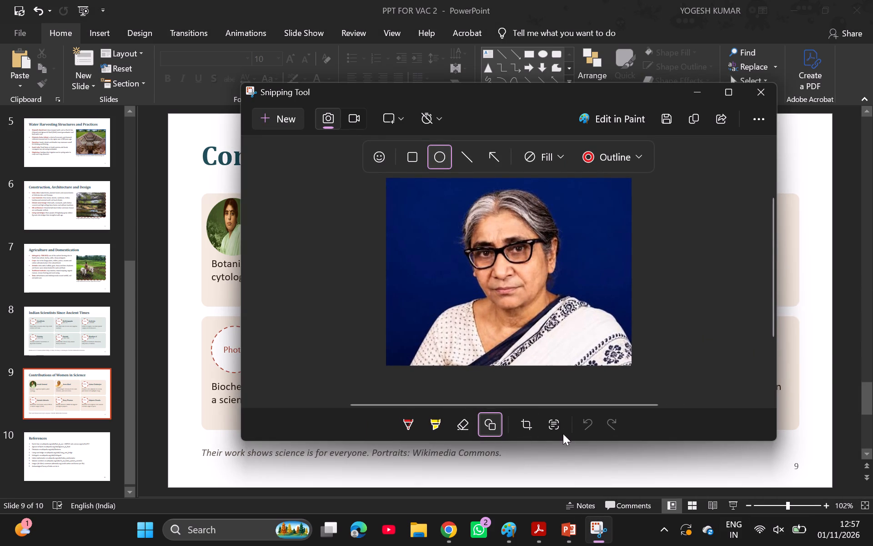
key(ctrl+s)
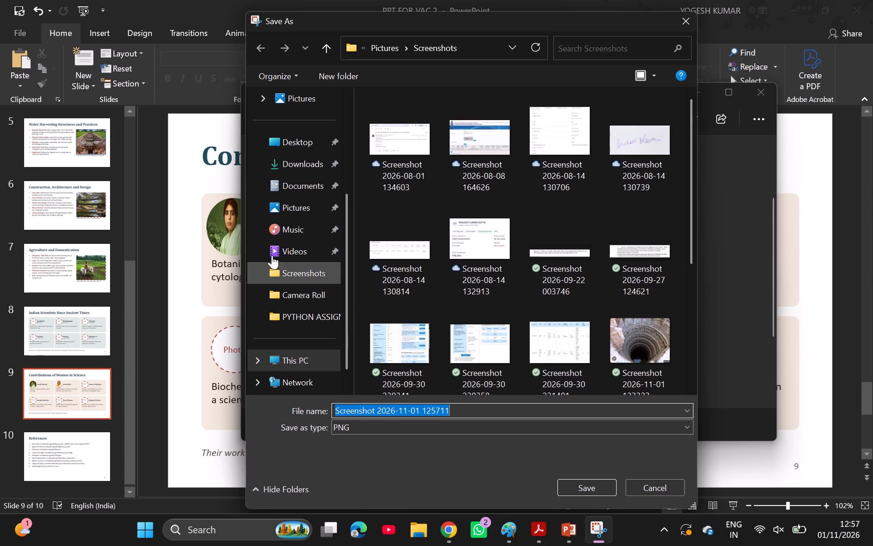
click(298, 156)
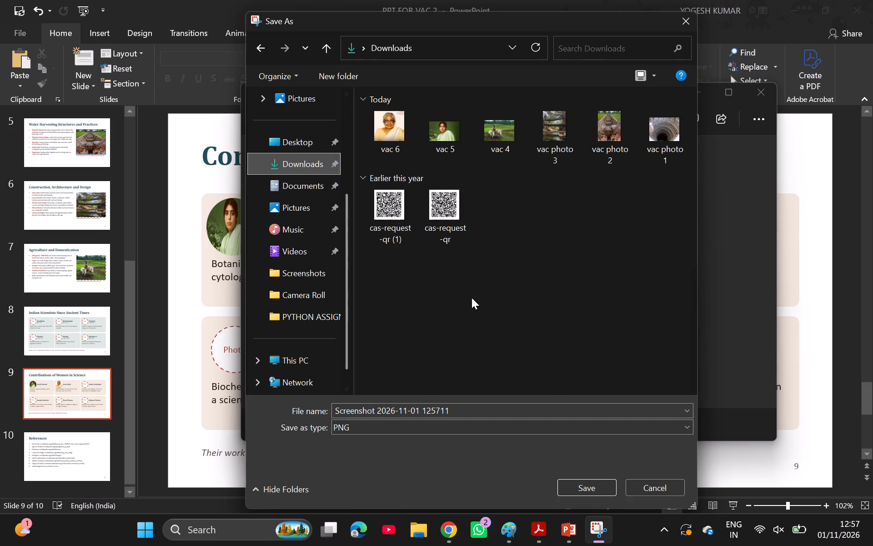
click(504, 409)
key(BackSpace)
key(v)
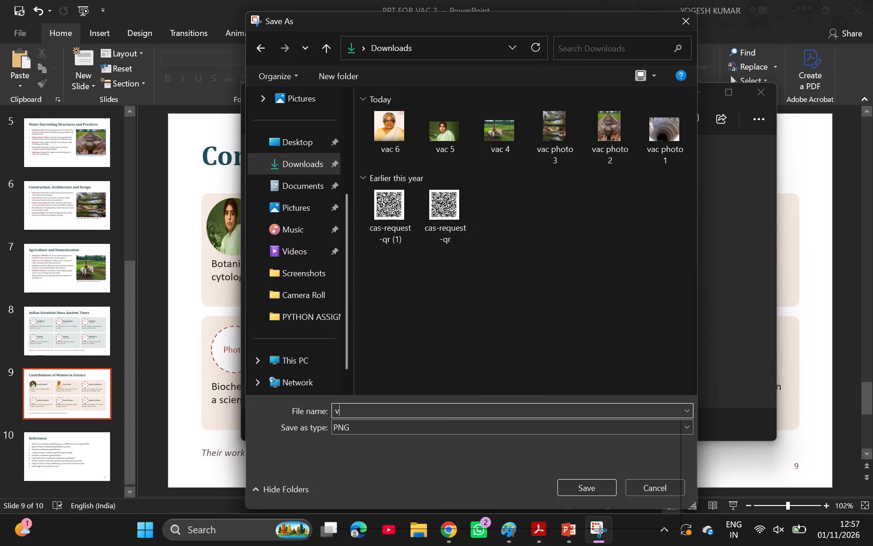
text(ac 7)
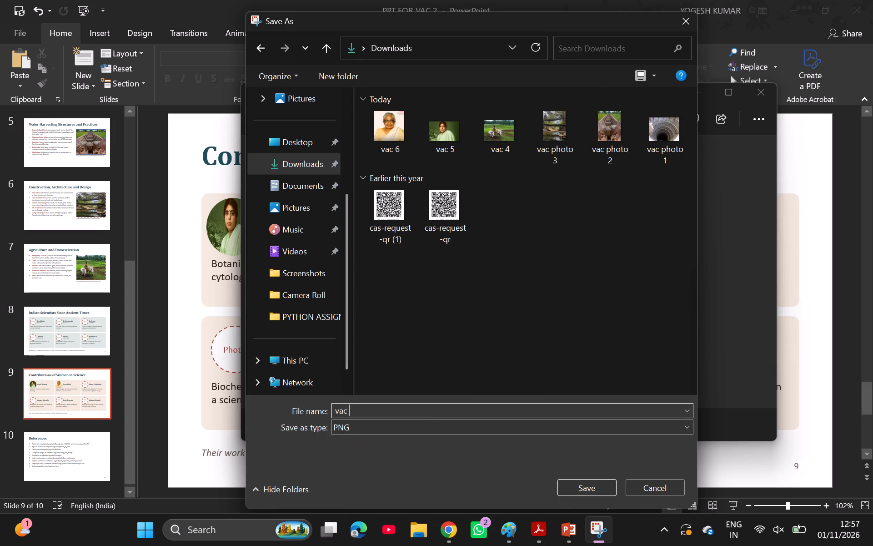
key(Return)
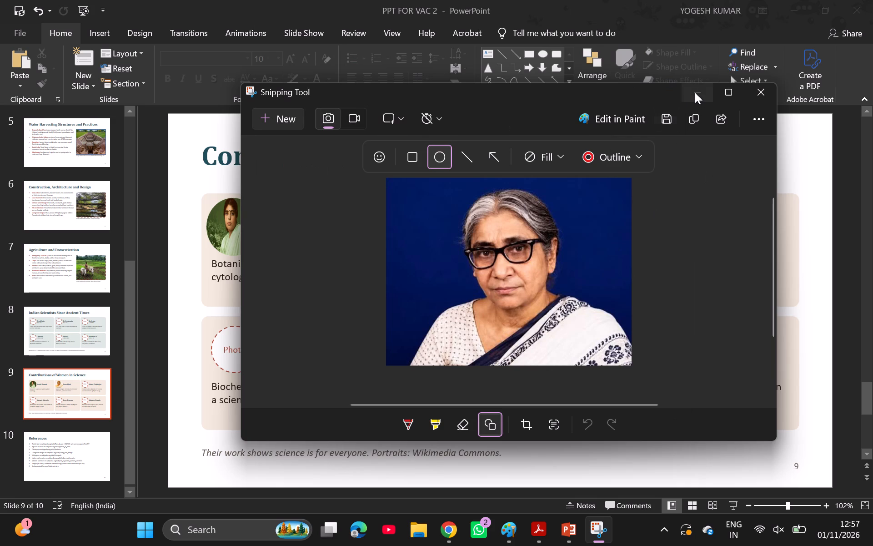
click(696, 92)
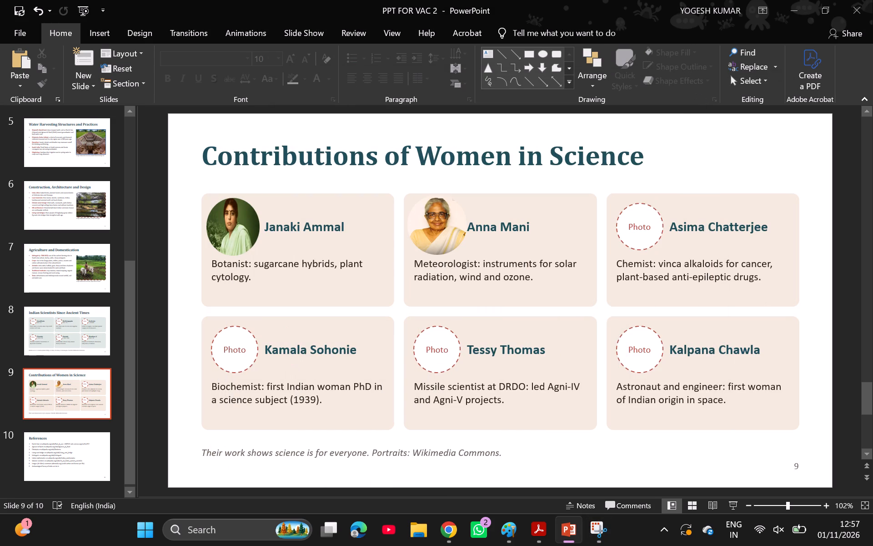
Paste the Asima Chatterjee portrait onto slide 9 and shrink it to about 4.05 cm high by 5.3 cm wide.
click(642, 228)
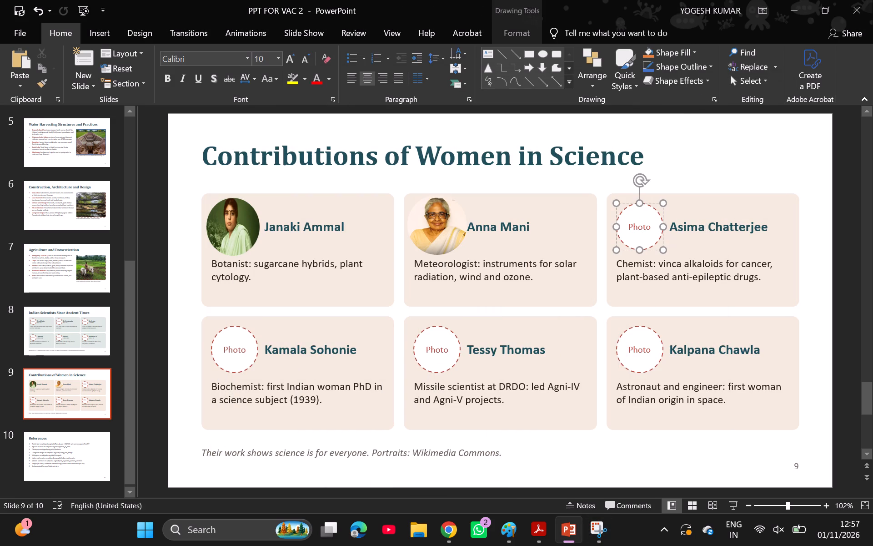
click(642, 233)
key(ctrl+v)
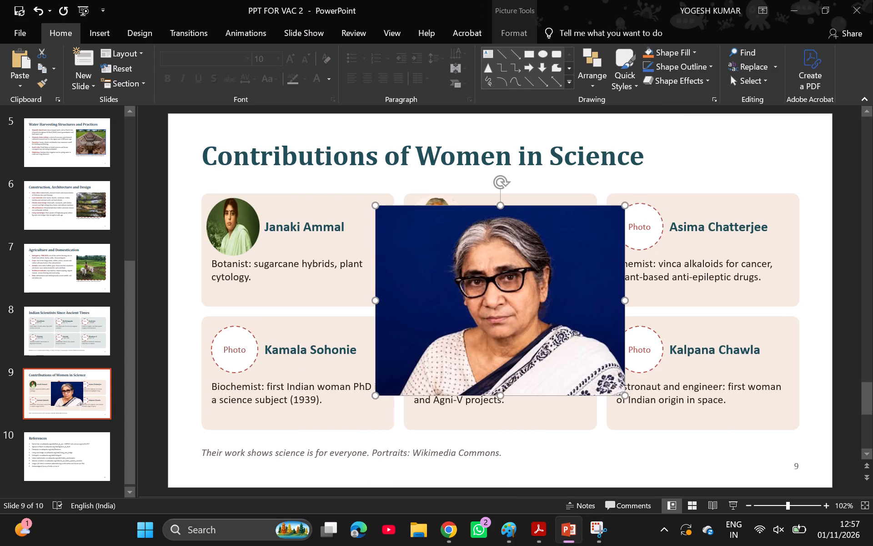
drag(378, 204, 533, 269)
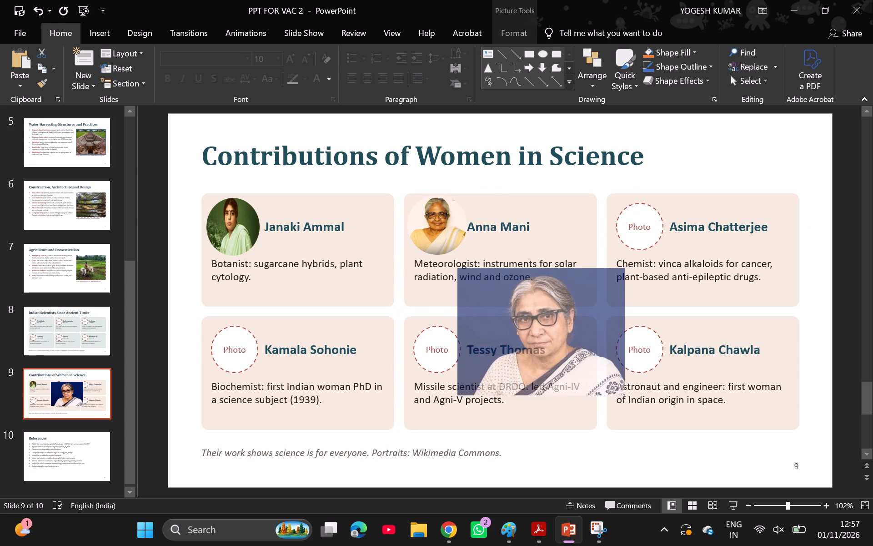
drag(533, 269, 572, 288)
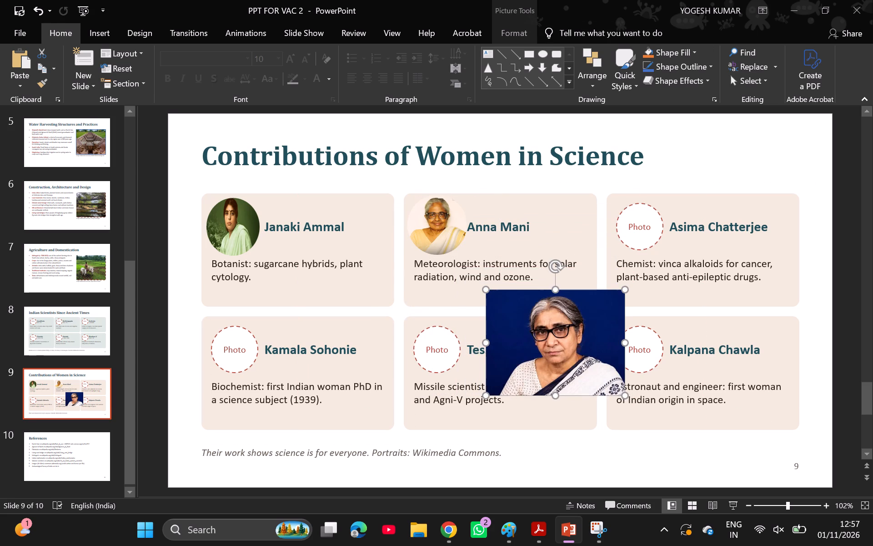
Crop the Asima Chatterjee portrait to an oval shape.
double_click(579, 327)
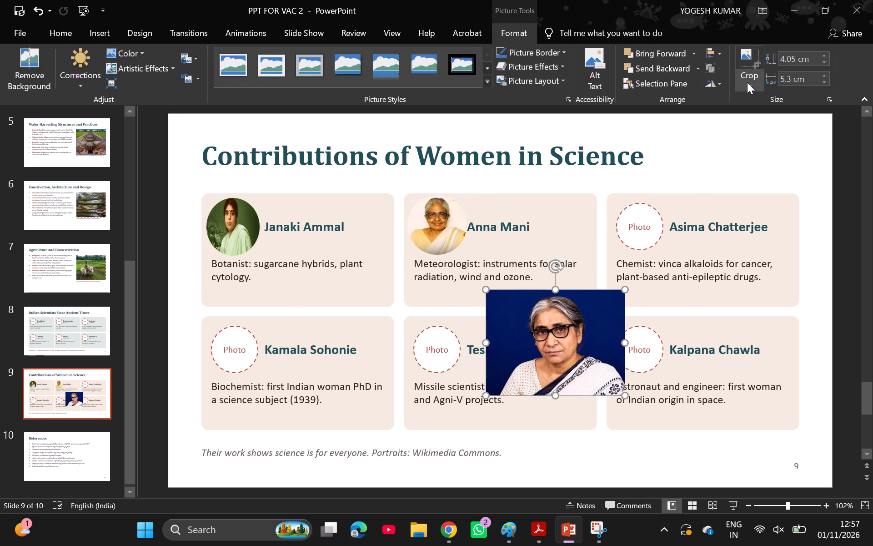
click(747, 84)
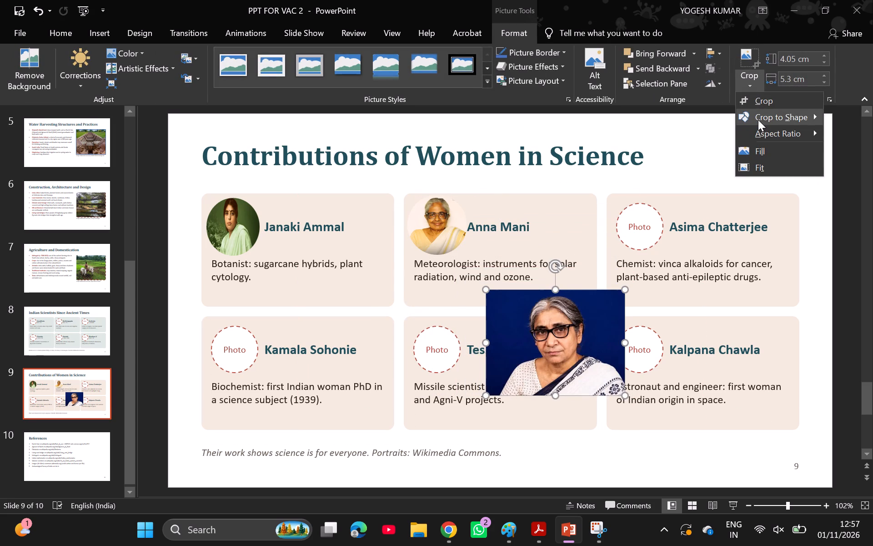
click(758, 120)
click(567, 164)
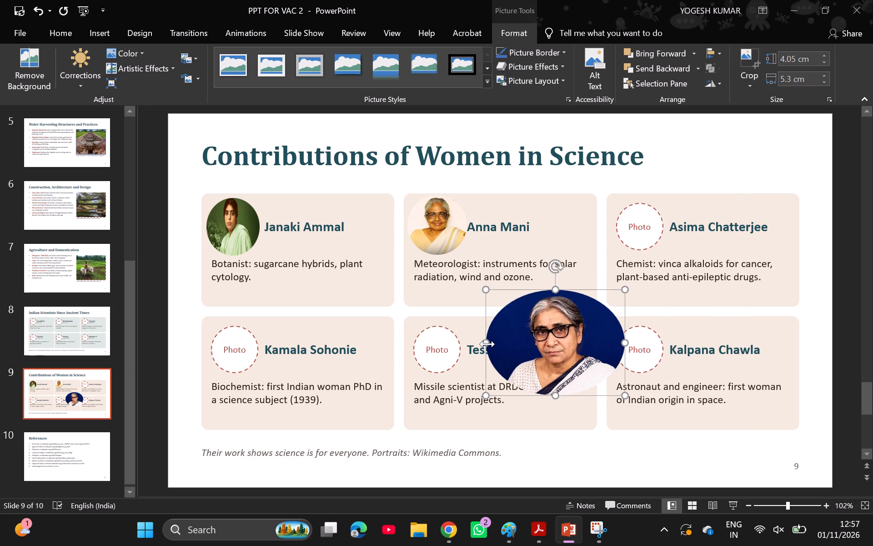
Narrow the oval Asima Chatterjee portrait to about 3.24 cm wide and move it over her photo circle.
drag(487, 344, 541, 338)
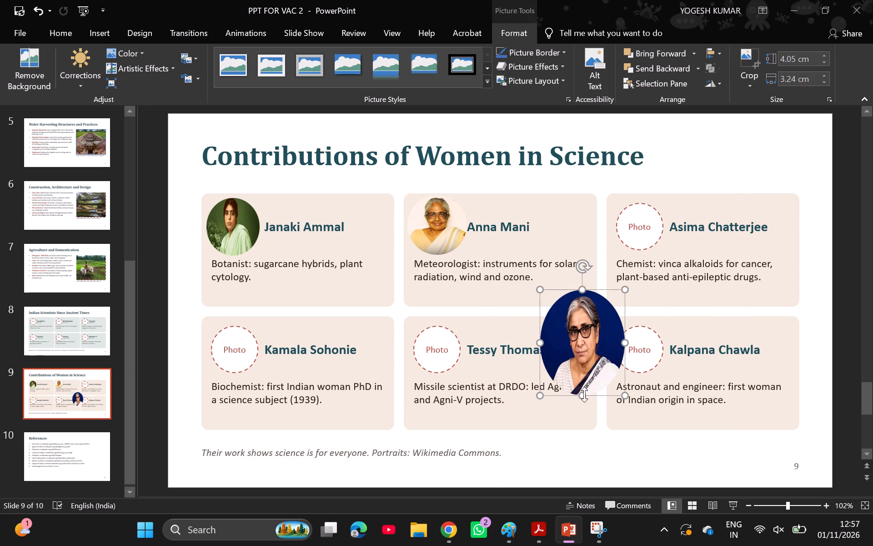
drag(571, 358, 626, 244)
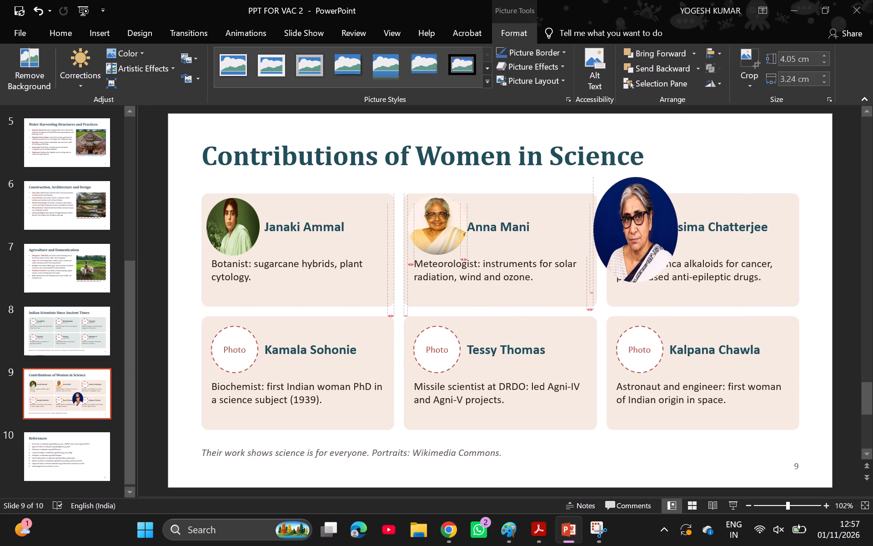
drag(626, 244, 632, 258)
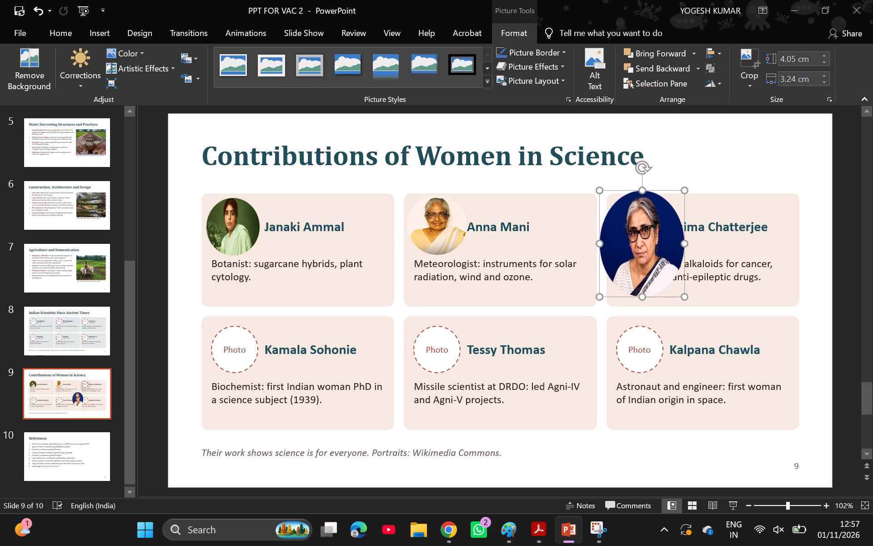
Shrink the oval Asima Chatterjee portrait to about 2.34 cm high by 2.19 cm wide and centre it over her photo circle.
drag(642, 295, 642, 275)
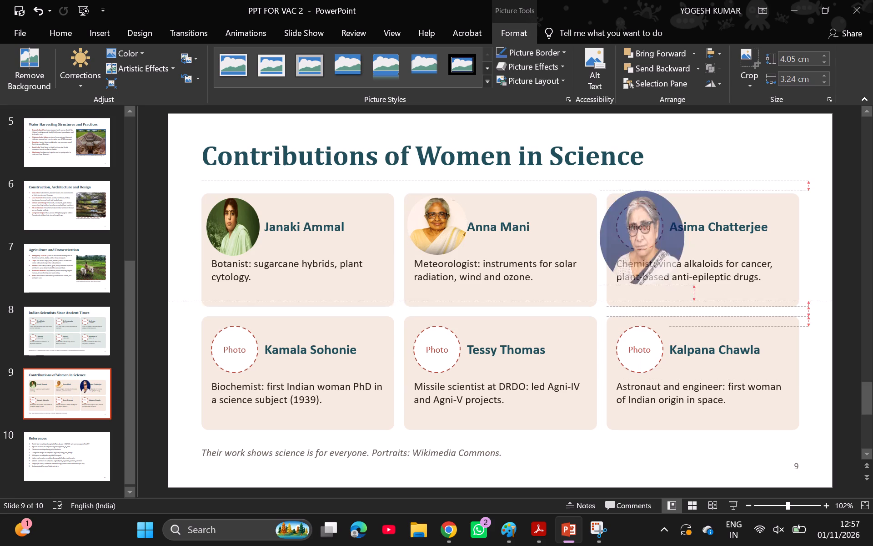
drag(642, 275, 643, 256)
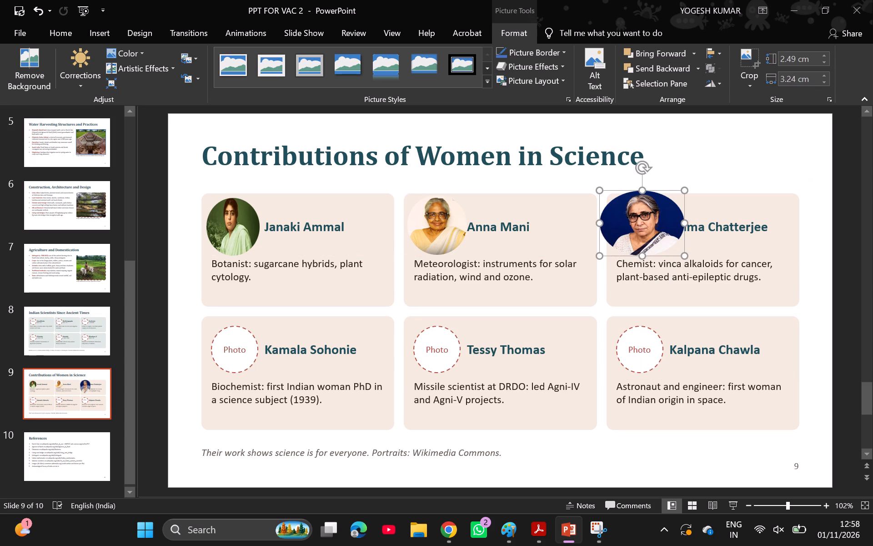
drag(600, 225, 615, 226)
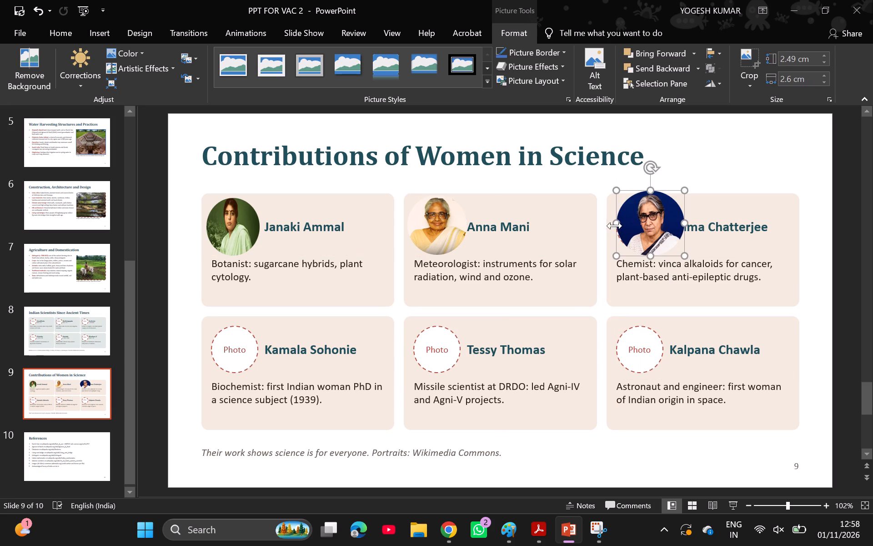
drag(637, 228, 626, 233)
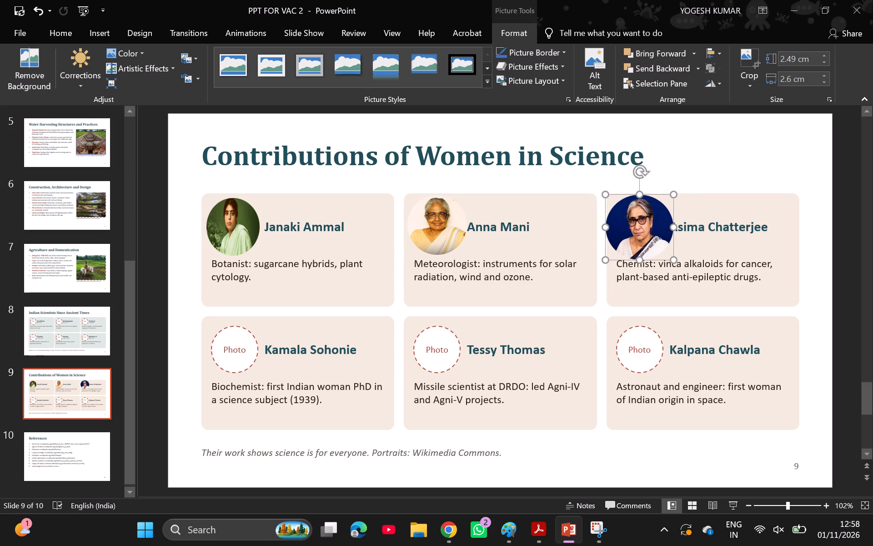
drag(674, 227, 665, 227)
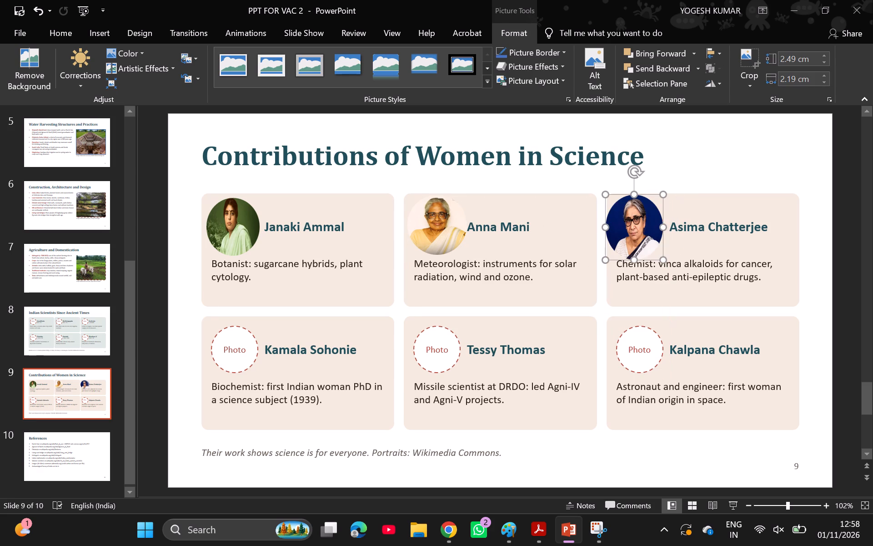
click(637, 259)
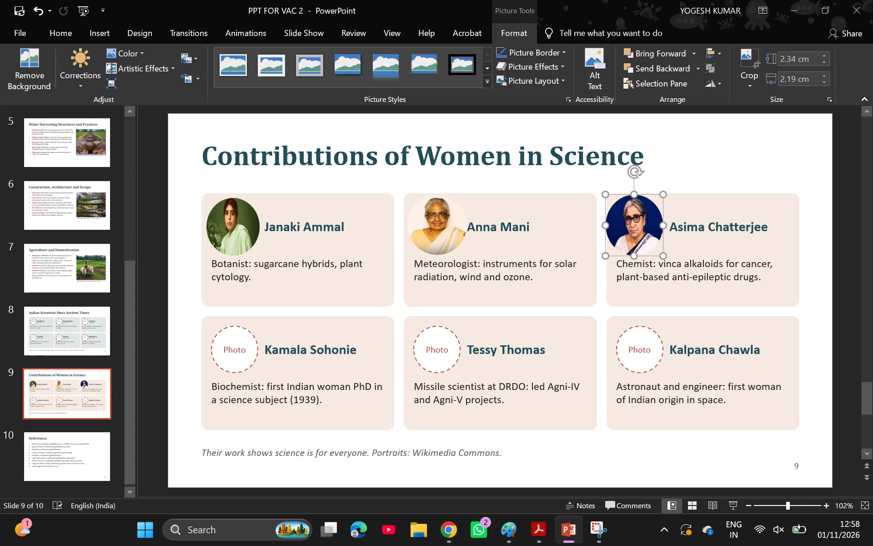
drag(641, 244, 645, 246)
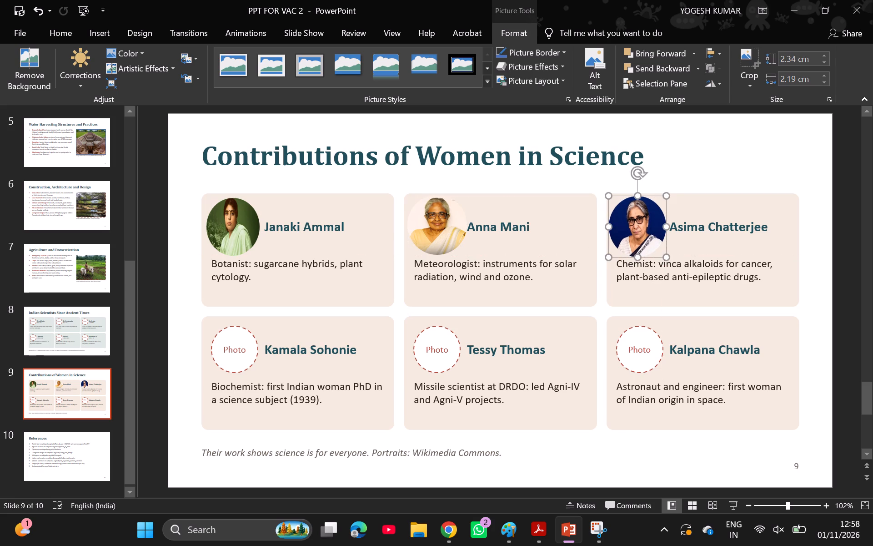
click(560, 303)
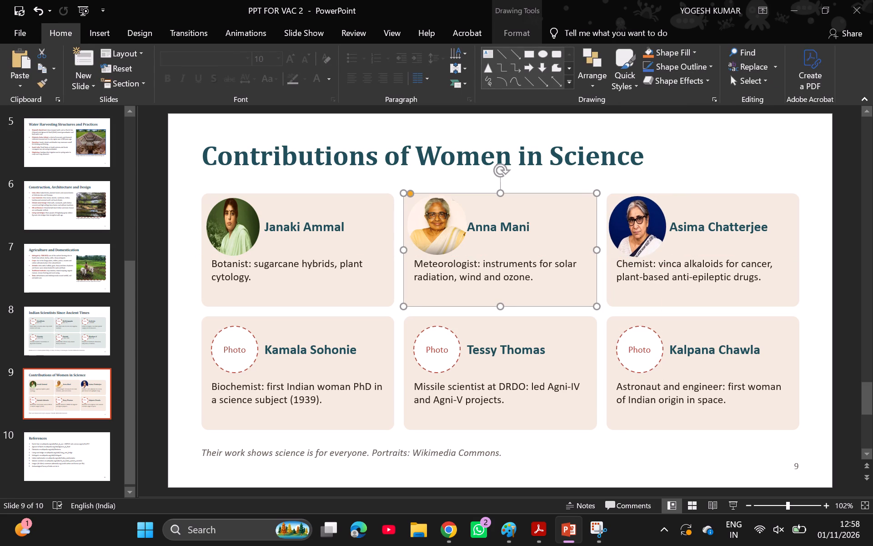
Nudge the Anna Mani portrait slightly sideways over her photo circle.
click(424, 220)
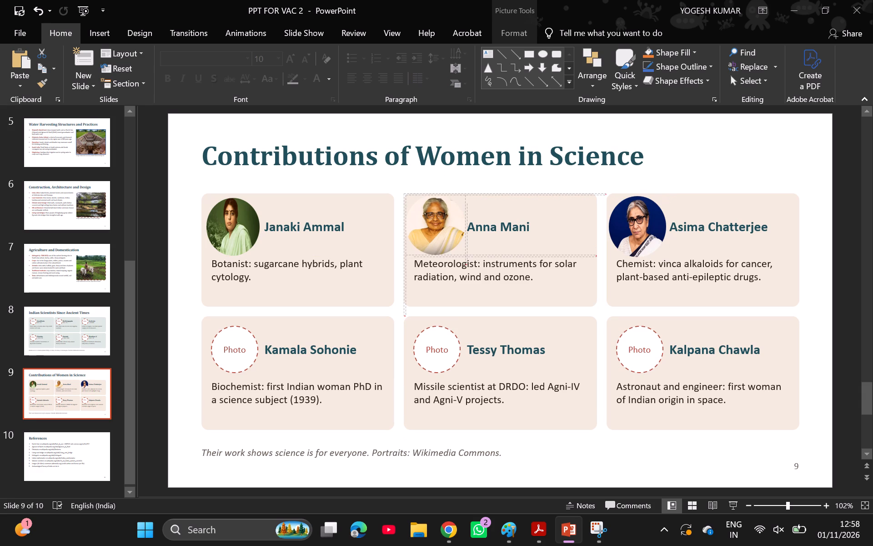
click(487, 297)
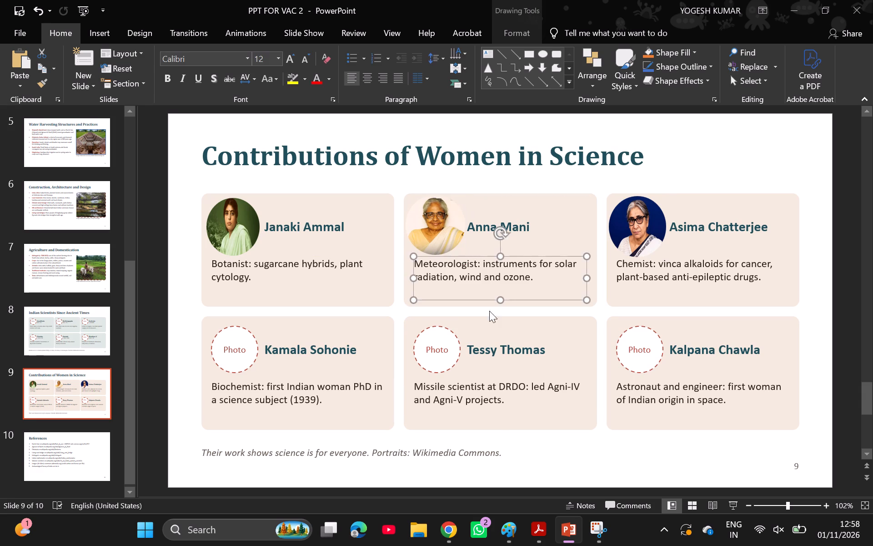
click(492, 317)
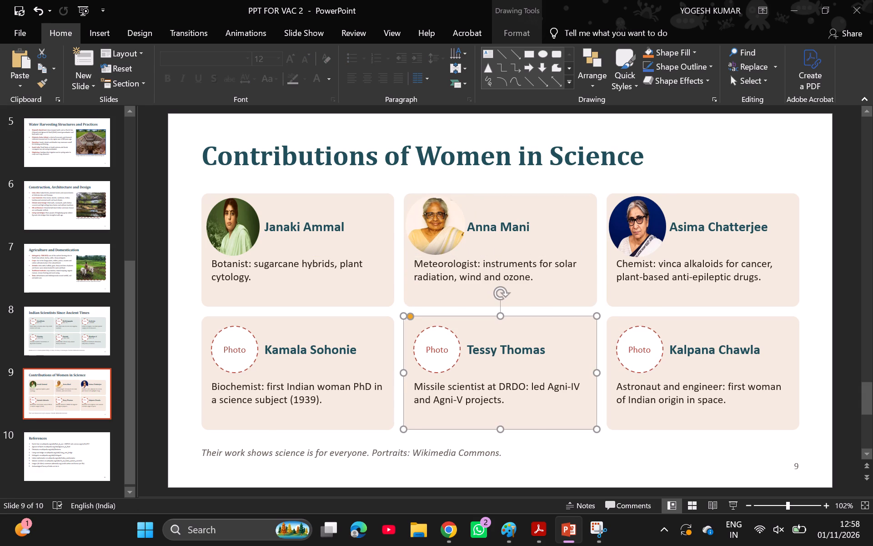
scroll(559, 365, down, 1)
scroll(559, 365, up, 1)
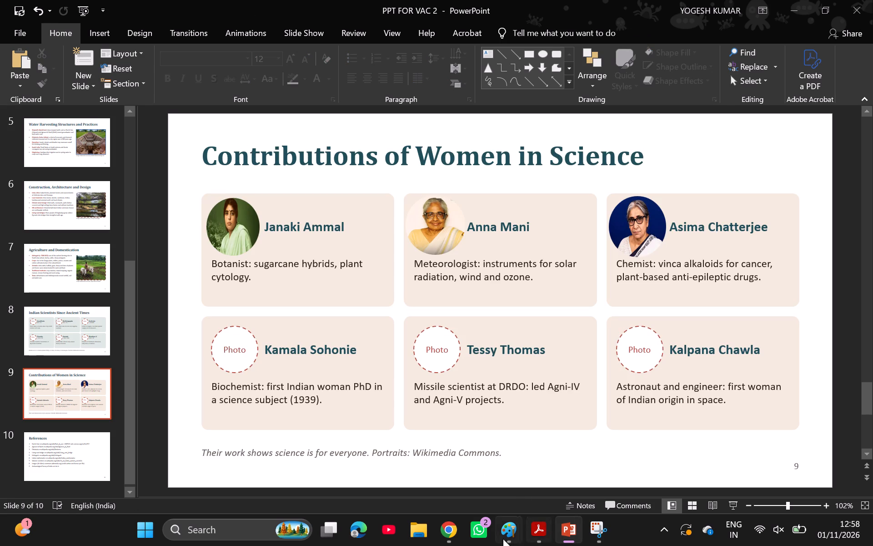
Switch to Chrome, leave the Asima Chatterjee image preview and search Google Images for "kamala sohonie".
click(449, 541)
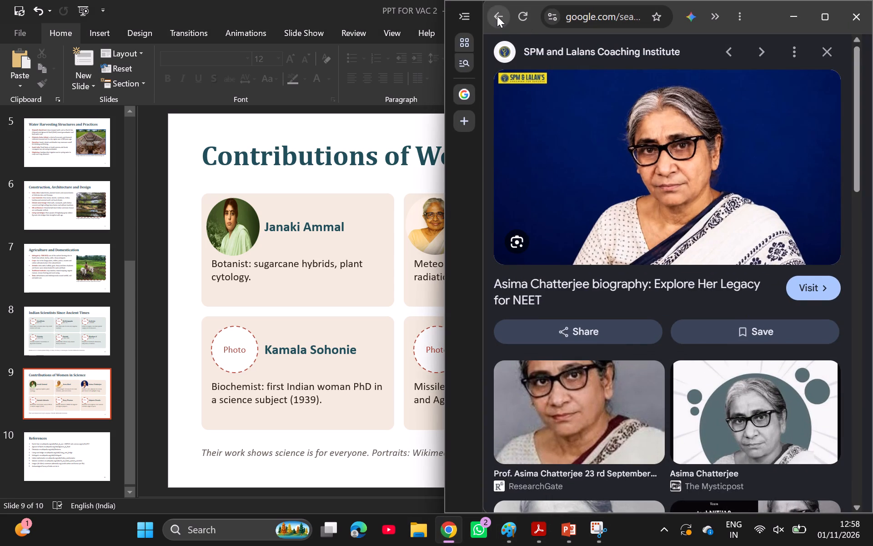
click(497, 16)
click(637, 55)
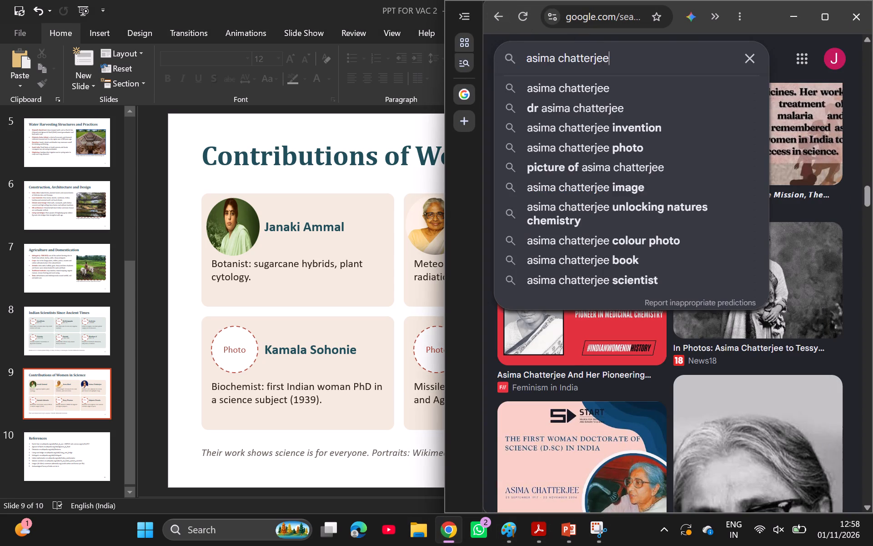
key(BackSpace)
key(BackSpace)
key(BackSpace)
key(BackSpace)
key(BackSpace)
key(BackSpace)
key(BackSpace)
key(BackSpace)
key(BackSpace)
key(BackSpace)
key(BackSpace)
key(BackSpace)
key(BackSpace)
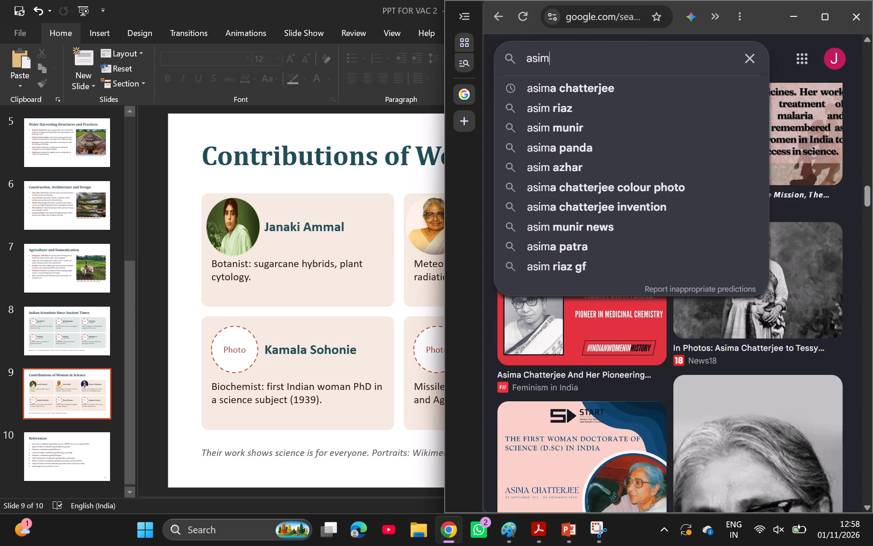
key(BackSpace)
key(BackSpace)
key(BackSpace)
text(kam)
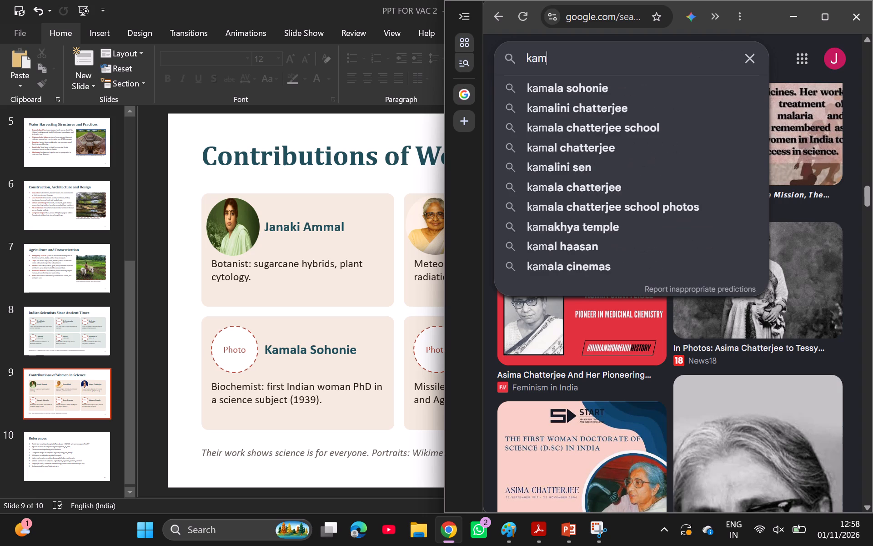
click(620, 96)
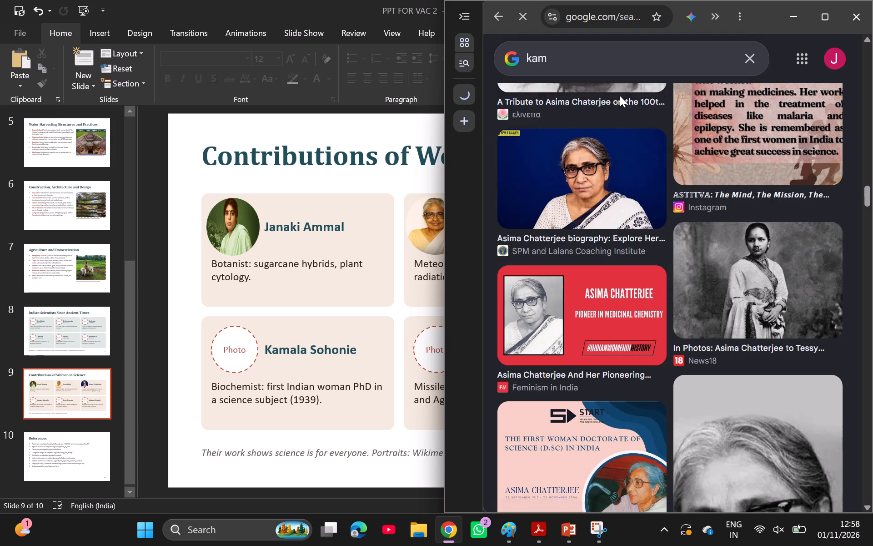
Browse the Kamala Sohonie image results and open the WION photo of her seated in a dark sari.
scroll(631, 271, down, 3)
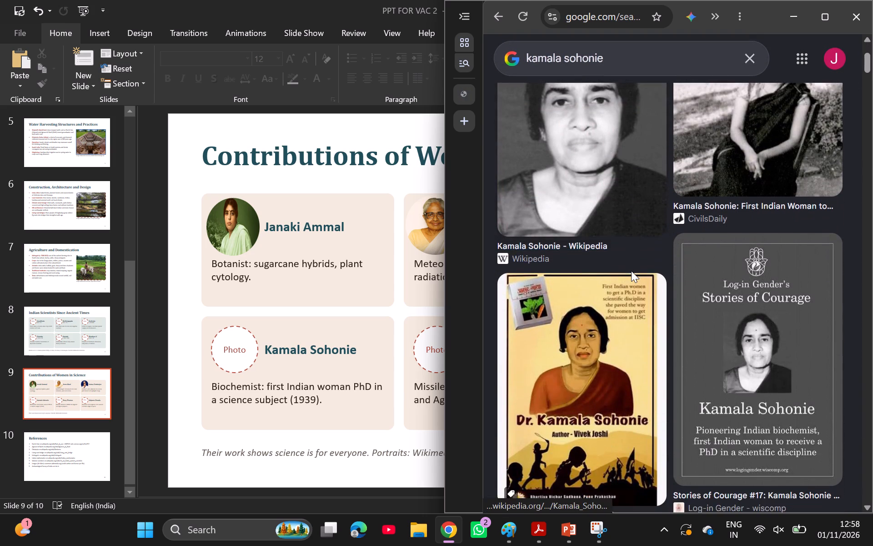
scroll(631, 271, down, 10)
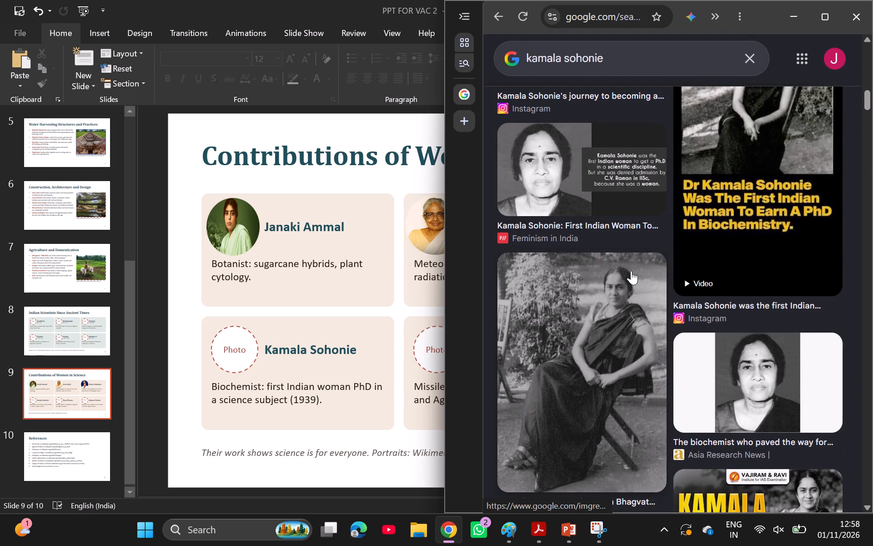
scroll(631, 271, down, 3)
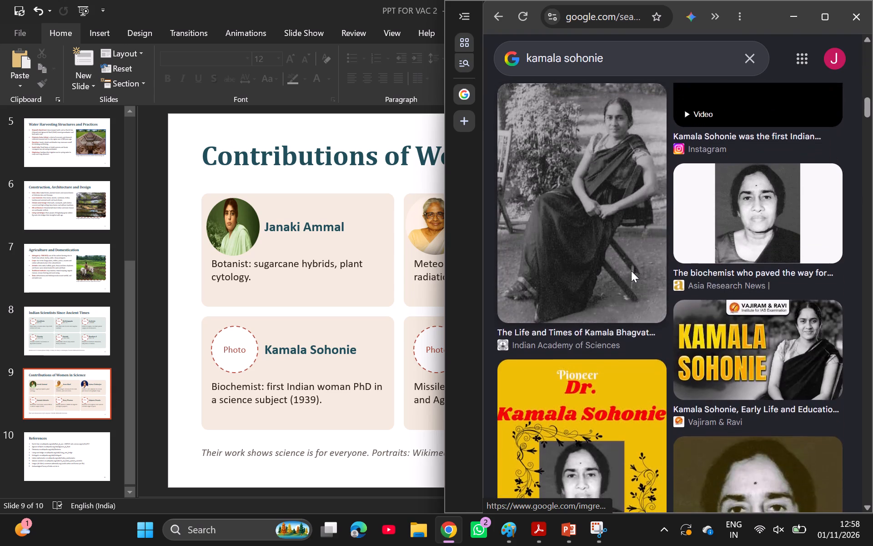
scroll(631, 271, down, 5)
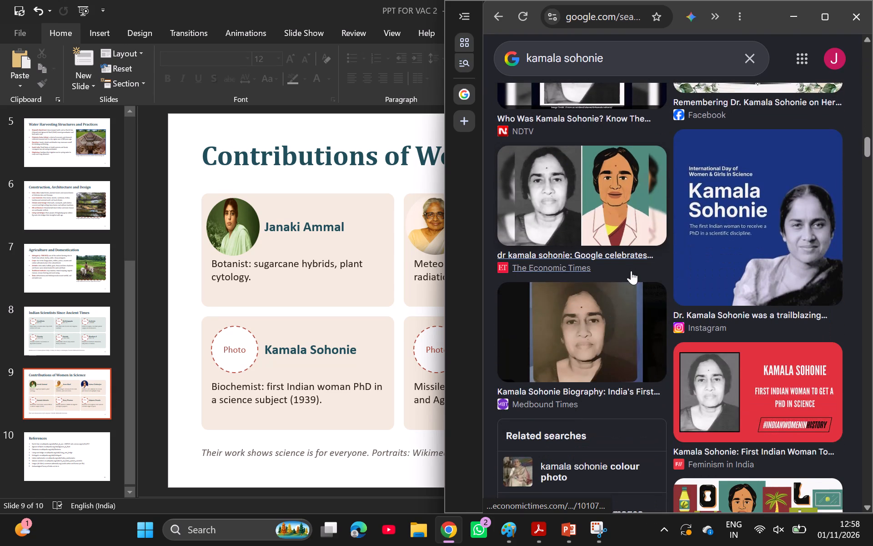
scroll(631, 271, down, 10)
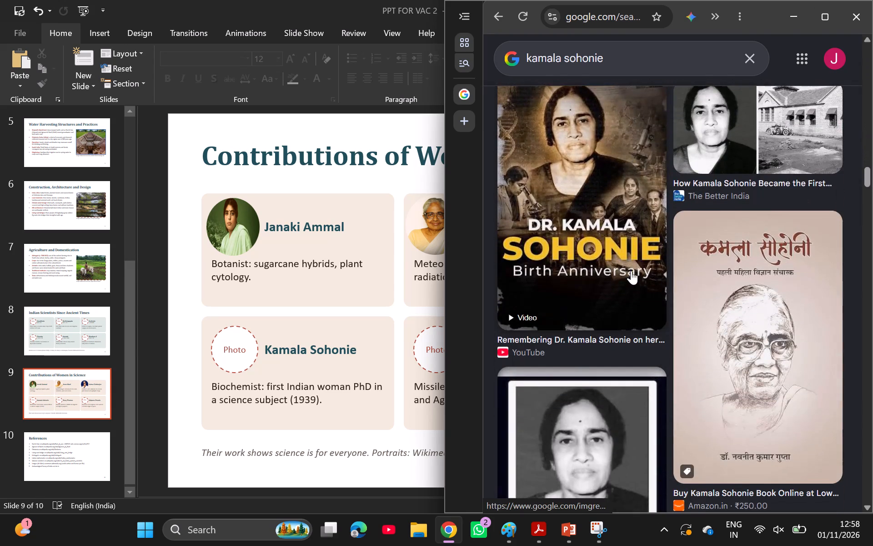
scroll(631, 271, down, 9)
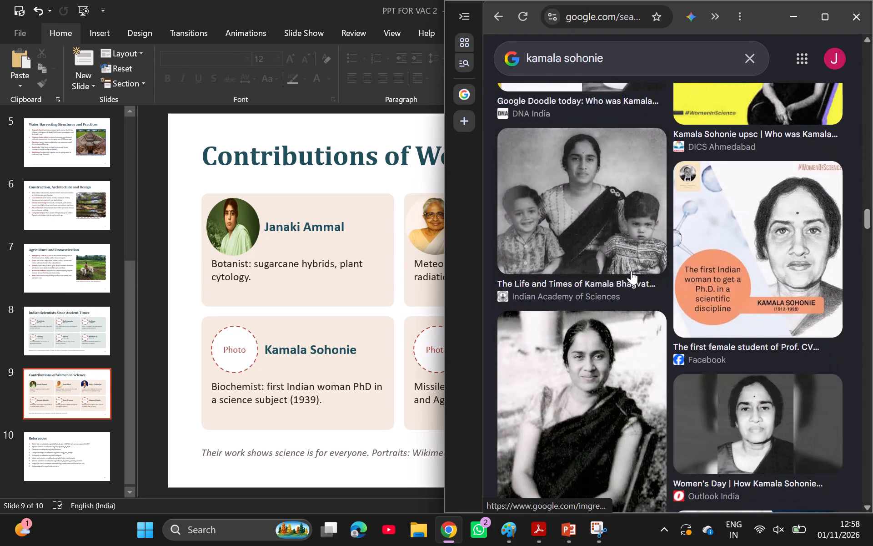
scroll(631, 271, down, 1)
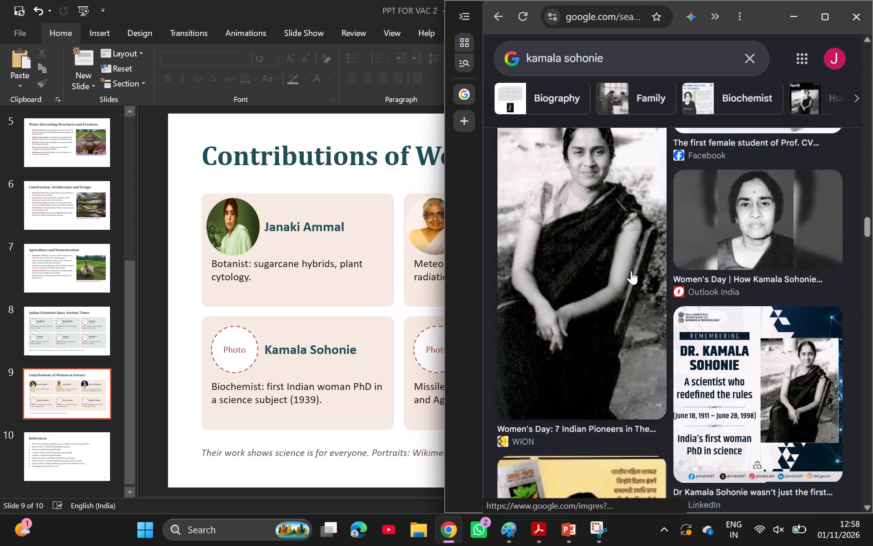
scroll(631, 271, down, 1)
click(631, 271)
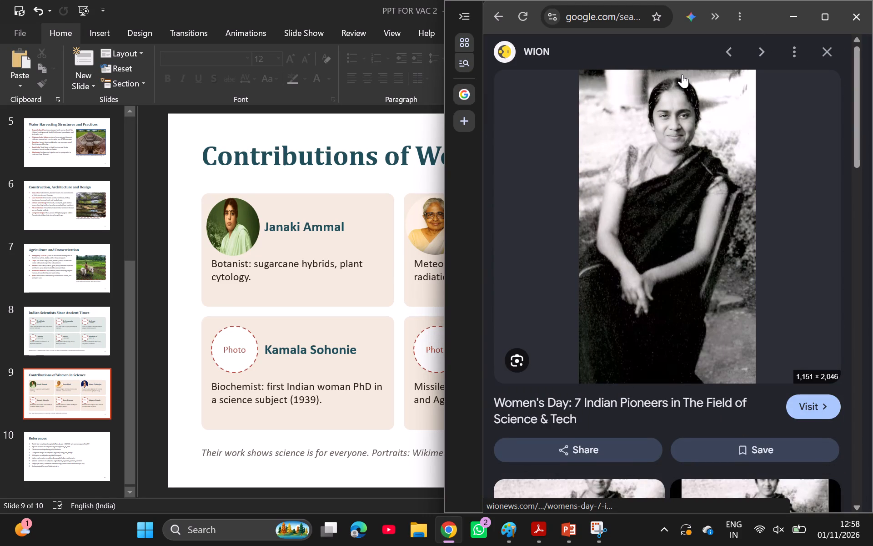
Capture a rectangular snip of the whole Kamala Sohonie photo and open it in Snipping Tool.
key(Print)
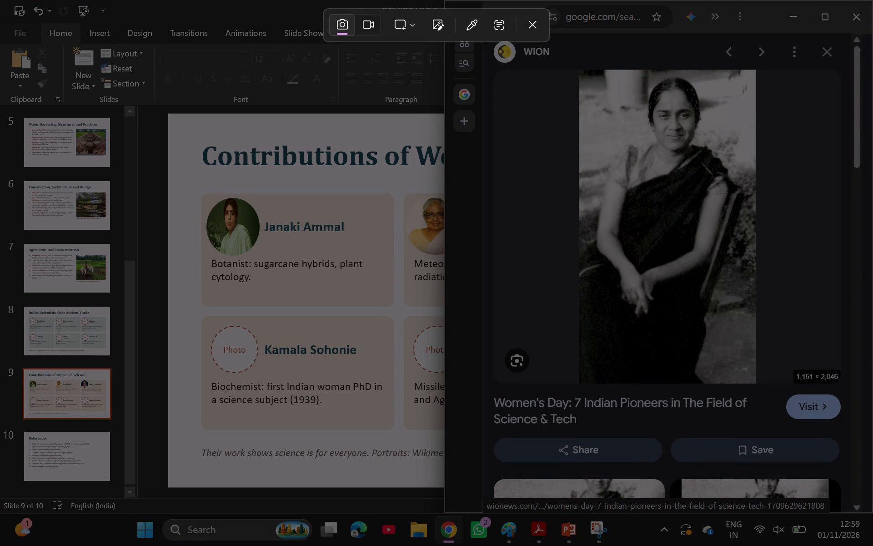
drag(568, 71, 757, 401)
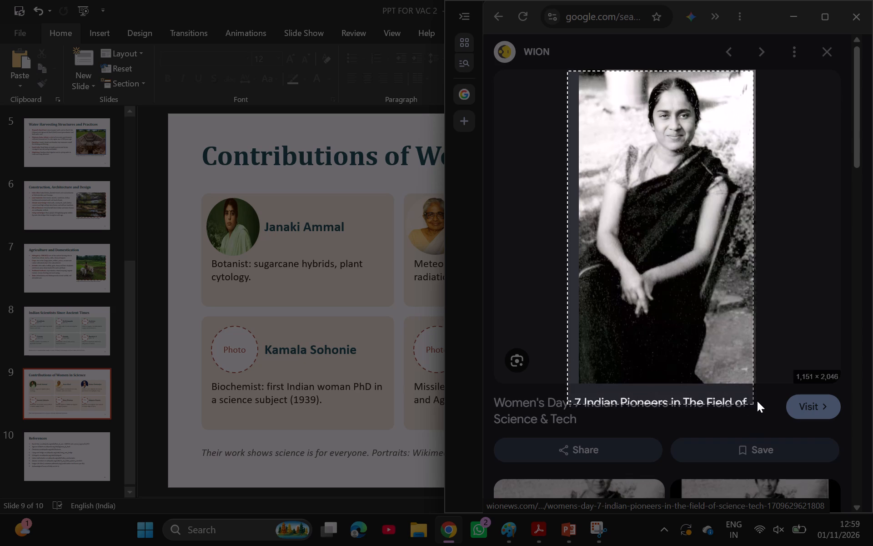
drag(757, 401, 758, 379)
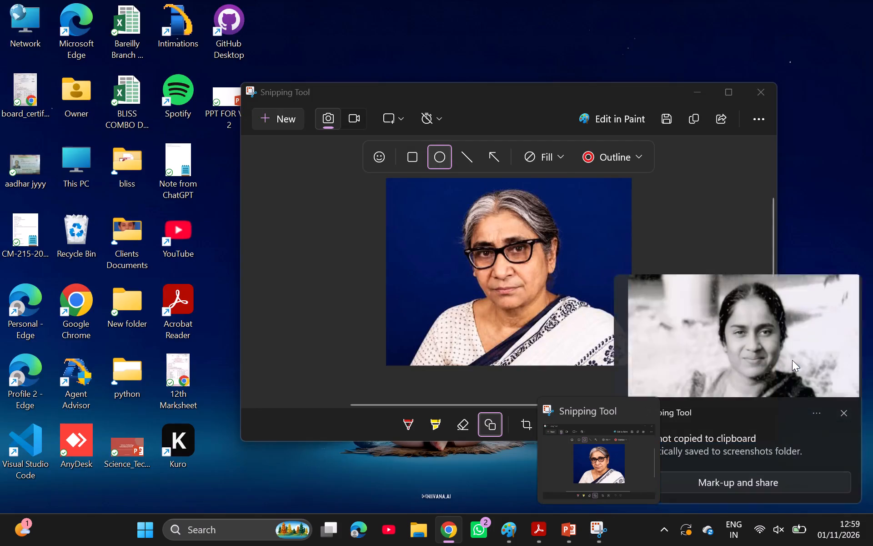
click(793, 357)
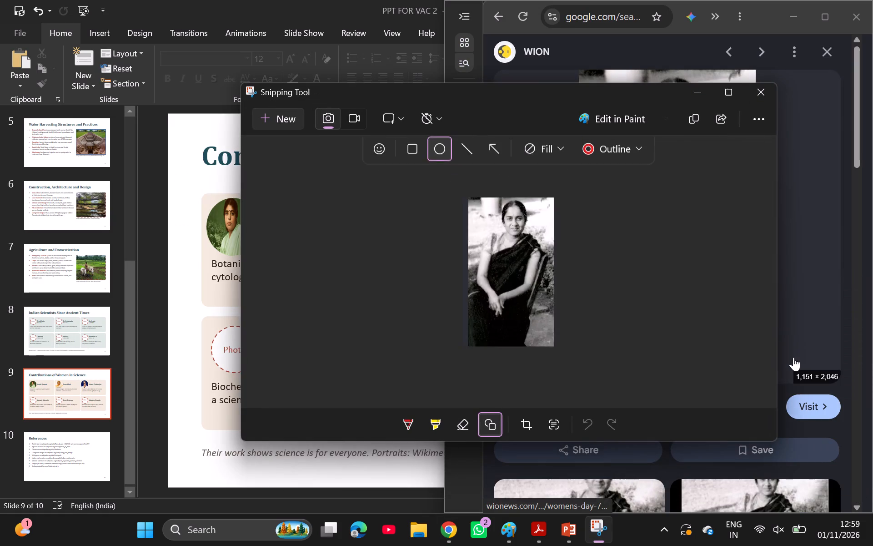
Crop the Kamala Sohonie snip to trim its side margins and the bottom below her hands, and minimise Snipping Tool.
click(526, 430)
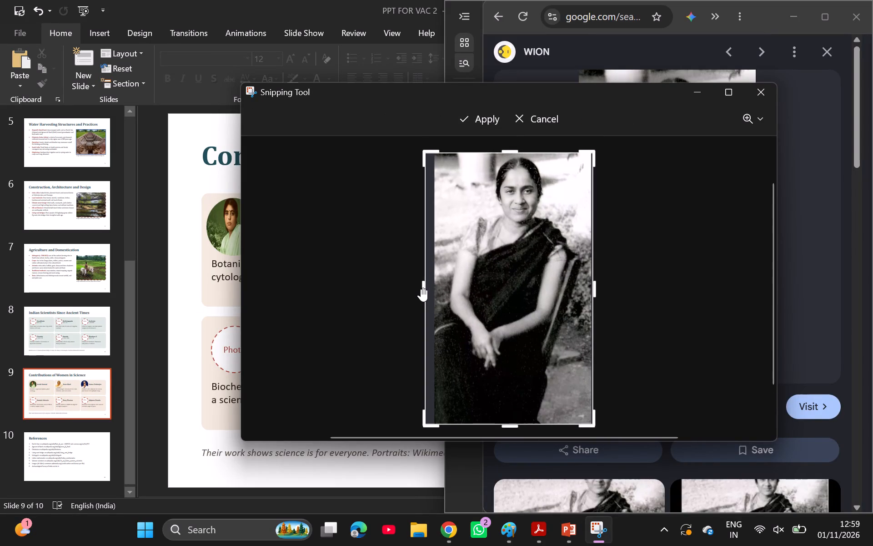
drag(424, 288, 439, 288)
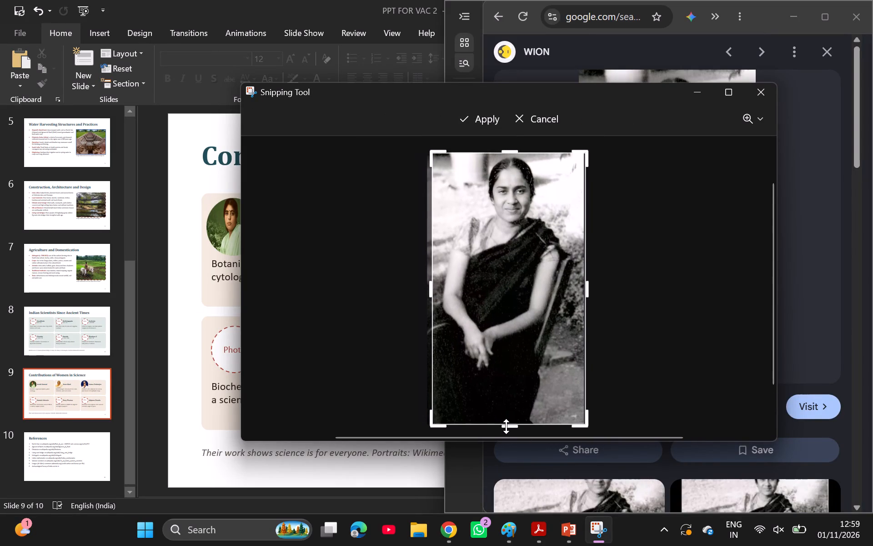
drag(507, 427, 517, 378)
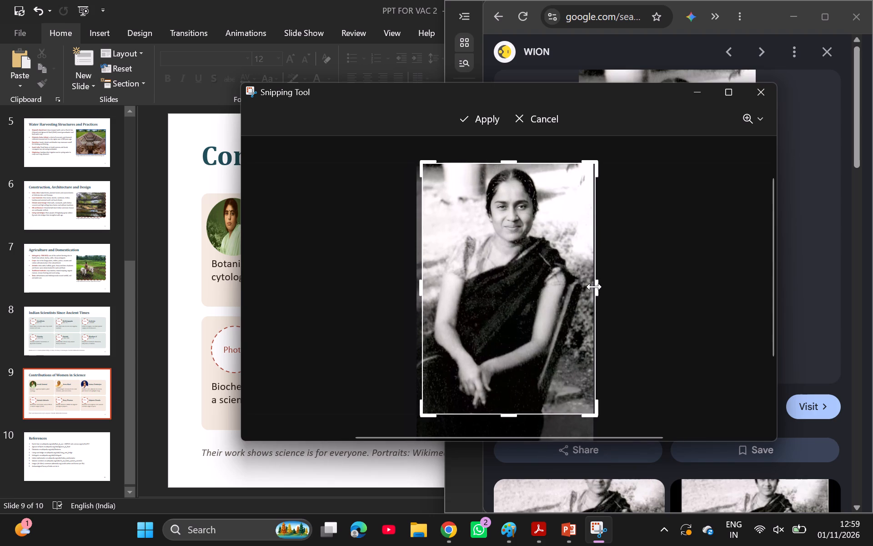
drag(594, 287, 587, 287)
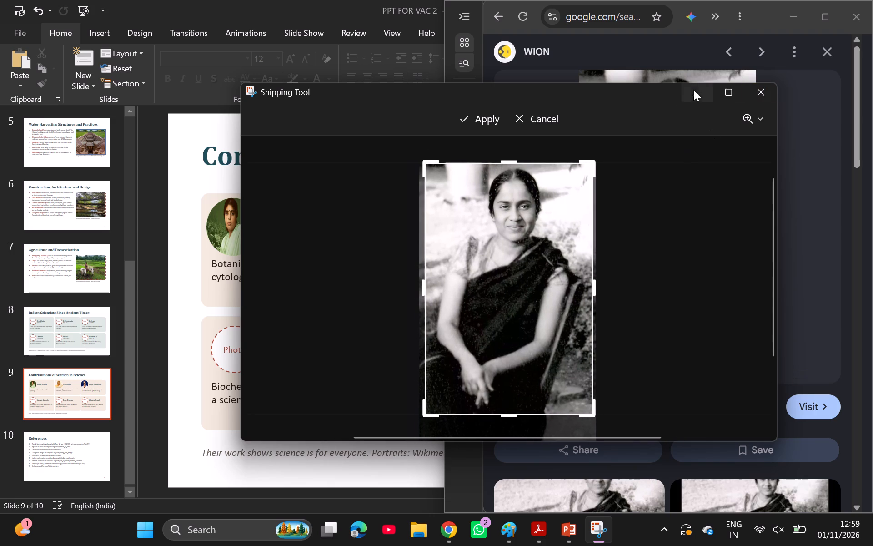
click(481, 121)
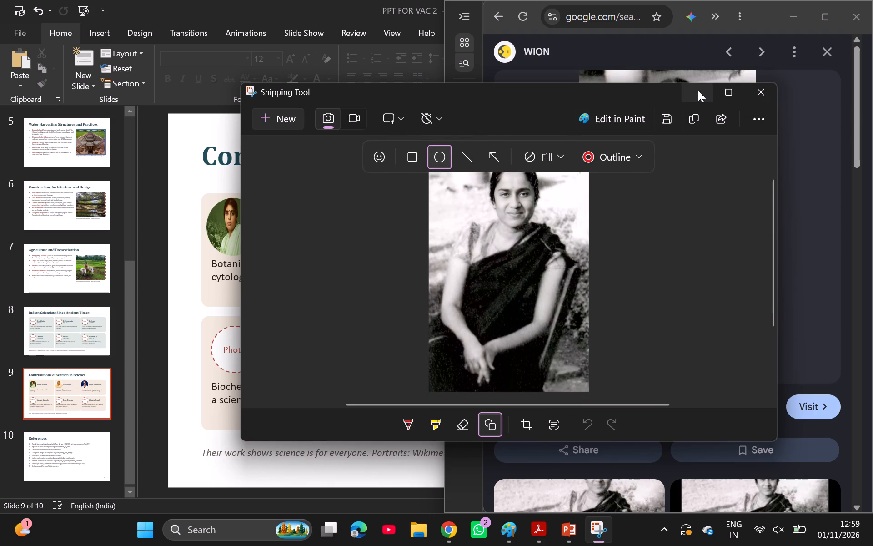
click(699, 93)
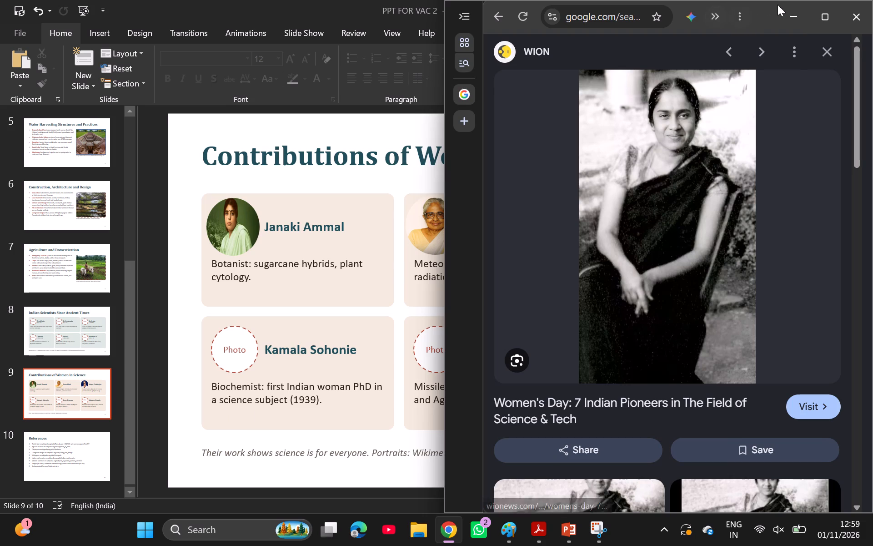
Minimise Chrome, switch to Snipping Tool and save the cropped Kamala Sohonie snip in Downloads as a PNG named vac 8.
click(784, 7)
click(784, 7)
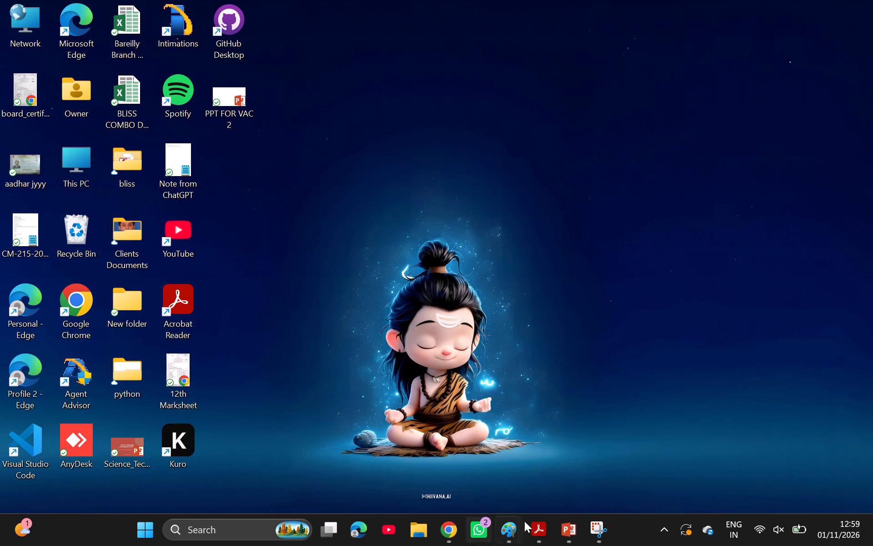
click(567, 526)
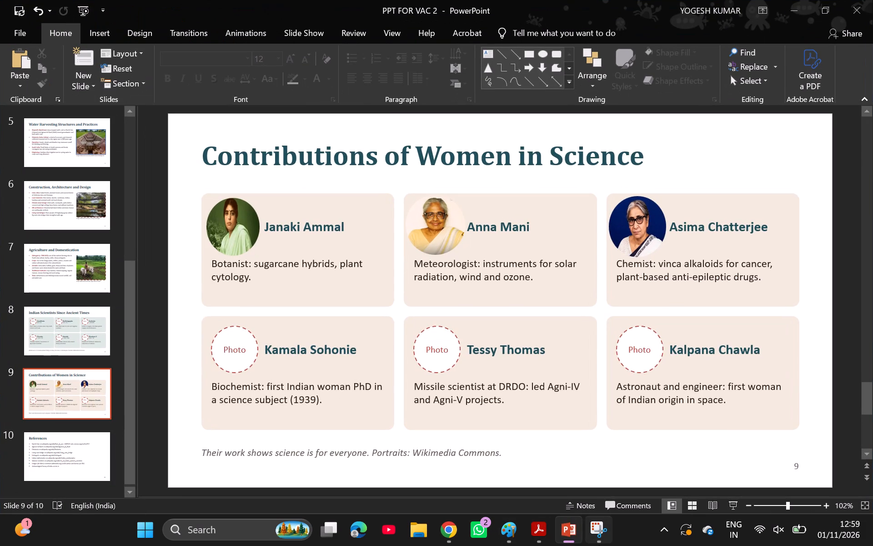
click(603, 464)
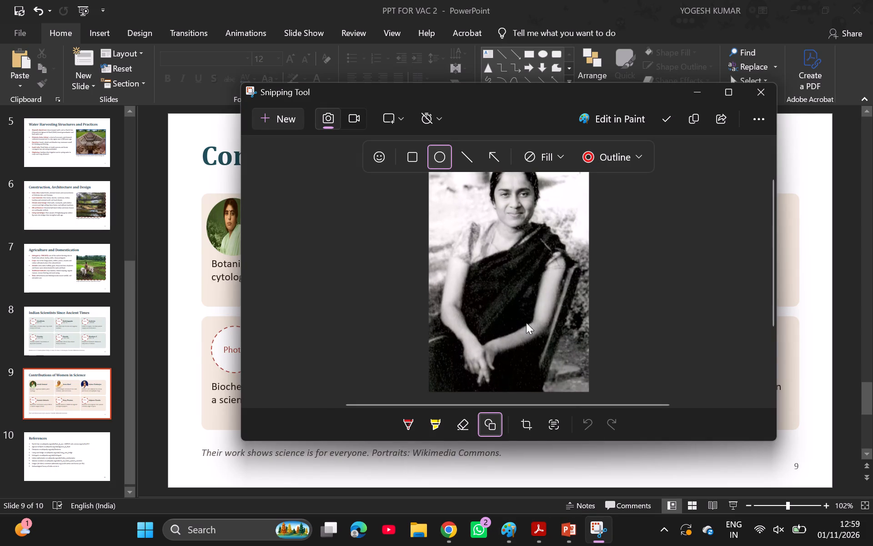
click(526, 323)
key(ctrl+s)
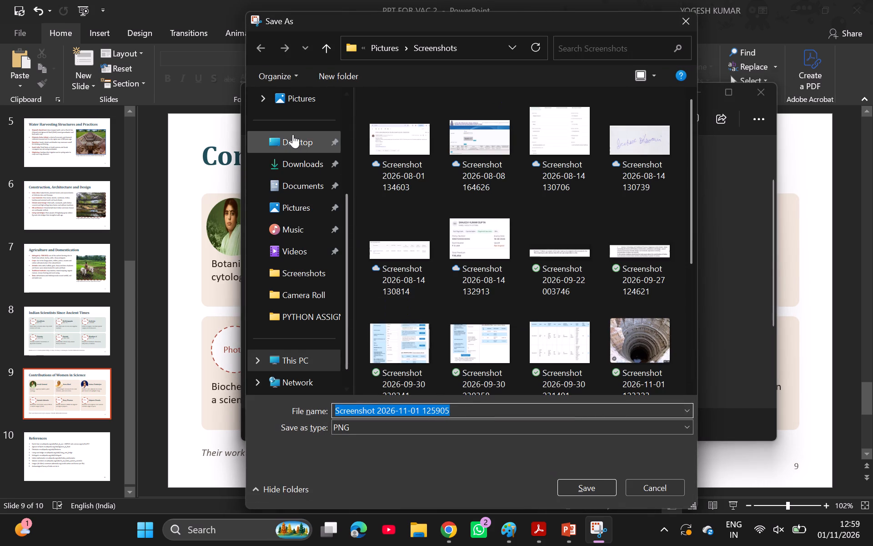
click(310, 162)
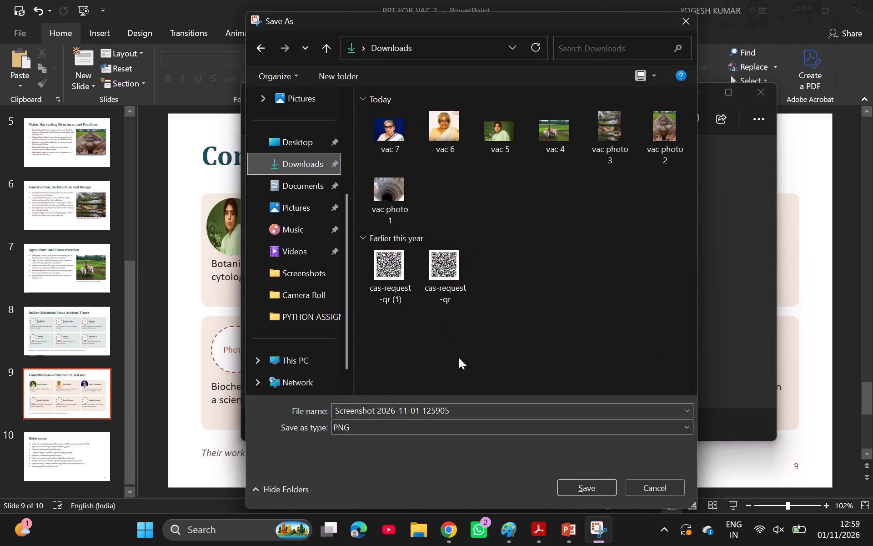
click(464, 401)
click(464, 415)
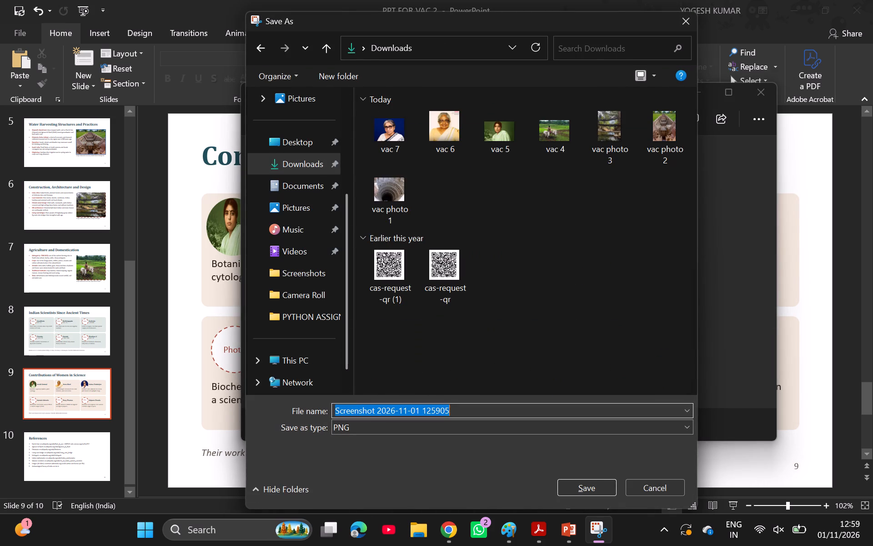
key(BackSpace)
text(vac)
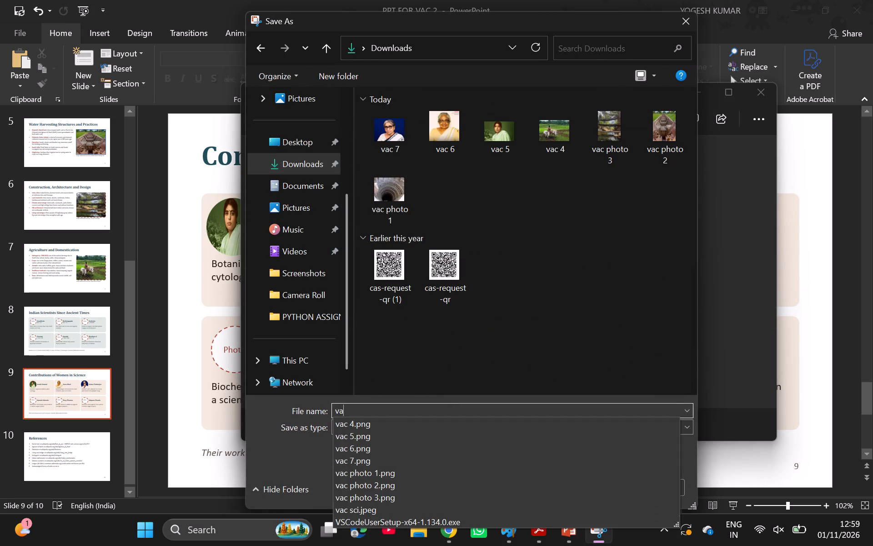
key(space)
key(8)
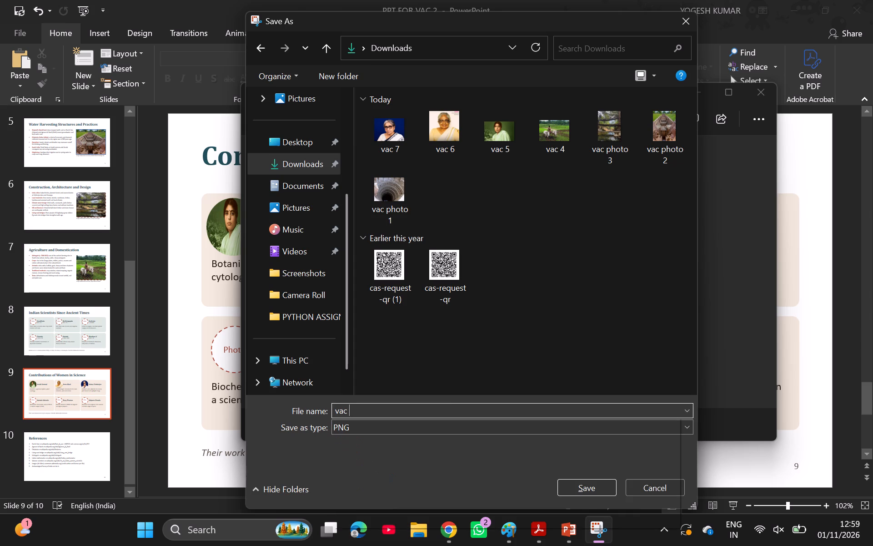
key(Return)
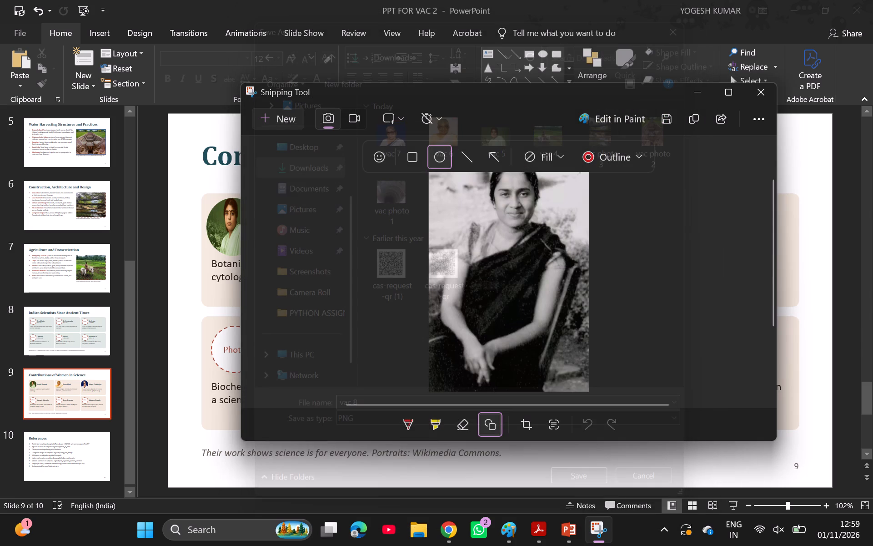
click(701, 91)
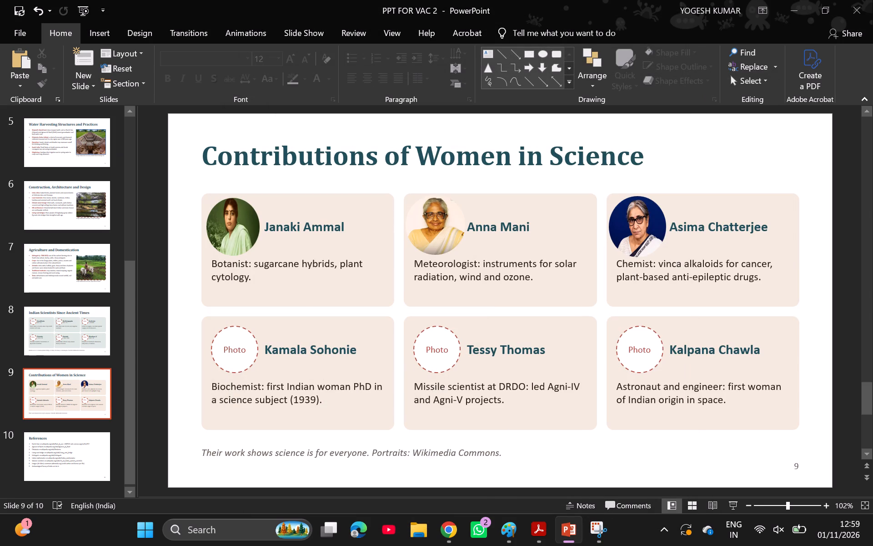
Paste the Kamala Sohonie portrait onto slide 9 in PowerPoint and crop it to an oval shape.
key(ctrl+v)
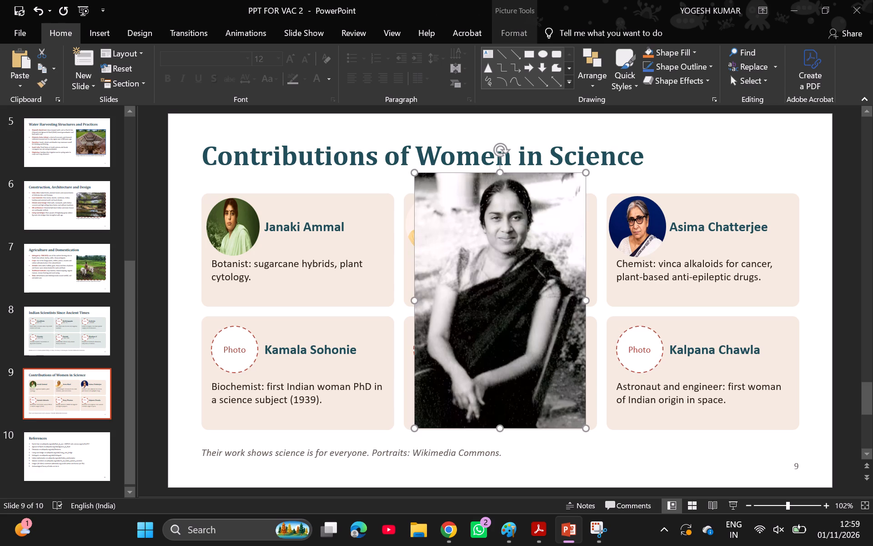
double_click(440, 261)
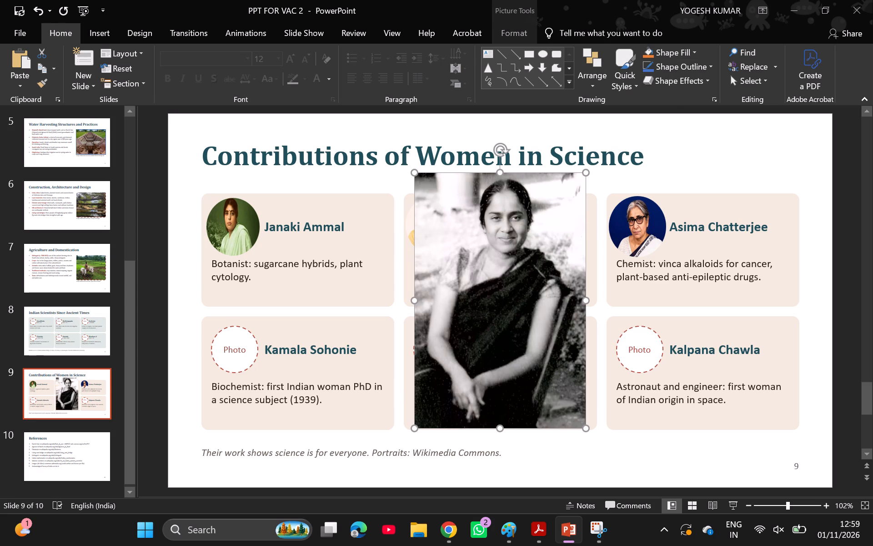
click(741, 71)
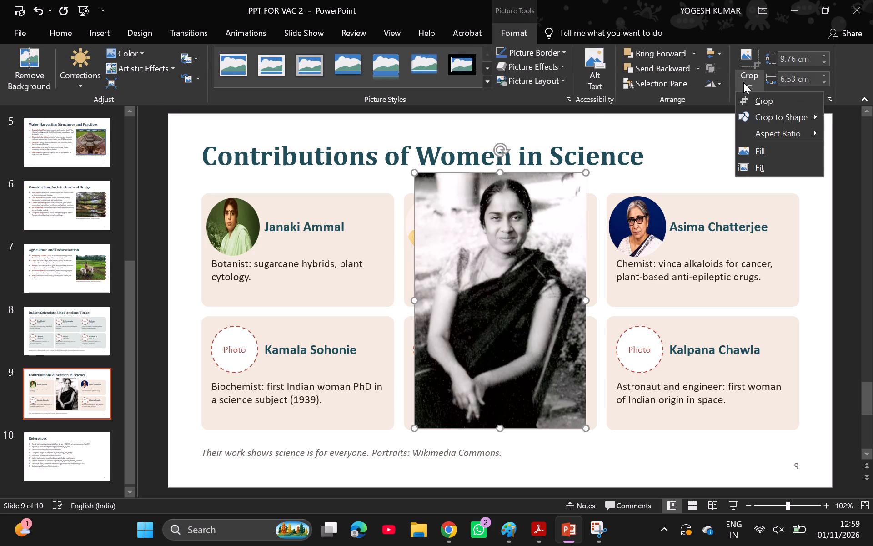
click(747, 111)
click(566, 158)
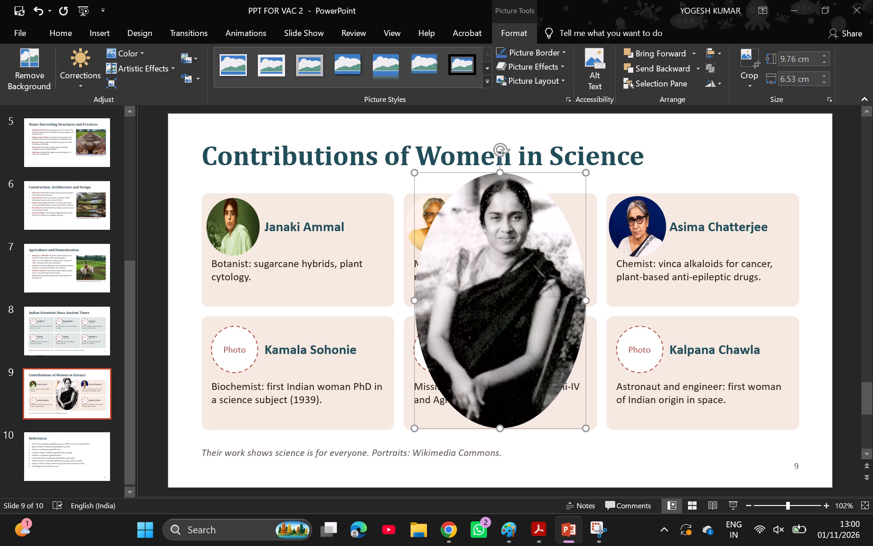
Shrink the oval Kamala Sohonie portrait to about 2.98 cm high and 3.9 cm wide.
drag(501, 429, 501, 427)
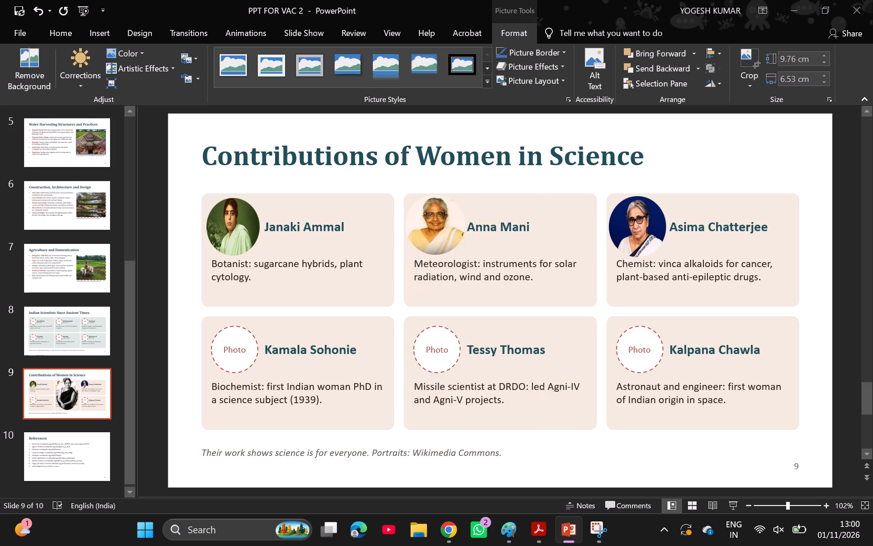
drag(501, 427, 499, 287)
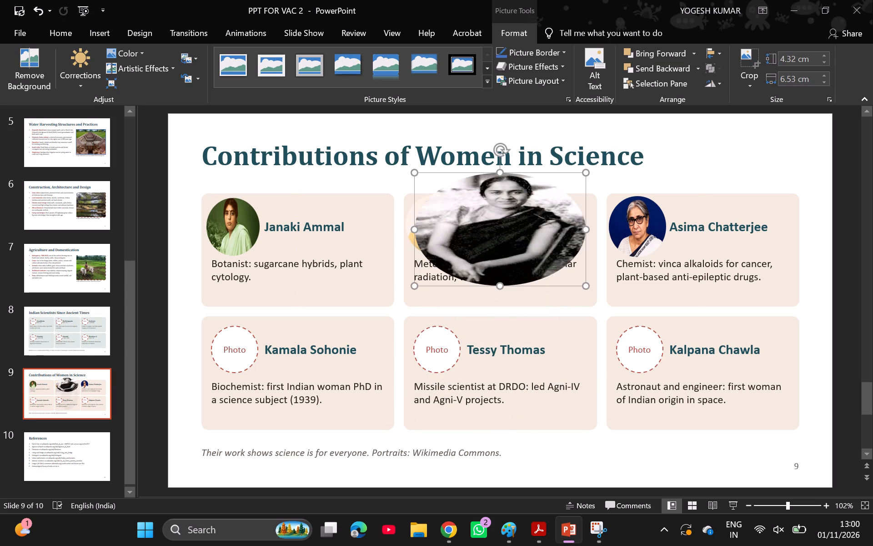
drag(417, 232, 482, 229)
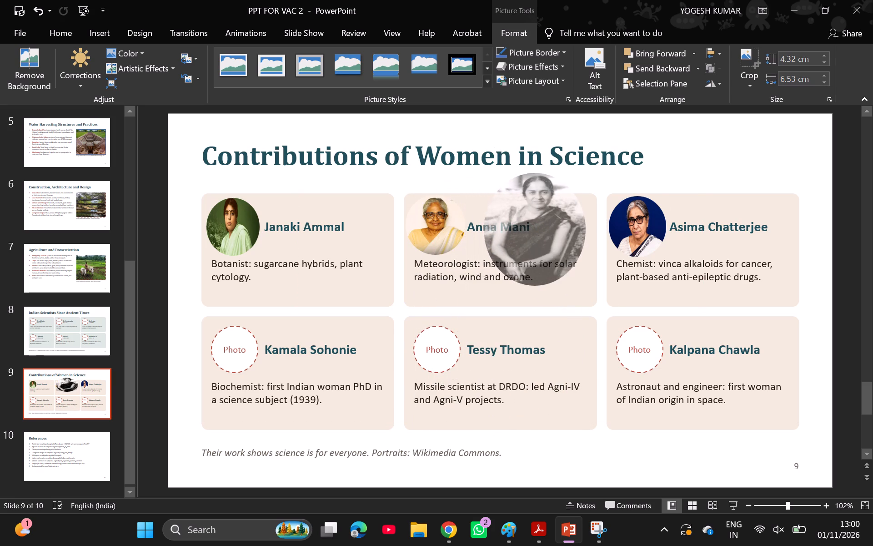
drag(482, 229, 484, 229)
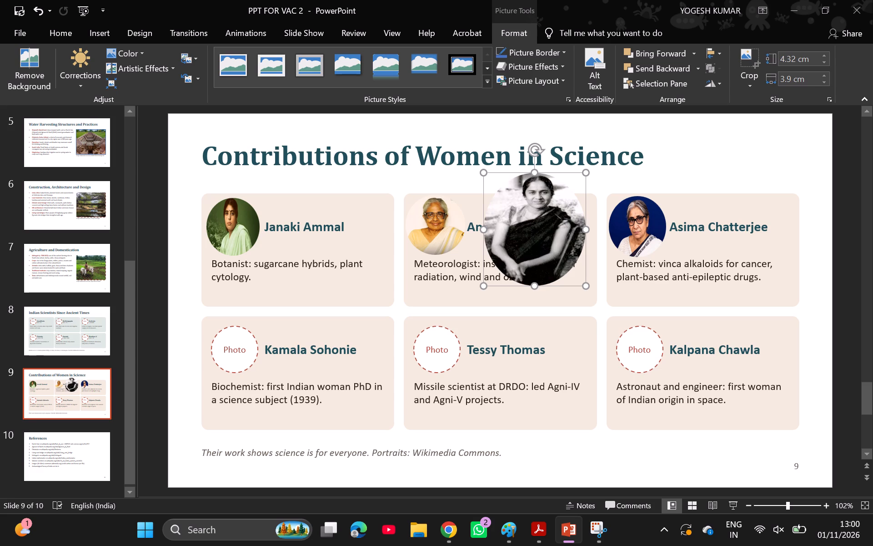
drag(534, 173, 532, 208)
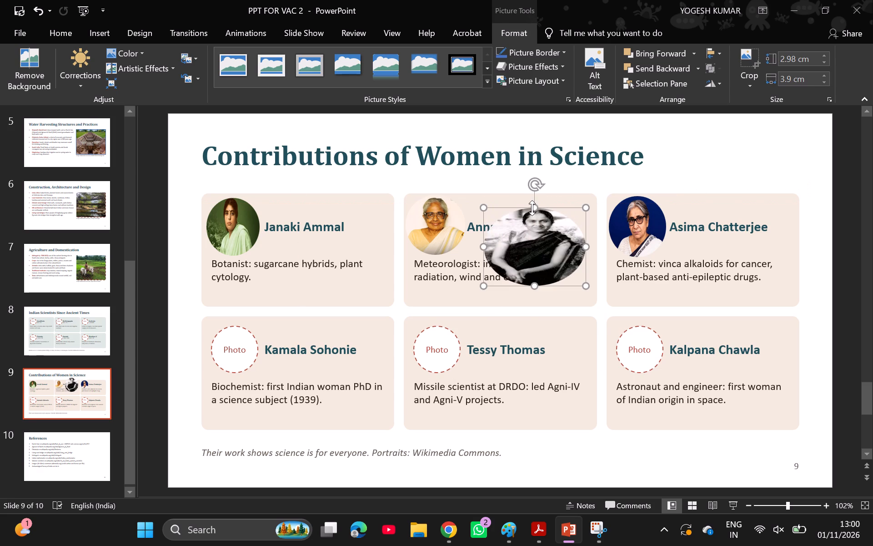
Fit the portrait over the Kamala Sohonie card's photo circle, resizing it to about 2.38 cm high and 2.29 cm wide.
drag(567, 240, 269, 342)
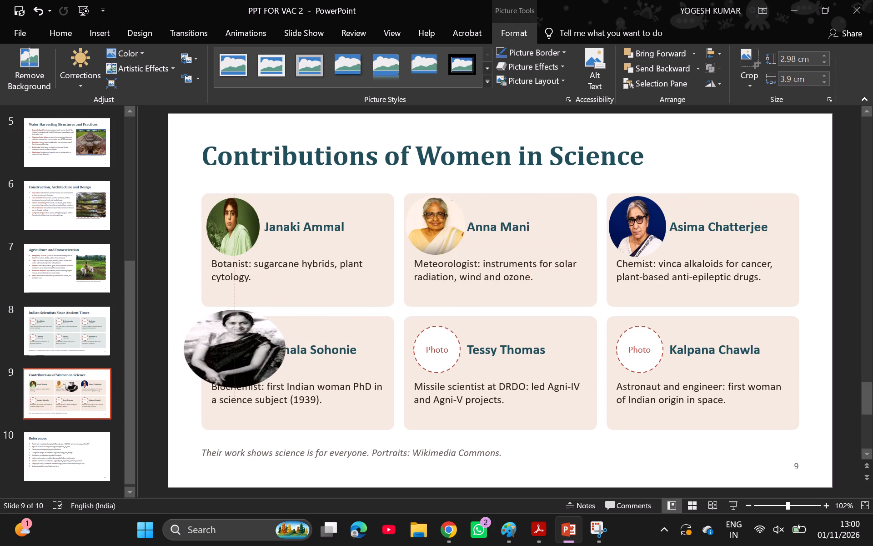
drag(269, 342, 282, 342)
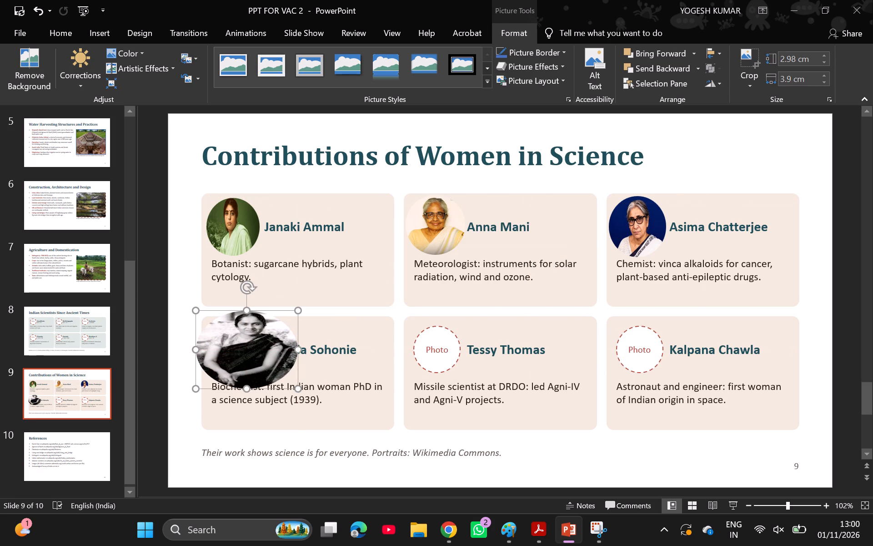
drag(300, 349, 266, 345)
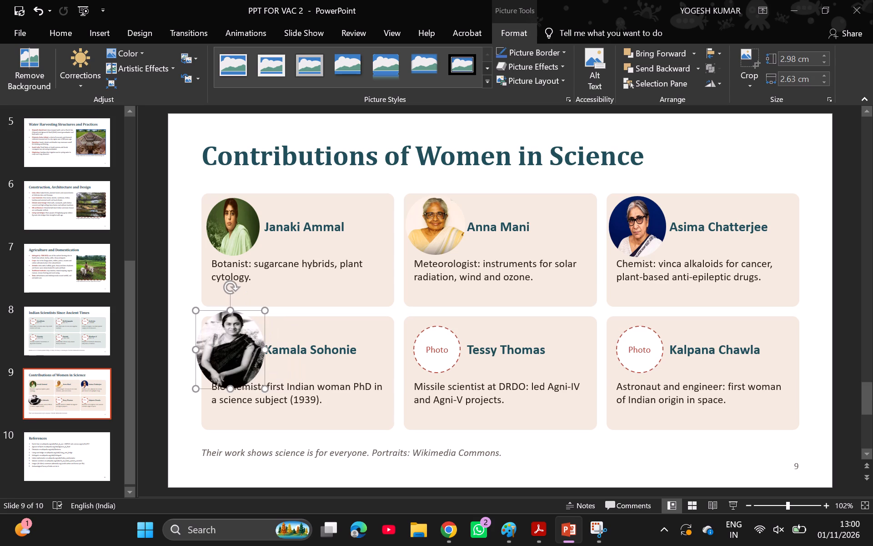
drag(196, 351, 205, 351)
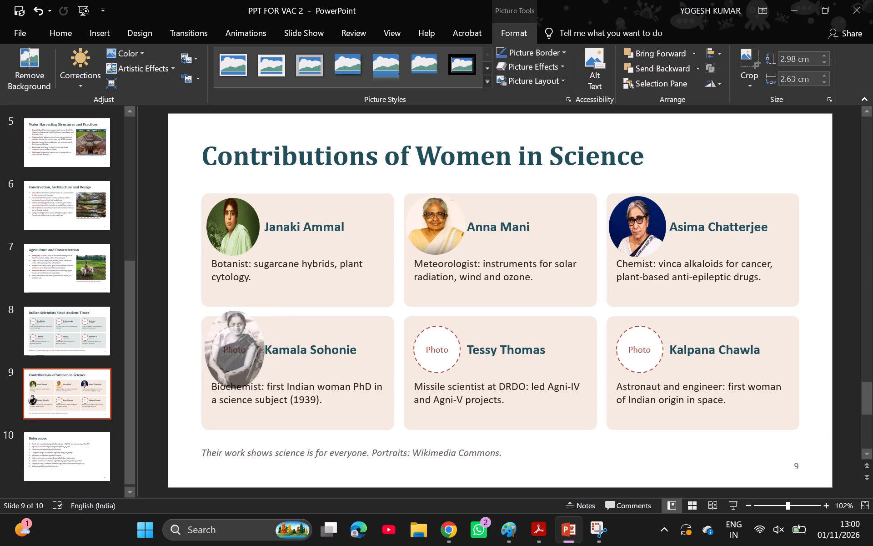
drag(205, 351, 205, 351)
drag(232, 388, 234, 371)
drag(236, 352, 231, 363)
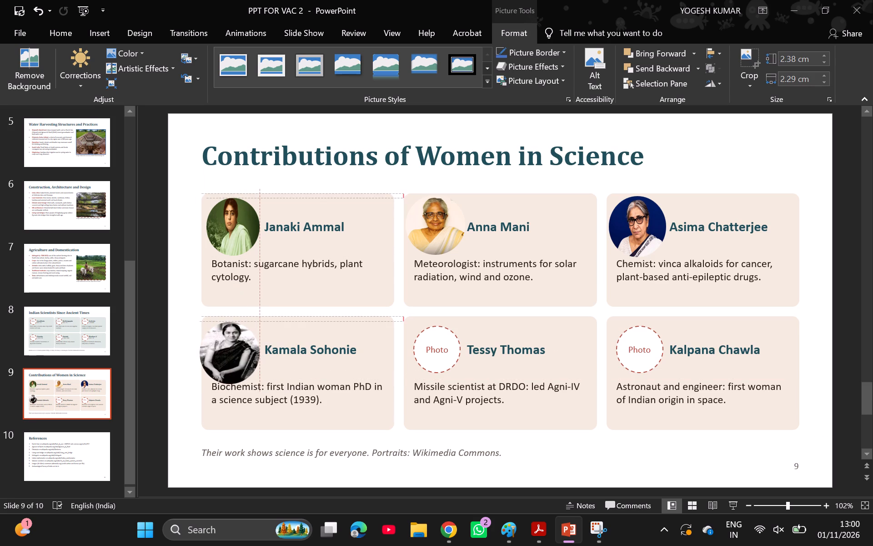
drag(231, 363, 235, 359)
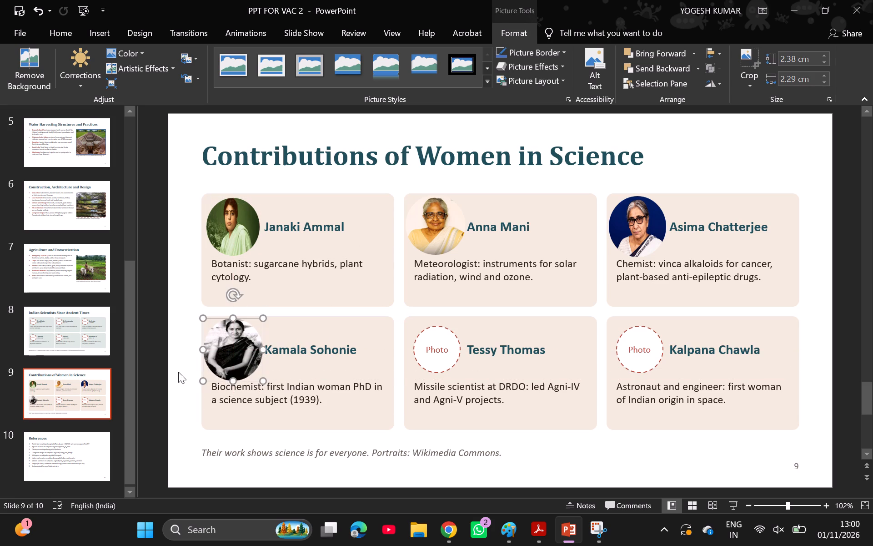
click(177, 372)
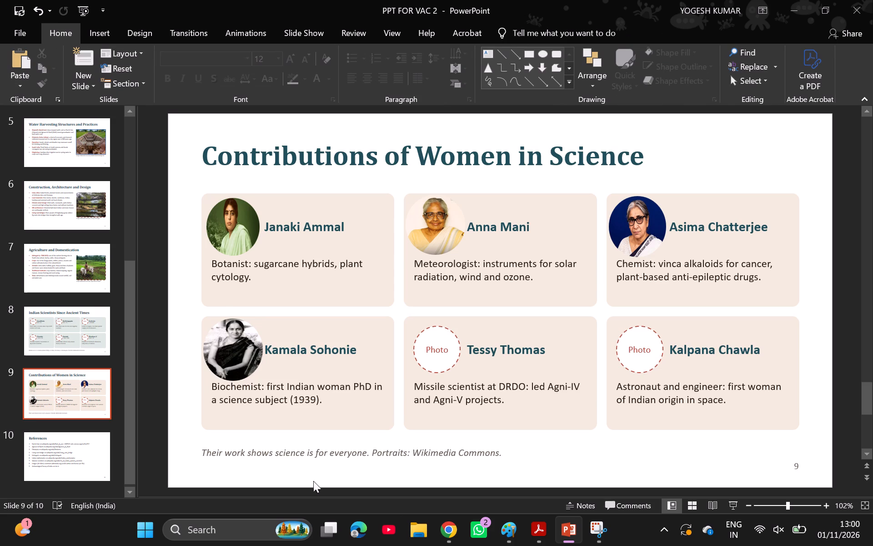
Switch to Chrome, leave the Kamala Sohonie image preview and search Google Images for "tessy thomas".
click(454, 524)
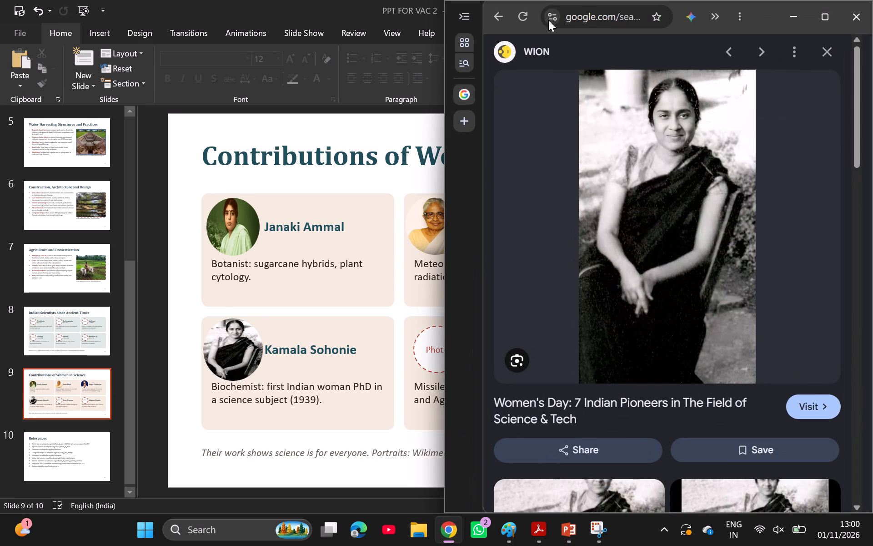
click(500, 20)
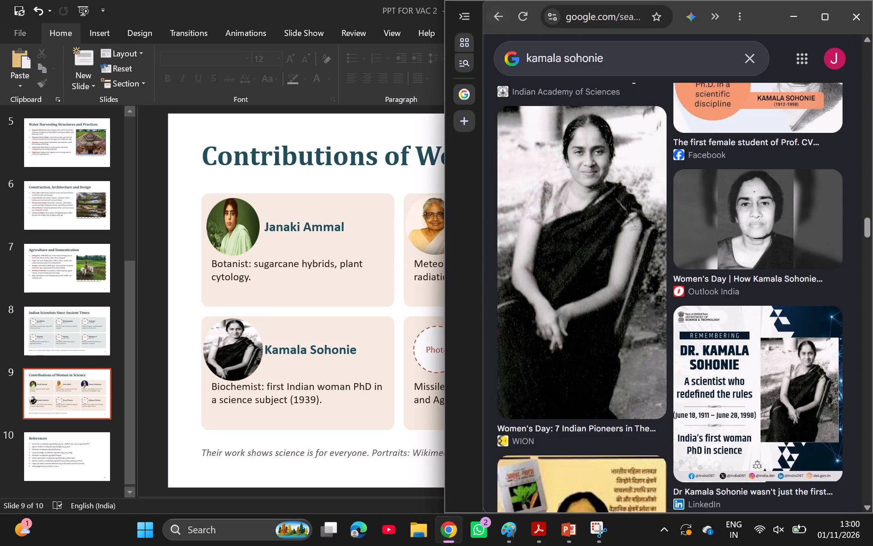
click(630, 58)
key(BackSpace)
key(BackSpace)
key(BackSpace)
key(BackSpace)
key(BackSpace)
key(BackSpace)
key(BackSpace)
key(BackSpace)
key(BackSpace)
key(BackSpace)
key(BackSpace)
key(BackSpace)
key(BackSpace)
key(BackSpace)
key(BackSpace)
key(BackSpace)
key(BackSpace)
key(BackSpace)
key(BackSpace)
key(BackSpace)
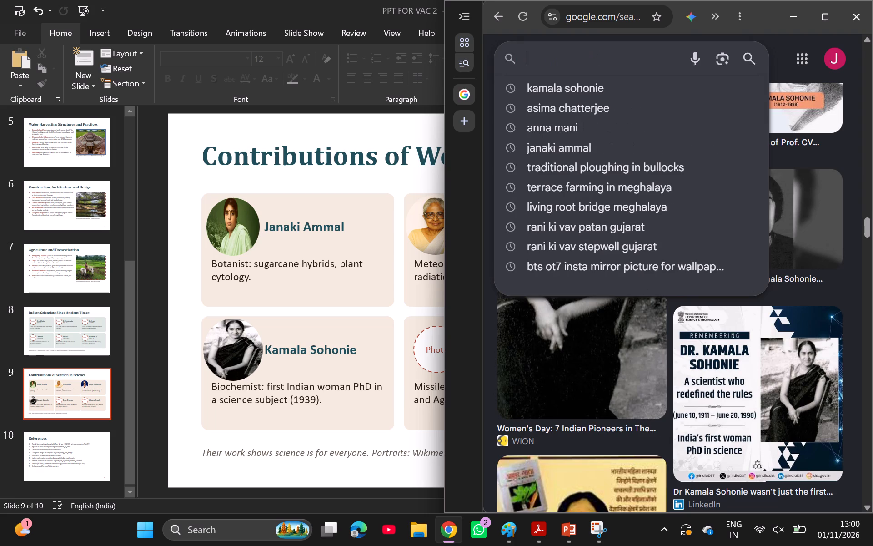
text(tessy thomas)
click(631, 96)
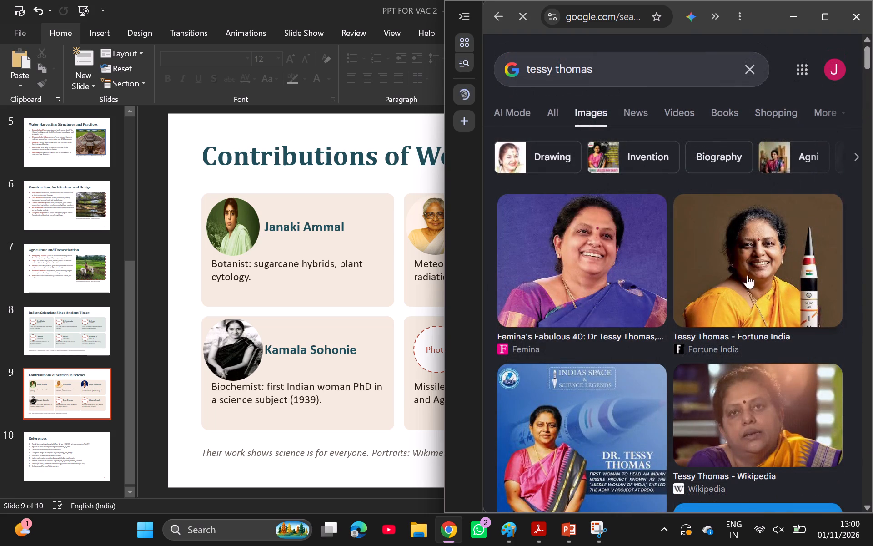
Open the Fortune India photo of Tessy Thomas in a yellow sari and capture a rectangular snip including the missile model.
click(756, 289)
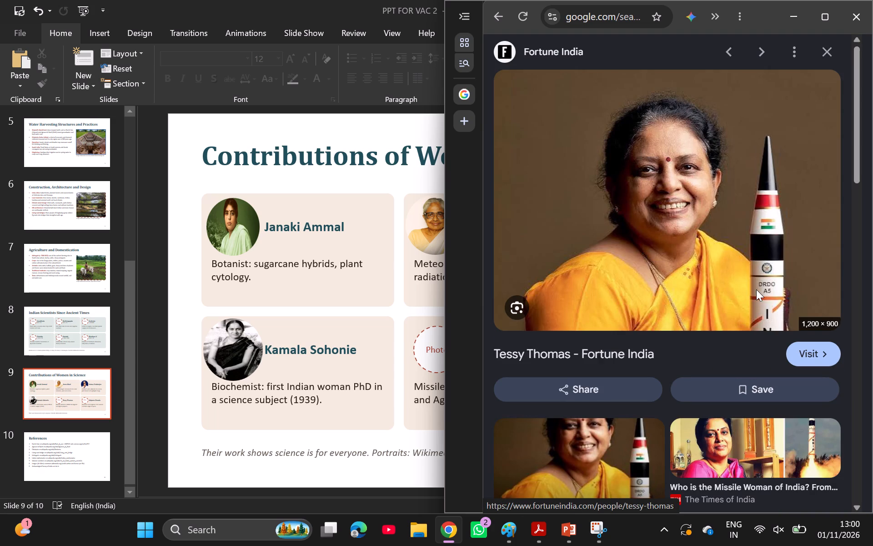
key(Print)
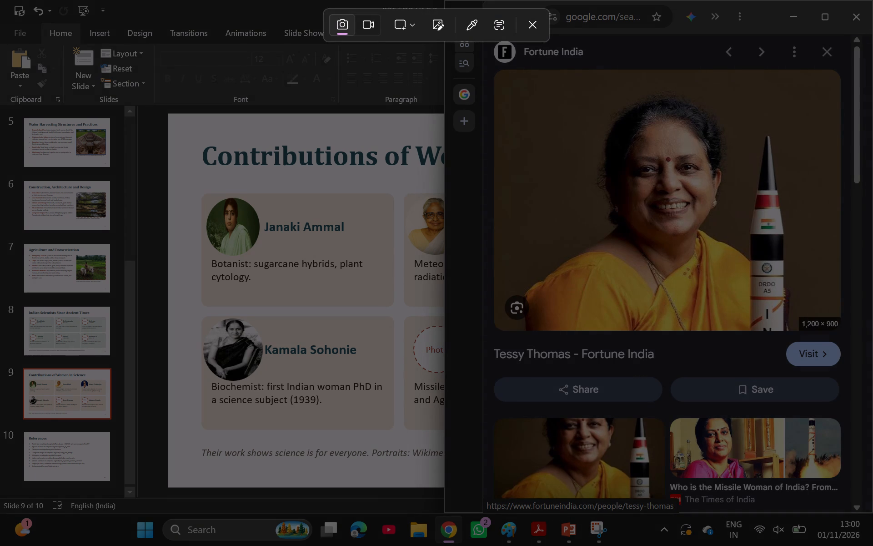
drag(513, 77, 730, 318)
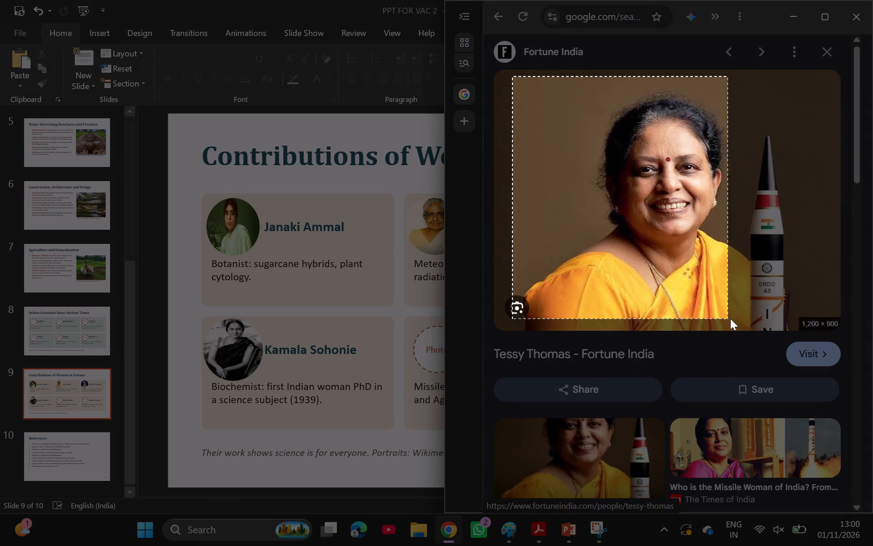
drag(730, 318, 846, 315)
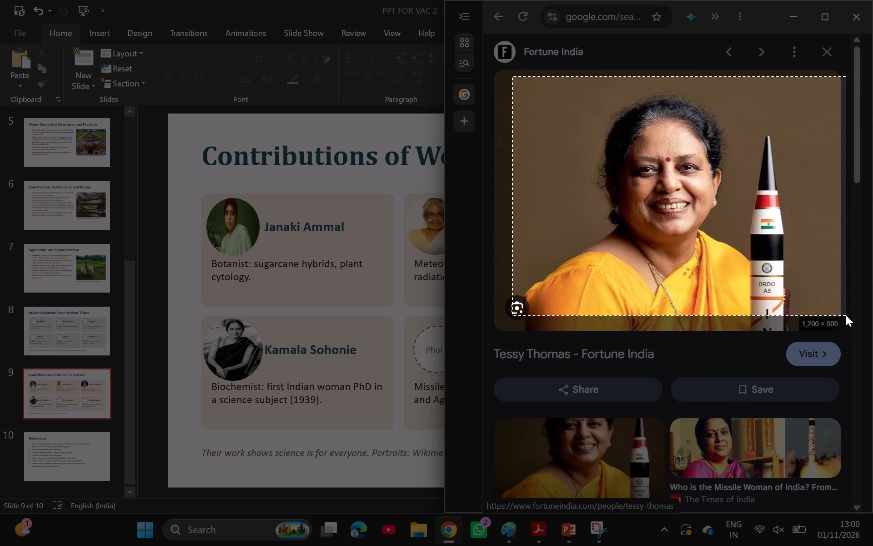
drag(846, 315, 833, 308)
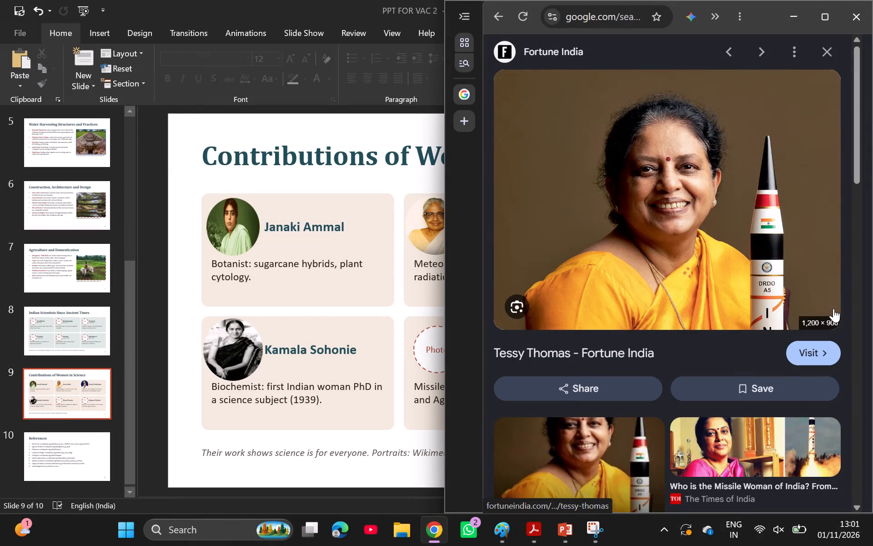
Open the captured Tessy Thomas snip in Snipping Tool and crop its left edge to cut off the corner lens icon.
click(801, 25)
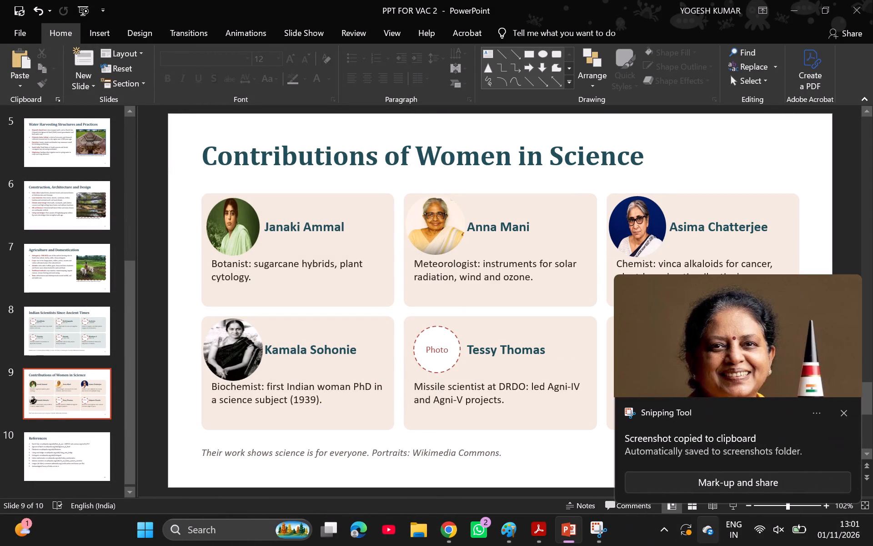
click(715, 387)
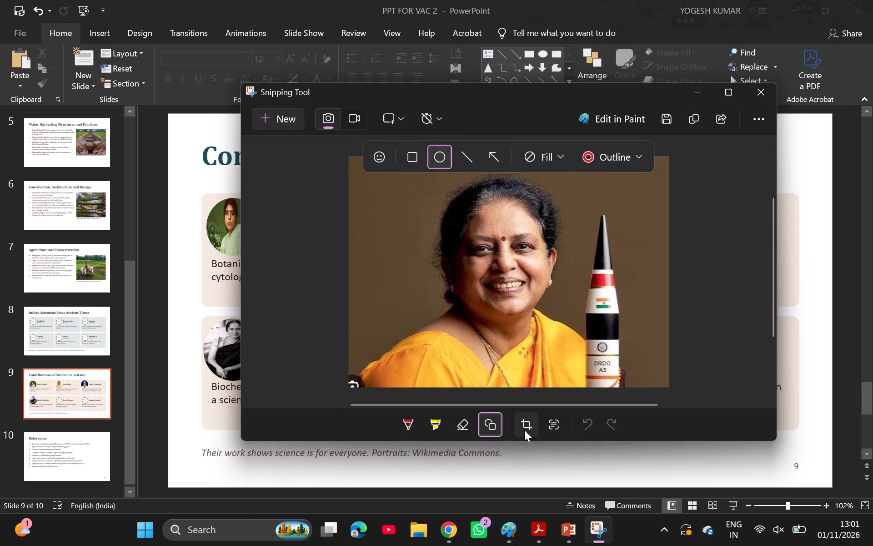
drag(524, 426, 531, 432)
click(531, 432)
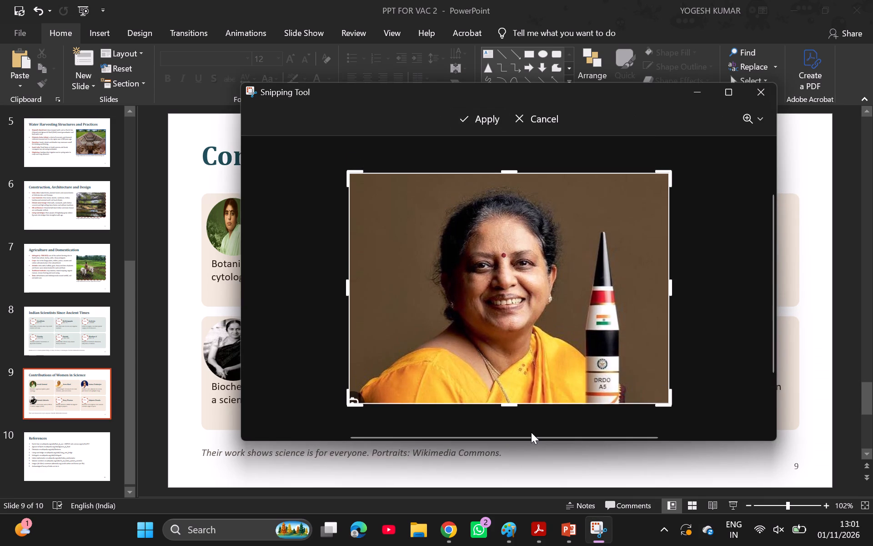
drag(349, 288, 361, 288)
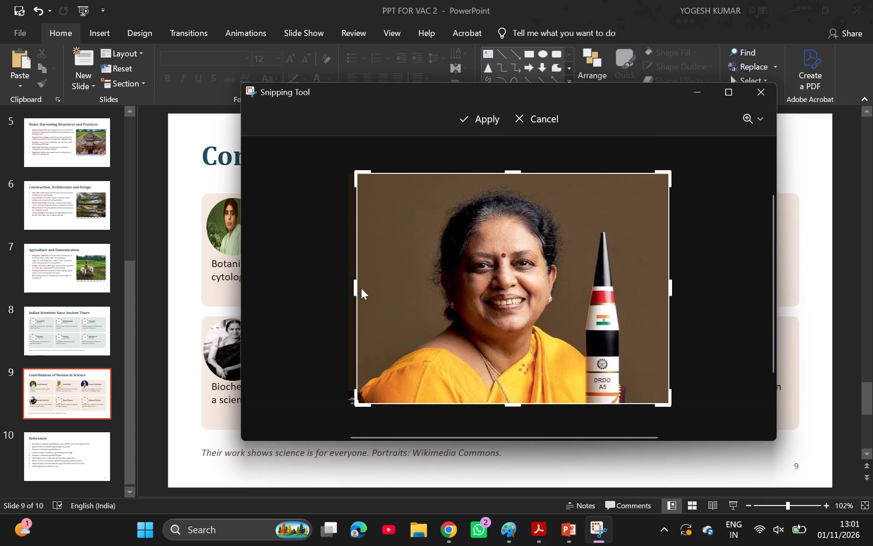
drag(361, 288, 376, 287)
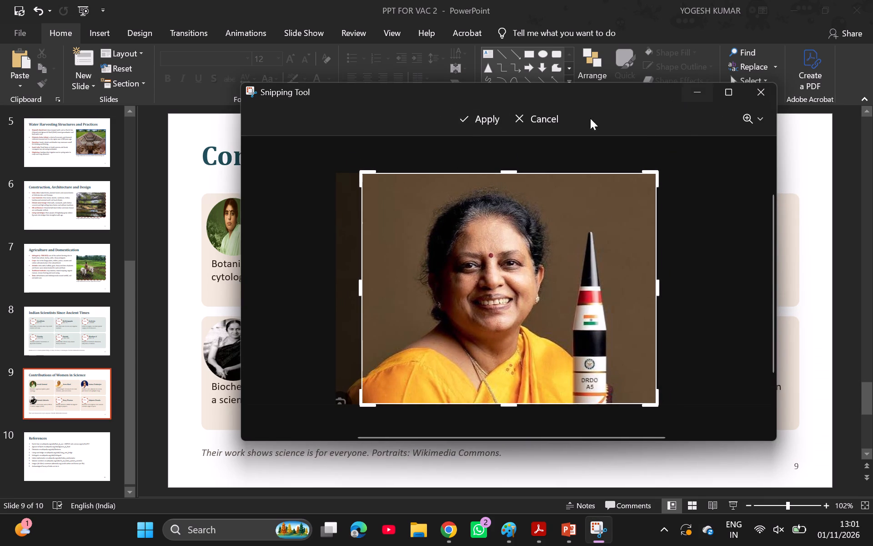
click(472, 119)
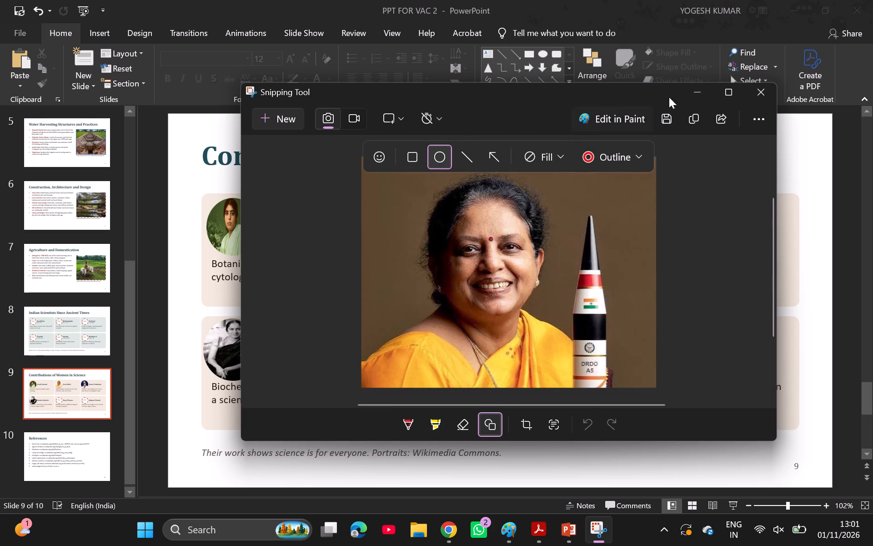
Save the cropped Tessy Thomas image as a PNG named "vac 9" in the Downloads folder.
key(ctrl+s)
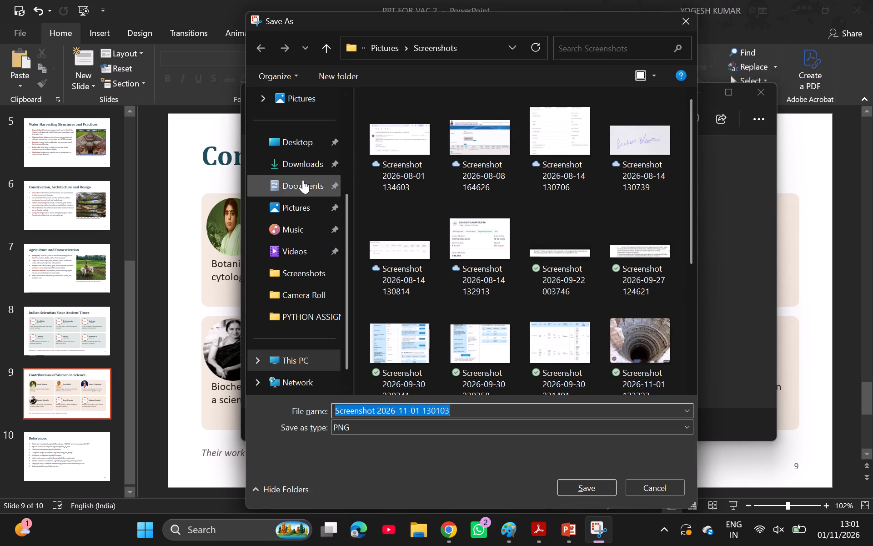
click(305, 167)
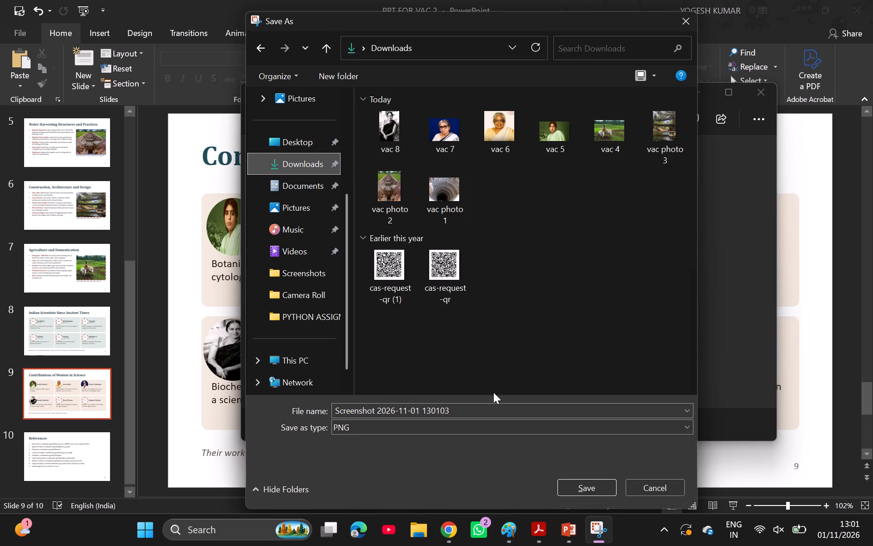
click(494, 406)
key(BackSpace)
key(BackSpace)
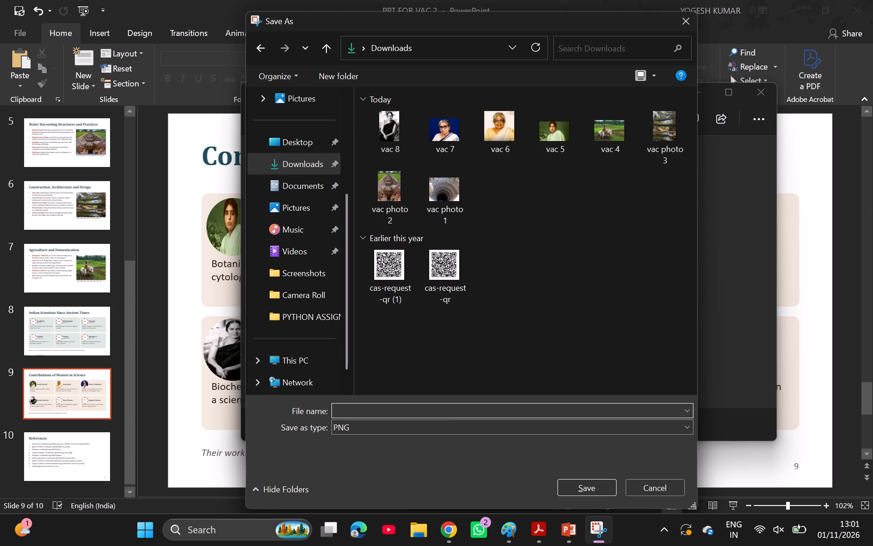
text(vac 9)
key(Return)
Return to PowerPoint, paste the Tessy Thomas image onto slide 9 and crop it to an oval shape.
drag(697, 101, 695, 95)
click(695, 95)
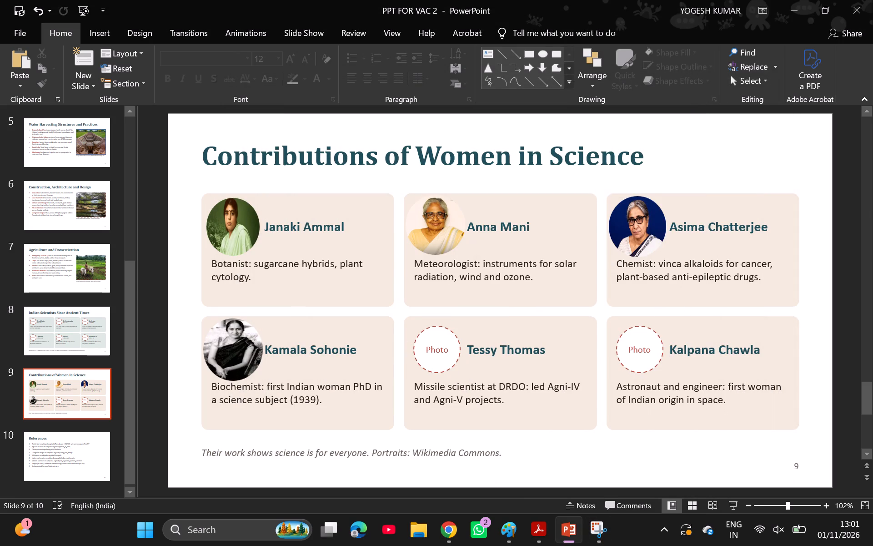
key(ctrl+c)
key(ctrl+v)
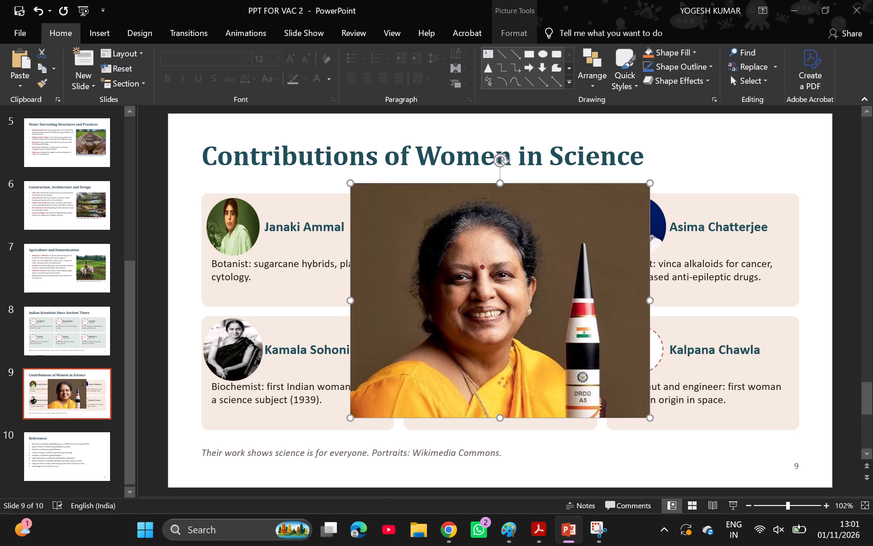
click(530, 271)
drag(530, 271, 749, 77)
click(749, 77)
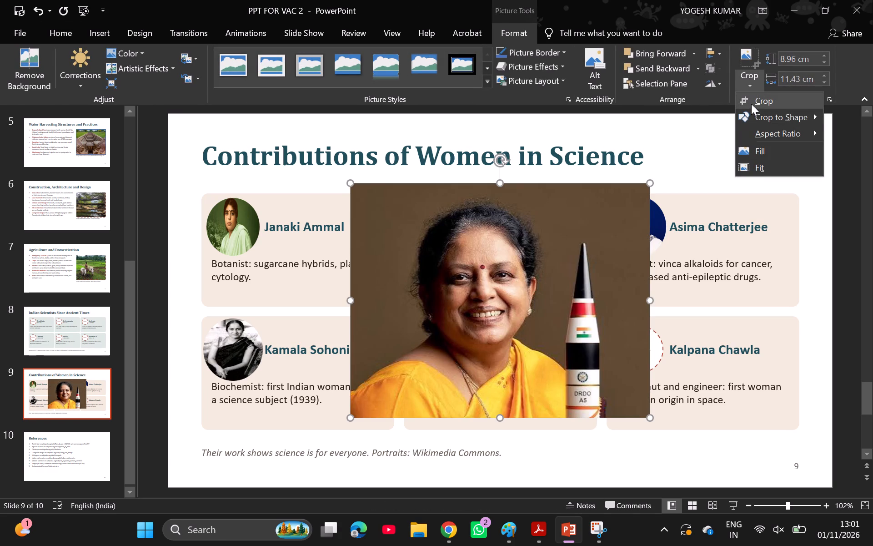
click(751, 123)
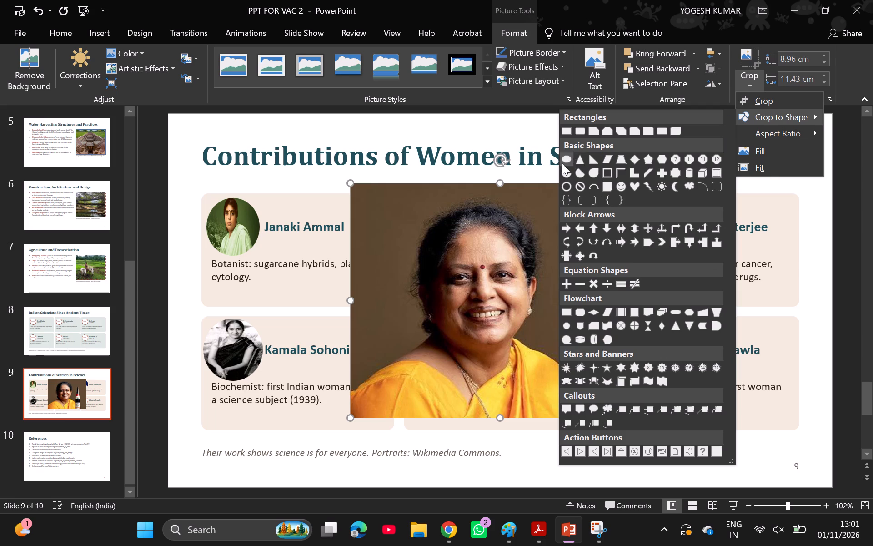
click(562, 163)
Shrink the oval Tessy Thomas portrait to about 2.64 cm high and 3.15 cm wide.
drag(353, 301, 440, 288)
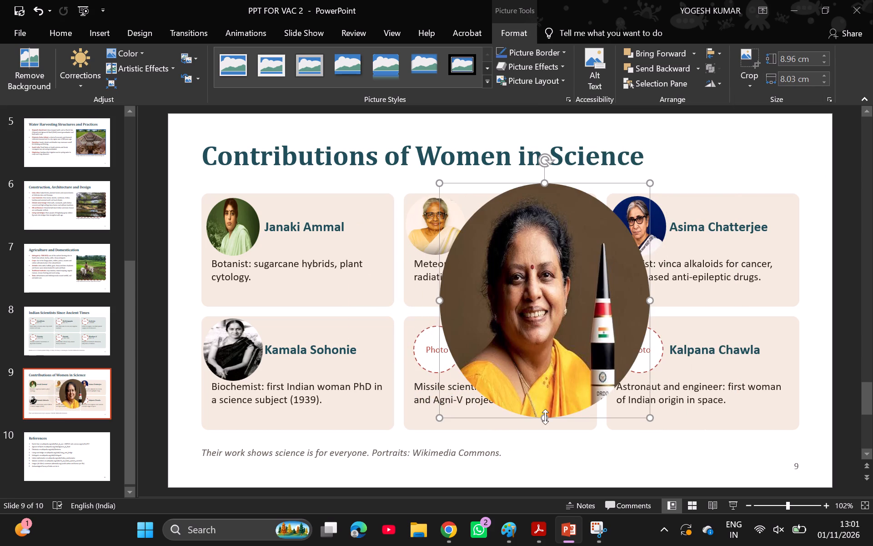
drag(545, 416, 542, 293)
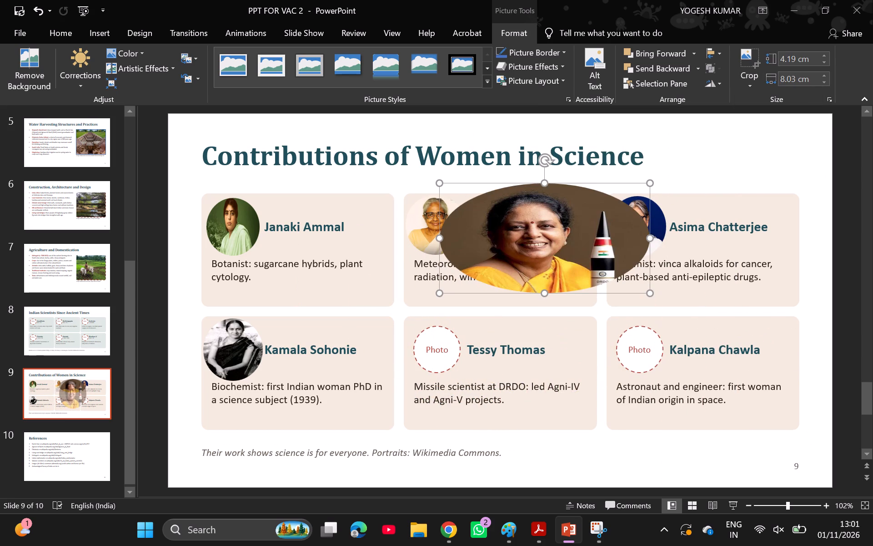
drag(650, 235, 549, 240)
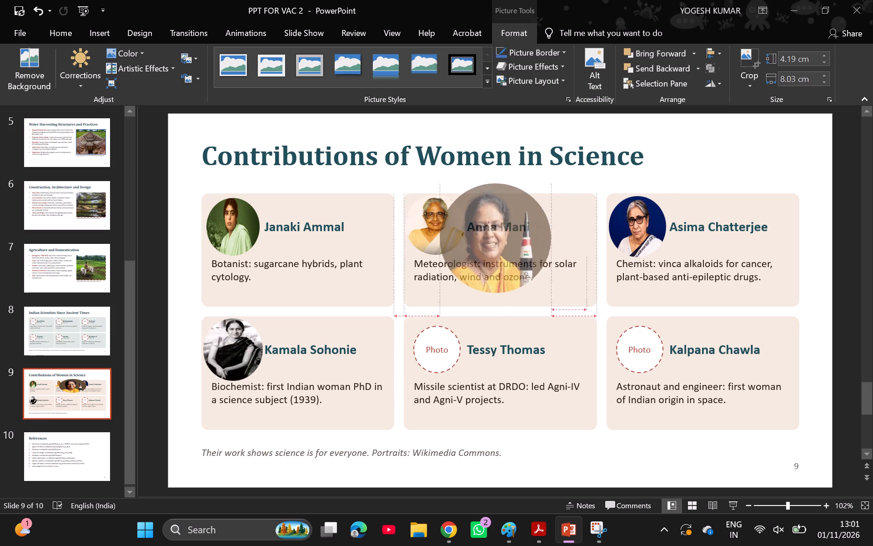
drag(549, 240, 546, 242)
drag(492, 182, 492, 202)
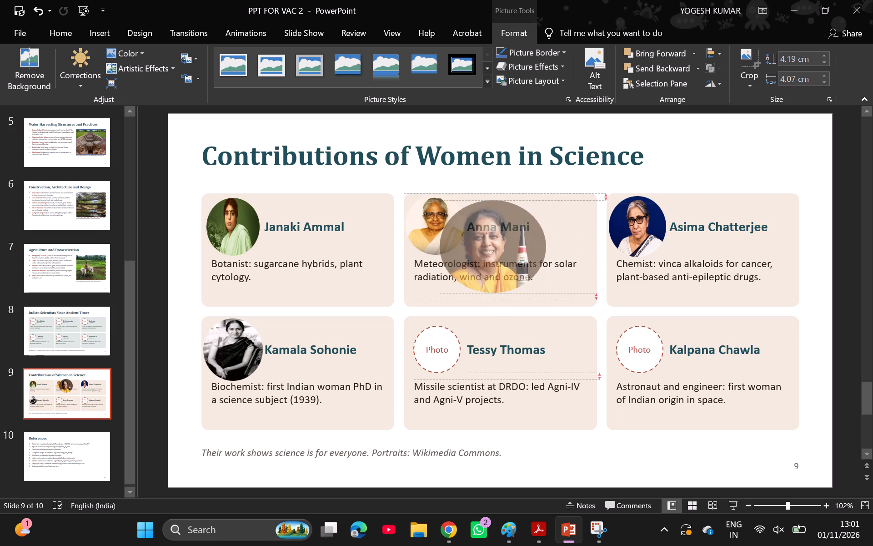
drag(492, 202, 492, 224)
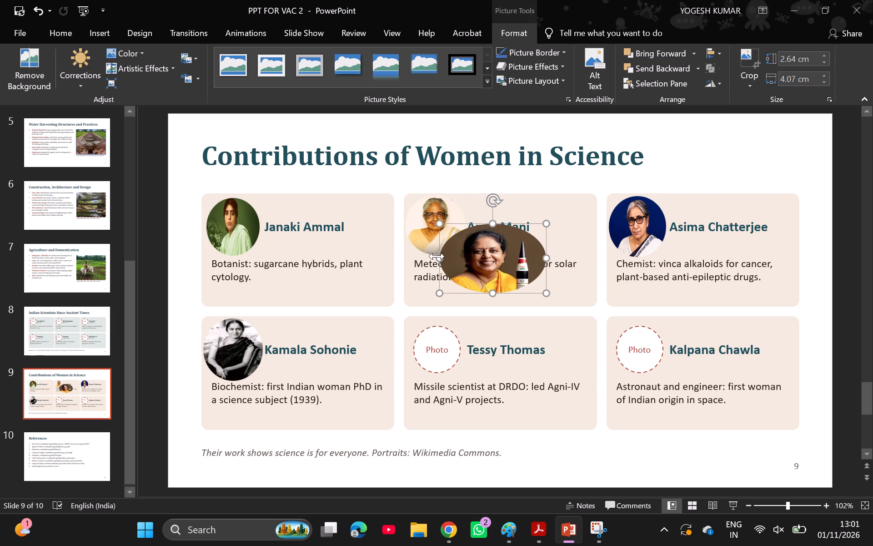
drag(437, 256, 464, 263)
Fit the portrait over the Tessy Thomas card's photo circle, resizing it to about 2.14 cm high and 2.29 cm wide.
drag(492, 256, 426, 346)
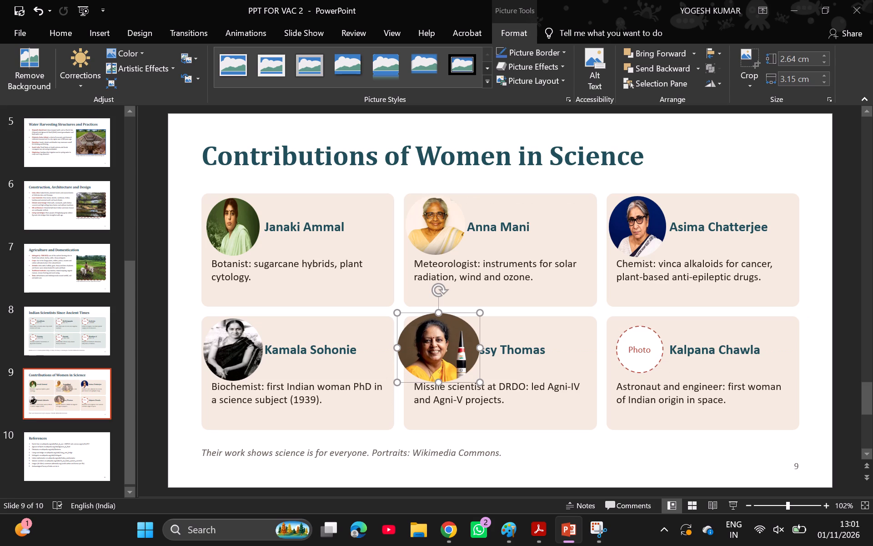
drag(482, 345, 458, 343)
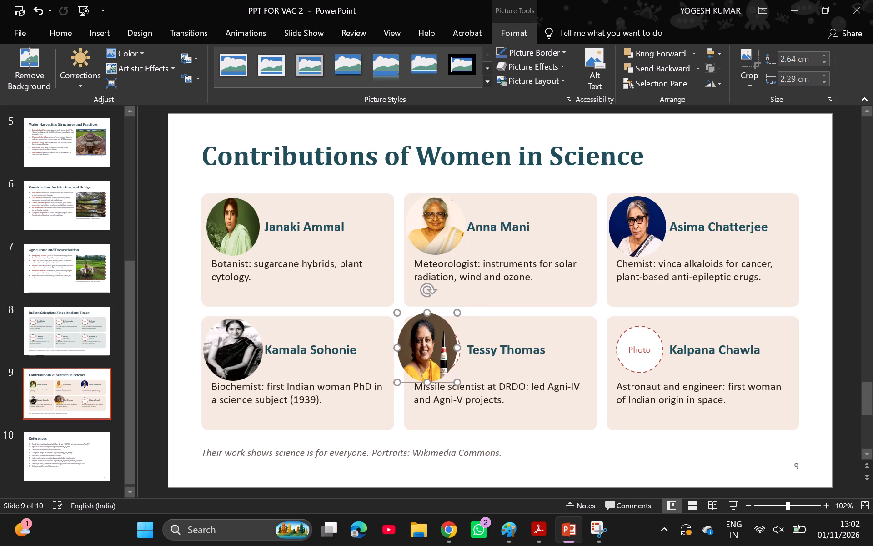
drag(416, 353, 429, 353)
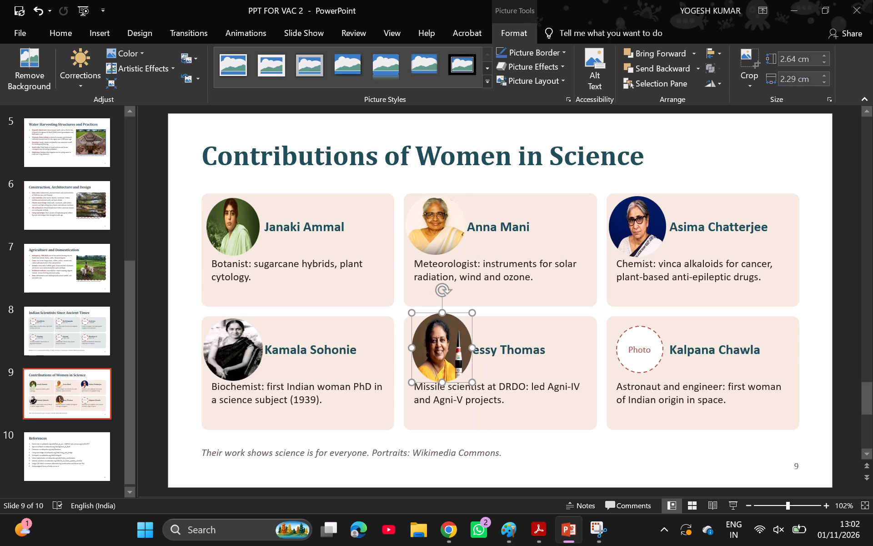
drag(442, 314, 441, 324)
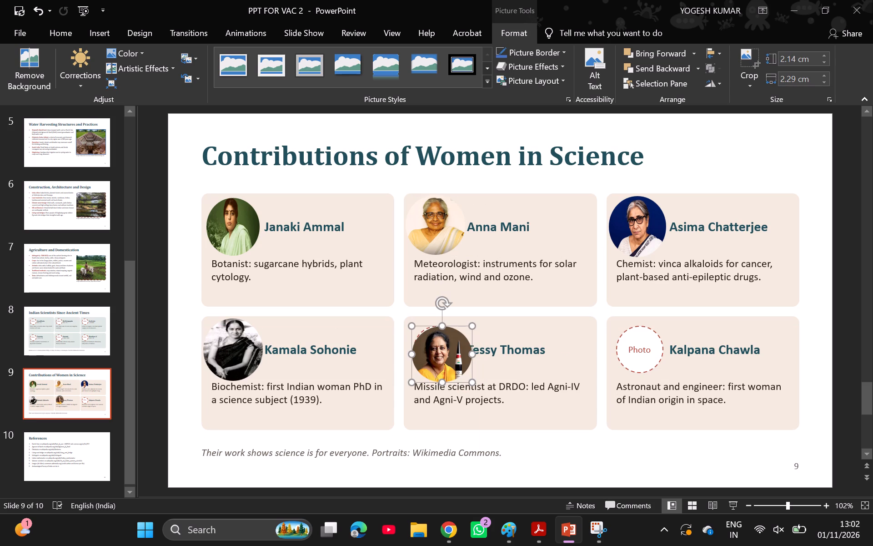
drag(436, 336, 433, 329)
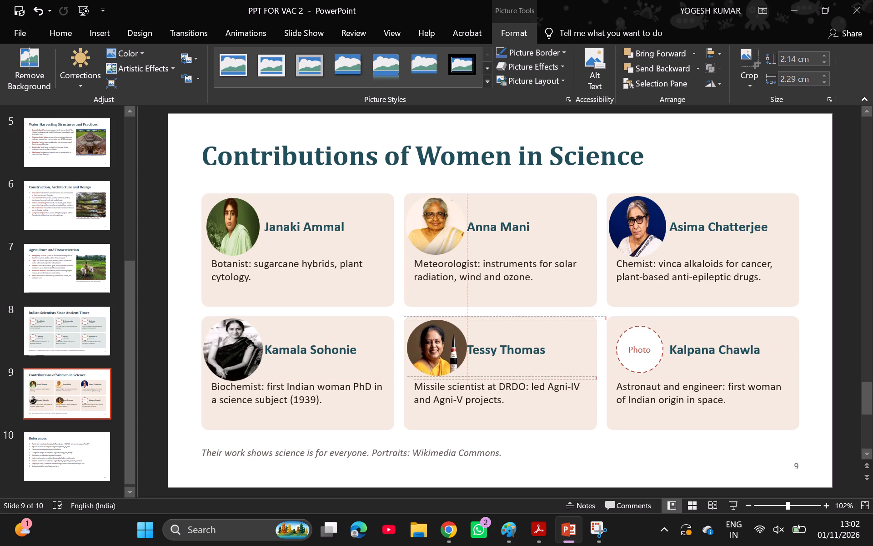
drag(433, 329, 431, 329)
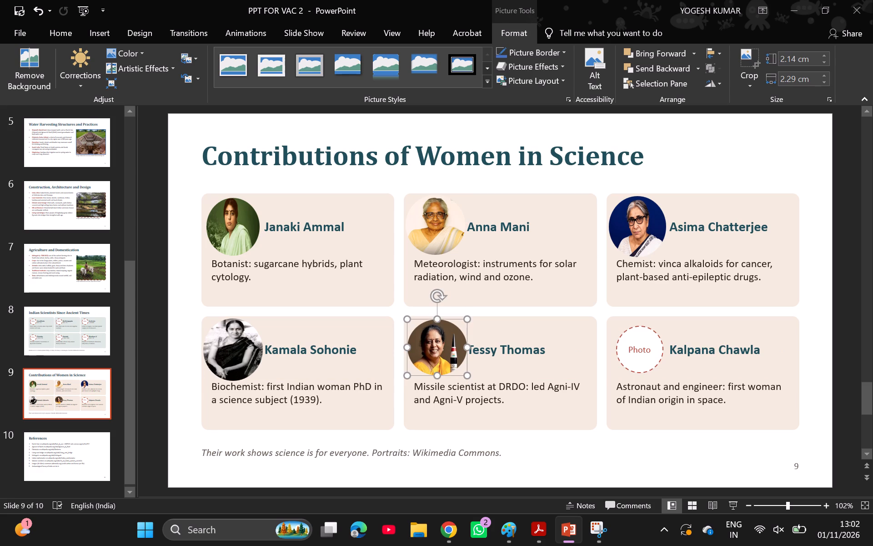
click(467, 344)
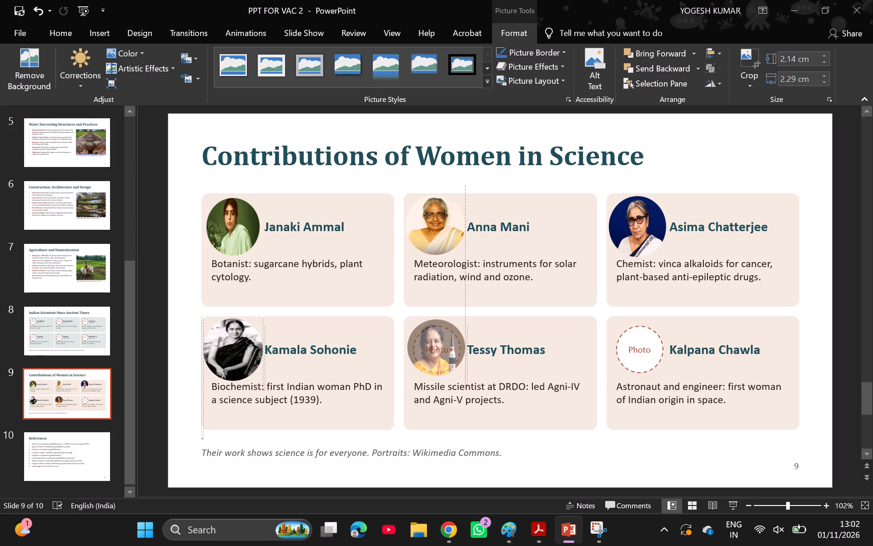
click(523, 325)
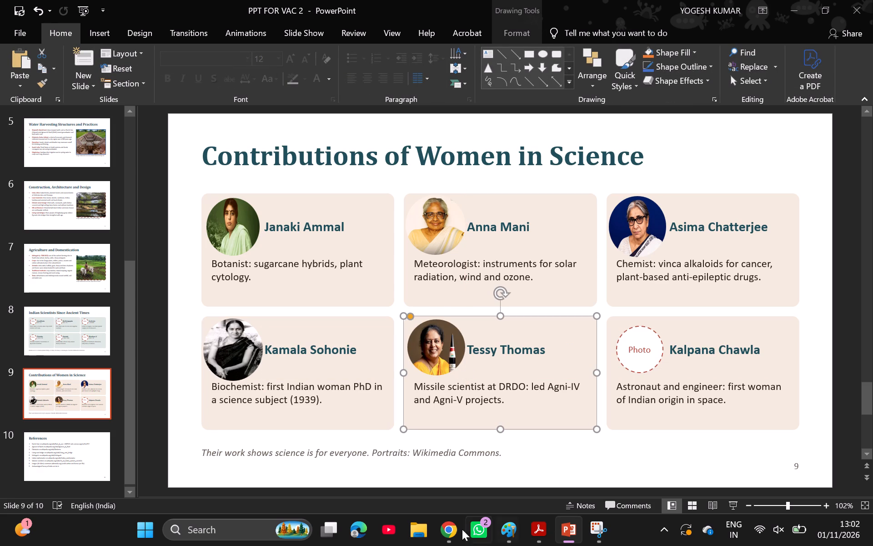
Switch to Chrome, leave the Tessy Thomas image preview and search Google Images for "kalpana chawla".
click(443, 457)
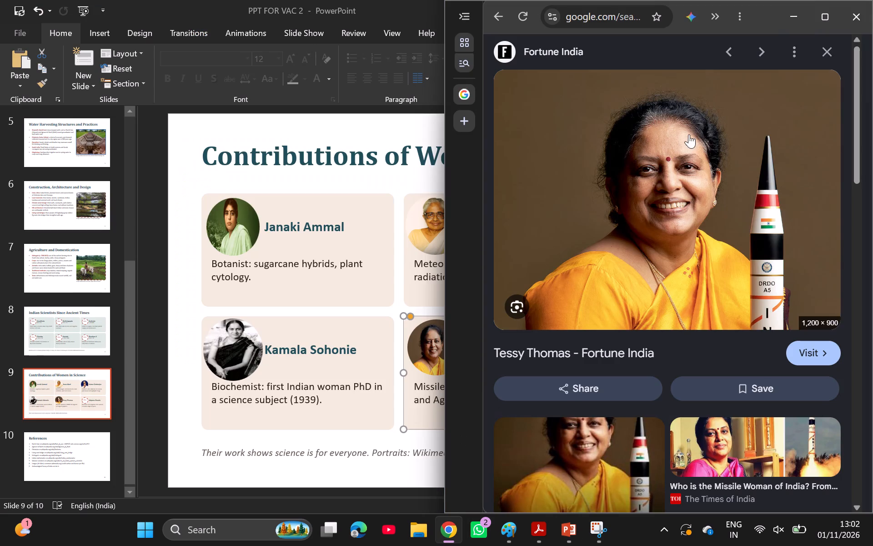
click(496, 26)
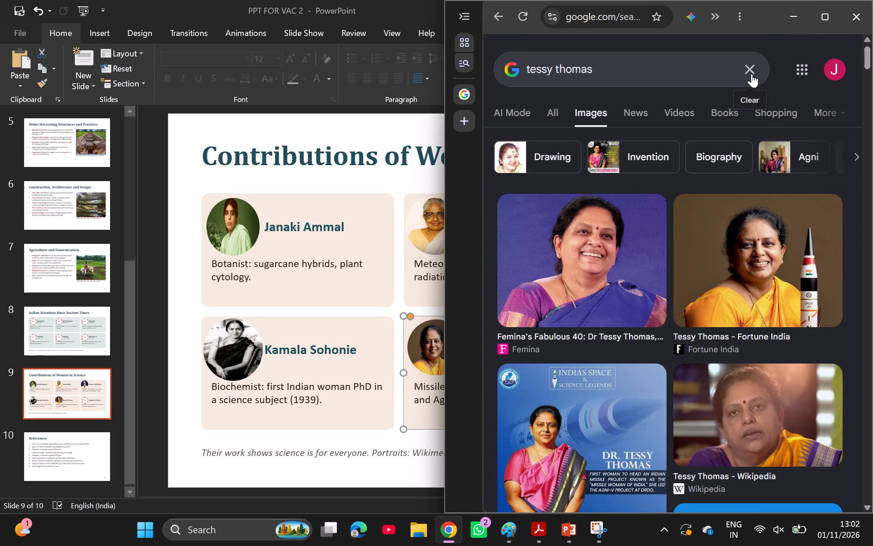
click(752, 74)
text(kalpana)
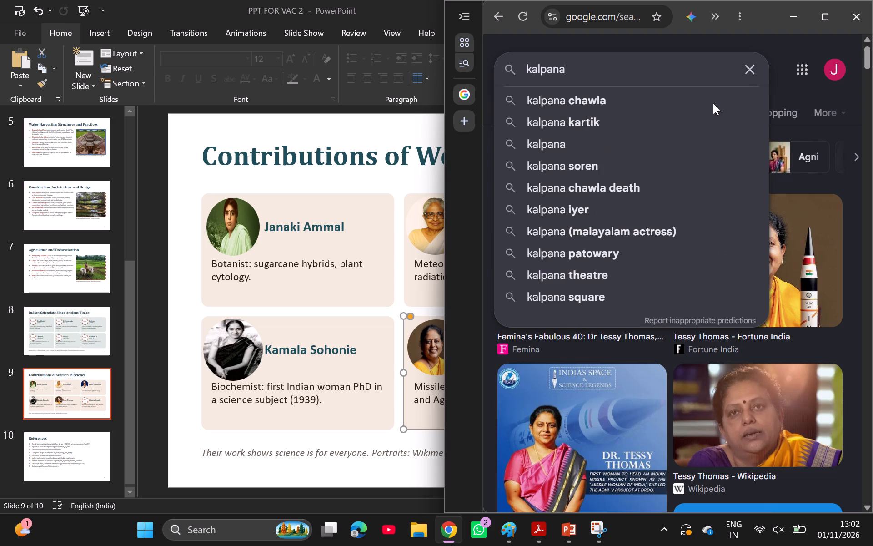
click(713, 103)
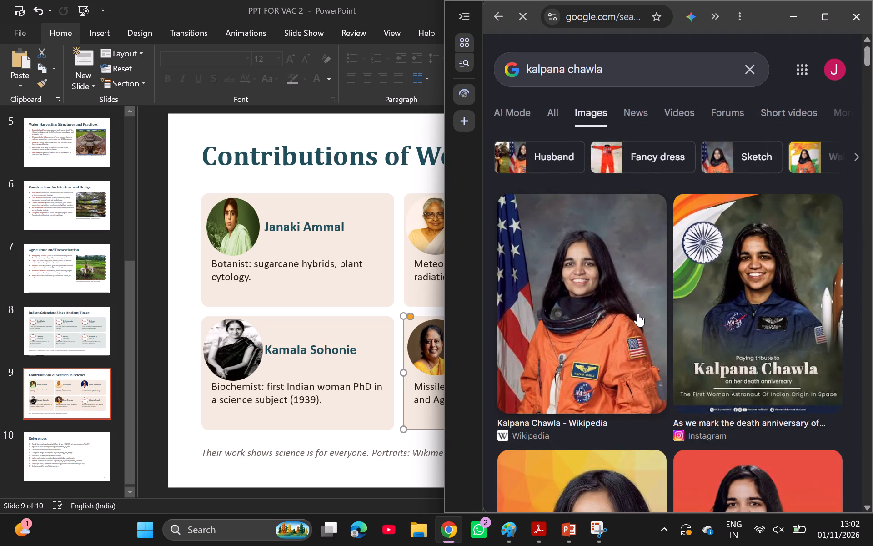
Open the San Diego Squared photo of Kalpana Chawla in the blue NASA suit and capture it as a screenshot.
scroll(638, 313, down, 1)
scroll(647, 360, down, 1)
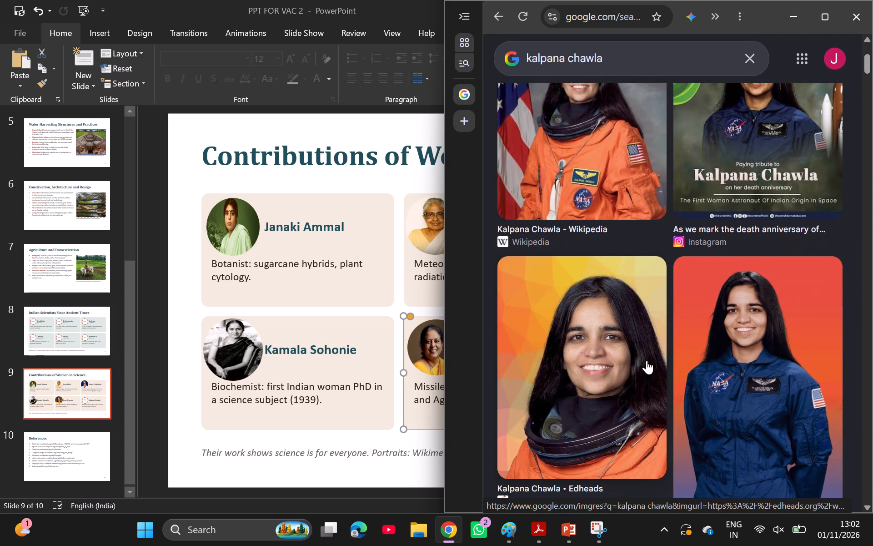
scroll(647, 360, down, 1)
click(750, 330)
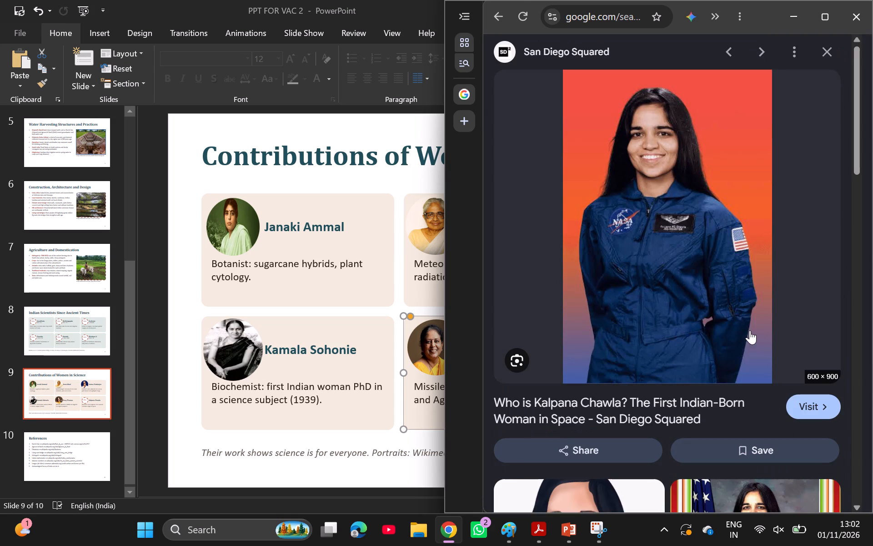
key(Print)
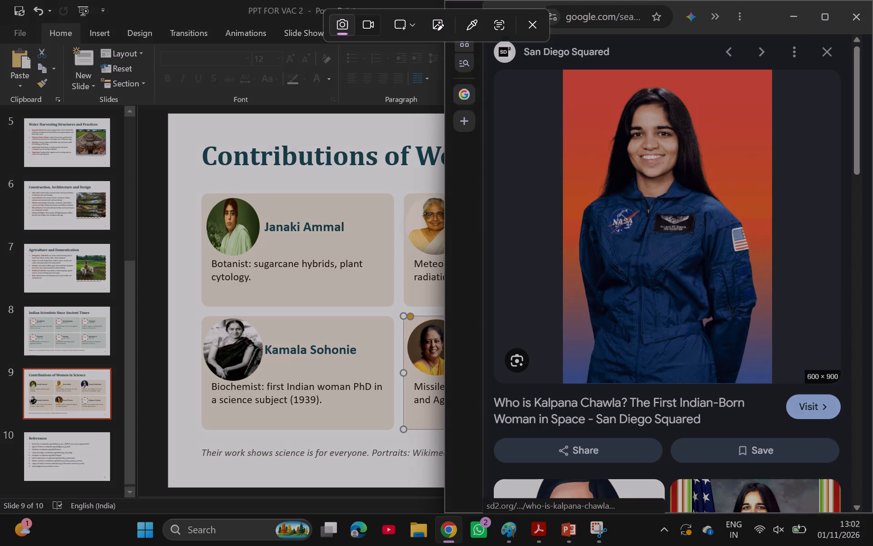
drag(561, 70, 599, 112)
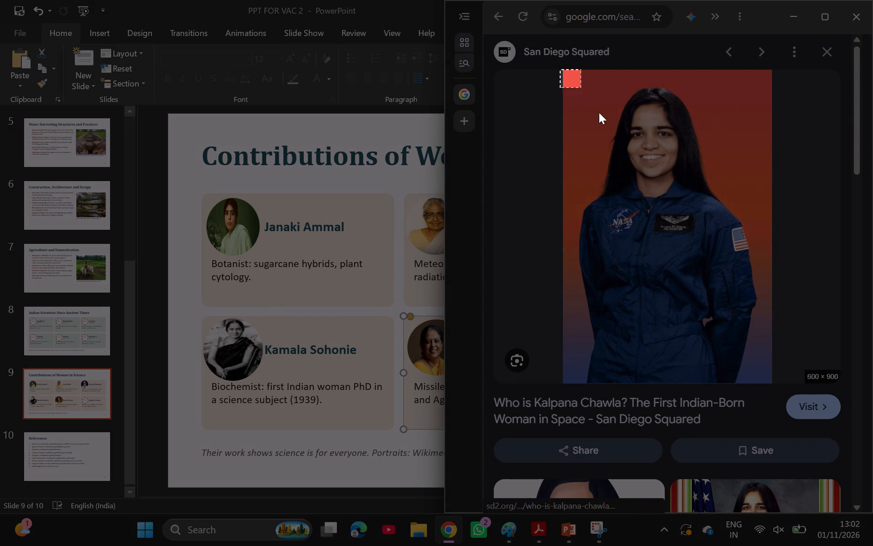
drag(599, 112, 759, 374)
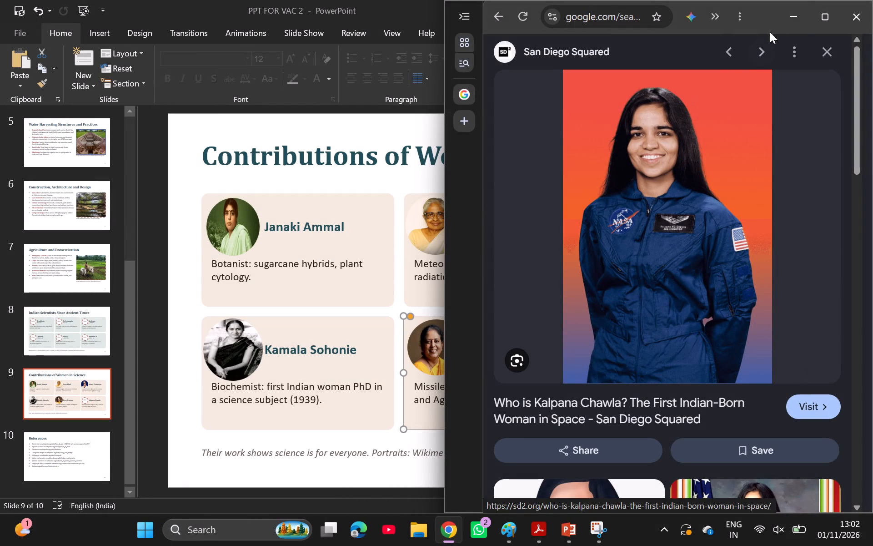
Open the Kalpana Chawla capture in Snipping Tool and crop off its left edge and bottom part.
click(796, 5)
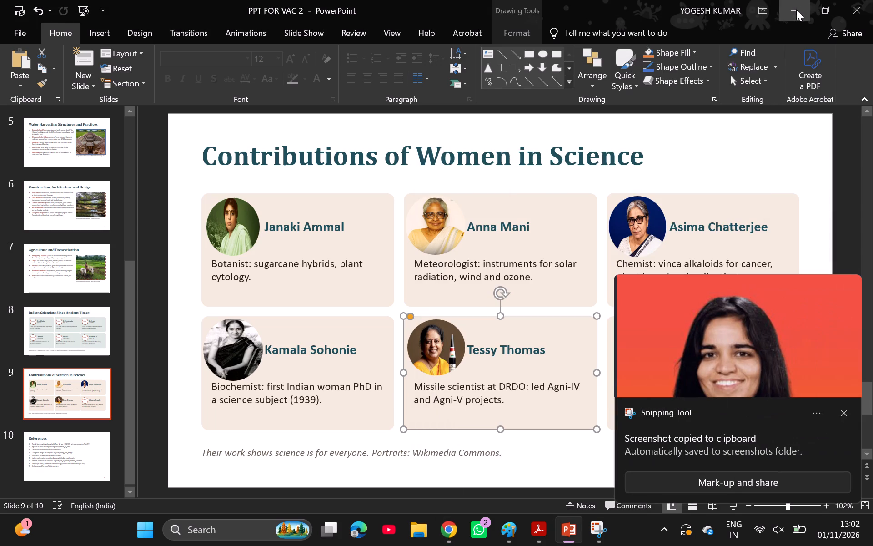
click(711, 373)
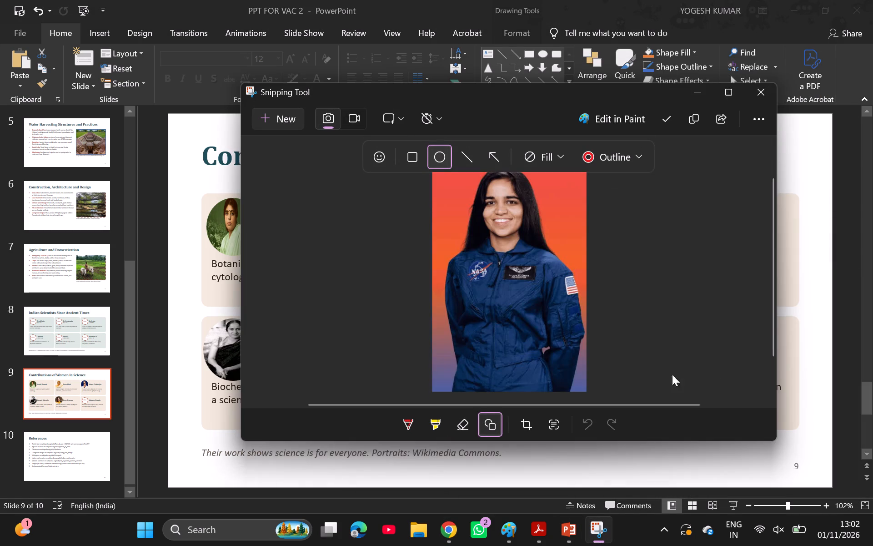
click(527, 429)
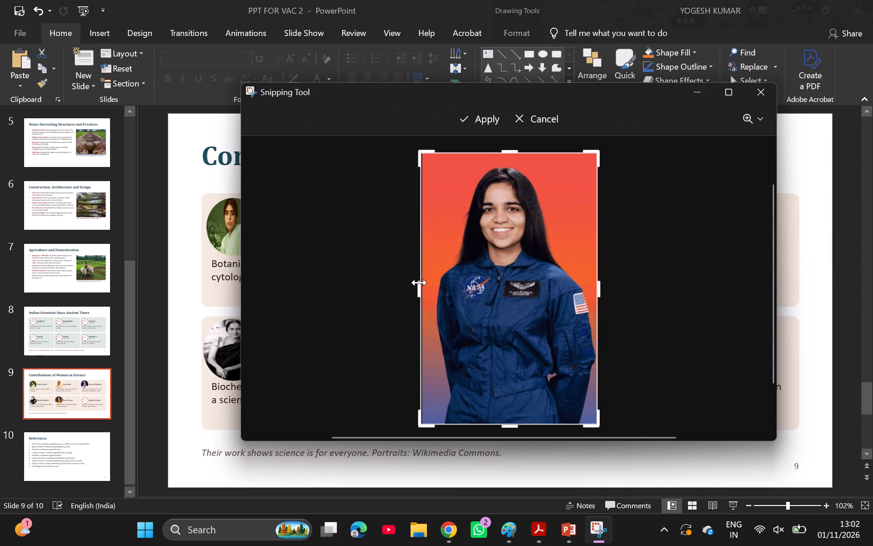
drag(419, 283, 429, 282)
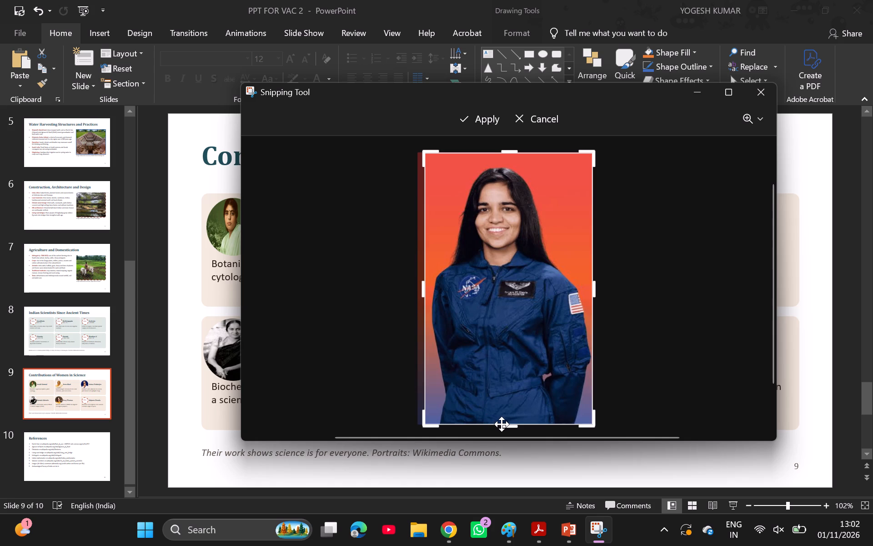
drag(509, 425, 510, 391)
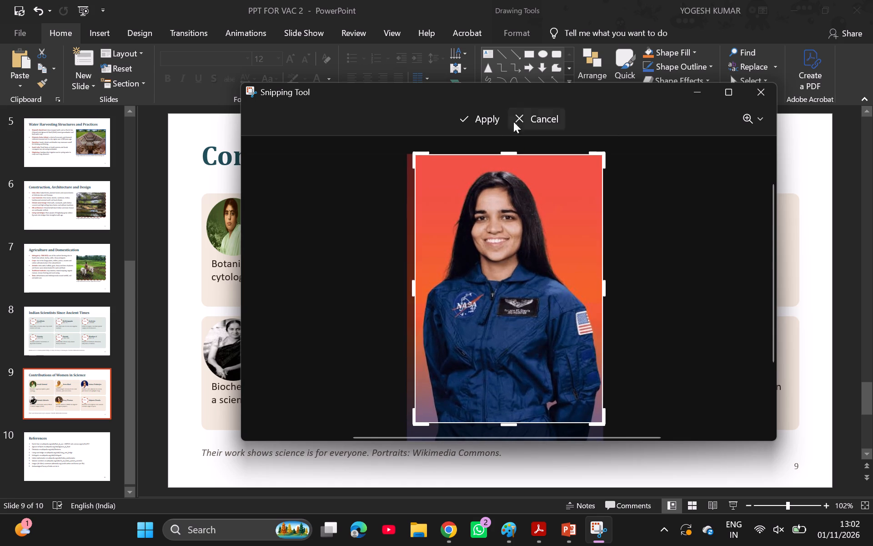
click(477, 121)
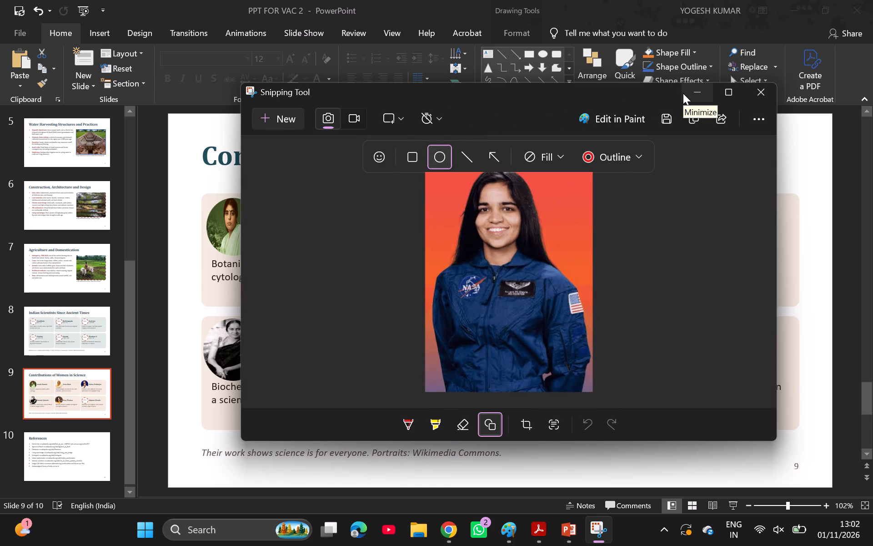
click(683, 93)
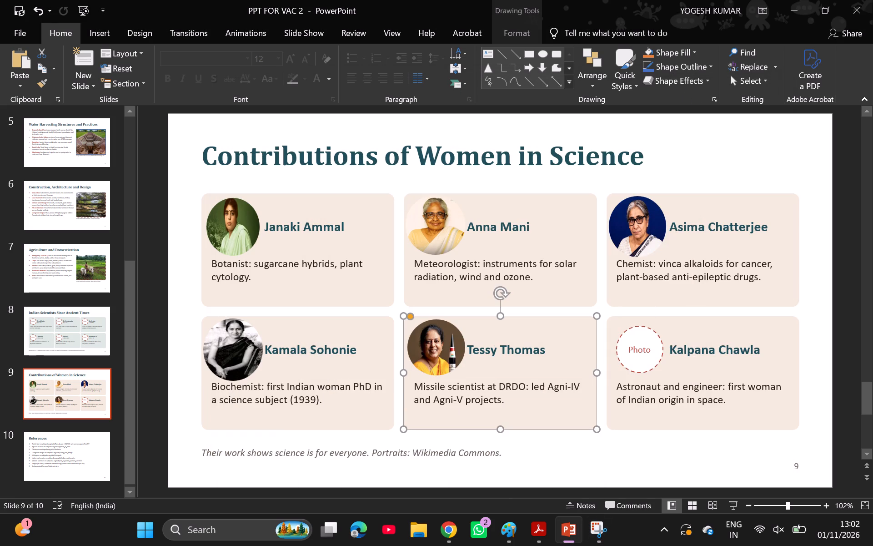
Paste the Kalpana Chawla image onto slide 9 in PowerPoint, shrink it to about 6.25 by 4.38 cm and crop it to an oval.
click(682, 357)
key(ctrl+v)
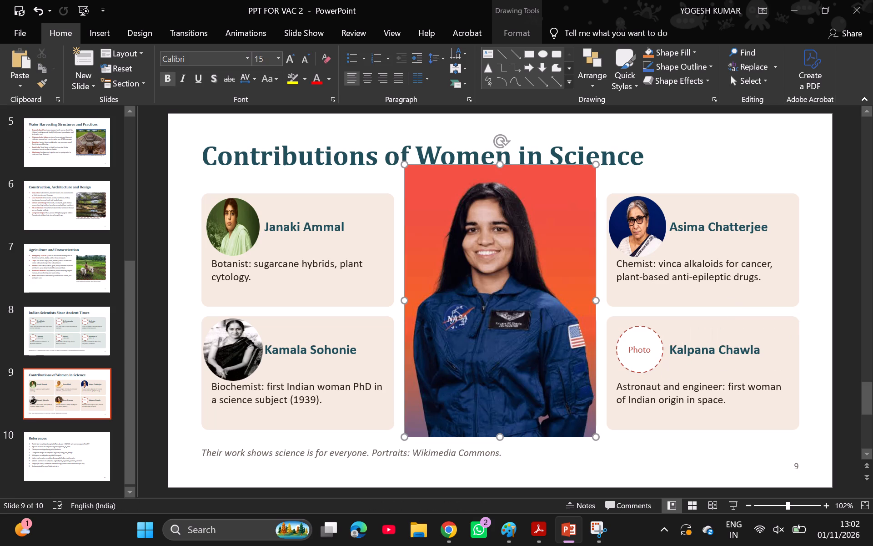
drag(401, 167, 481, 283)
double_click(527, 304)
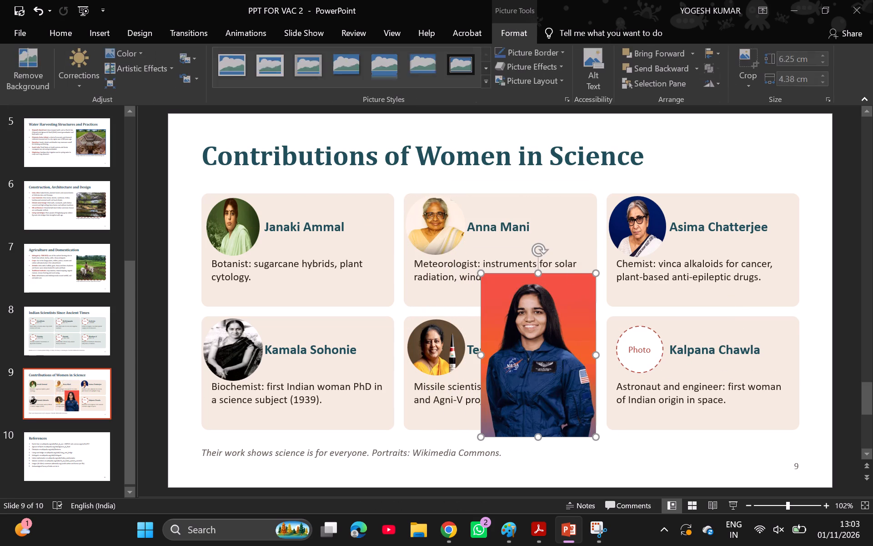
click(753, 68)
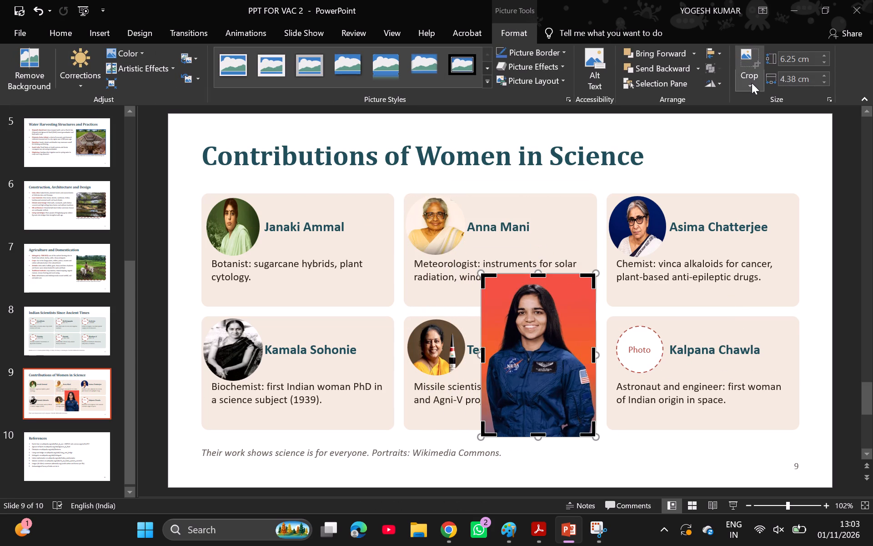
click(752, 83)
click(756, 113)
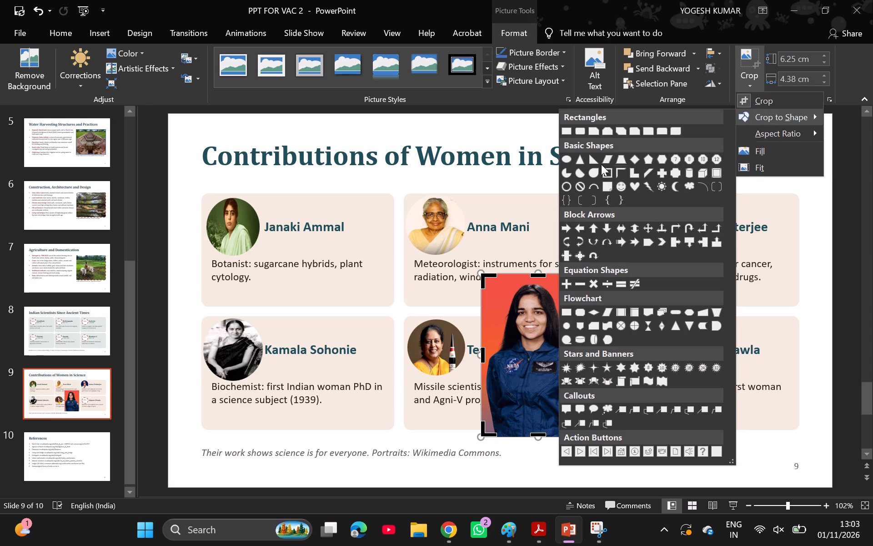
click(564, 159)
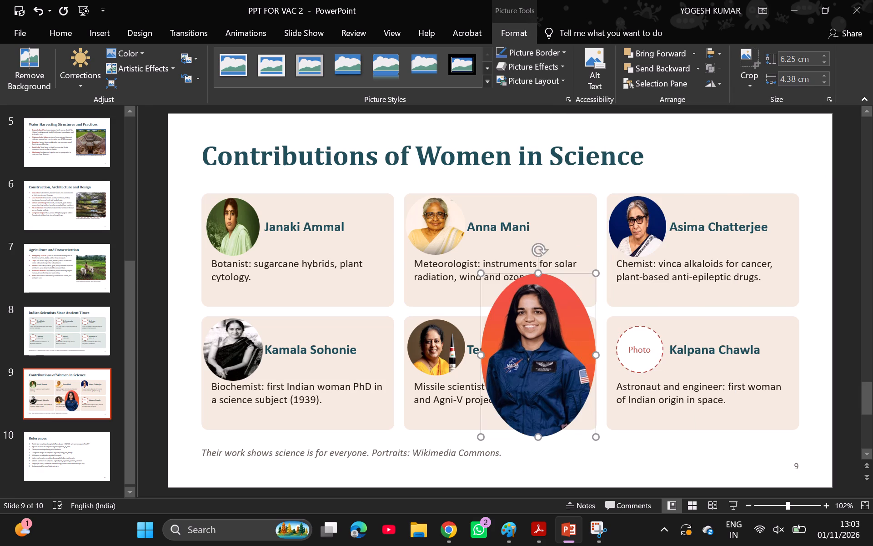
Fit the oval portrait over the Kalpana Chawla card's photo circle, resizing it to about 2.33 cm high and 2.12 cm wide.
drag(538, 271, 542, 337)
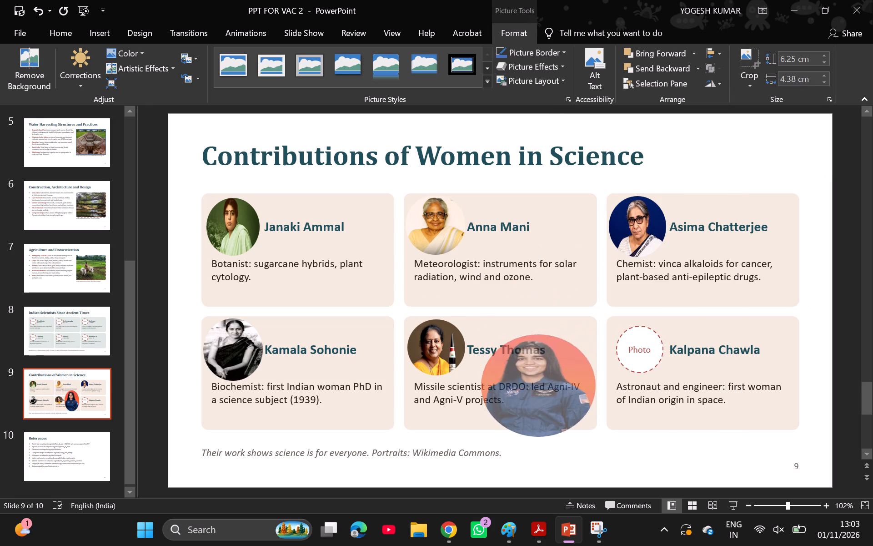
drag(542, 337, 543, 361)
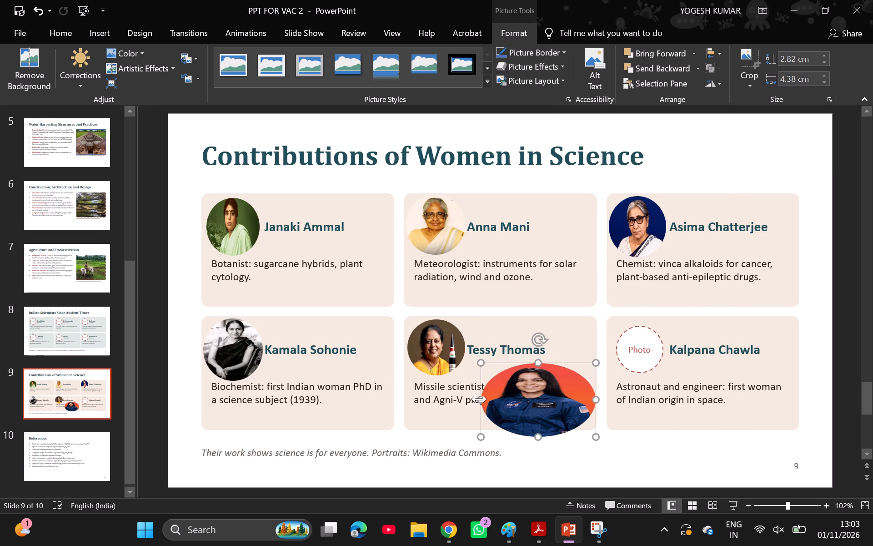
drag(479, 399, 525, 405)
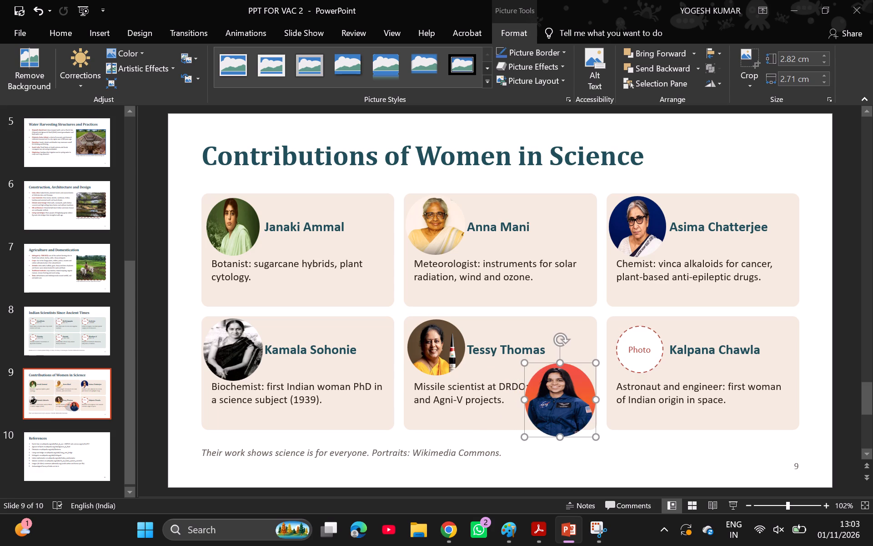
drag(554, 420, 635, 369)
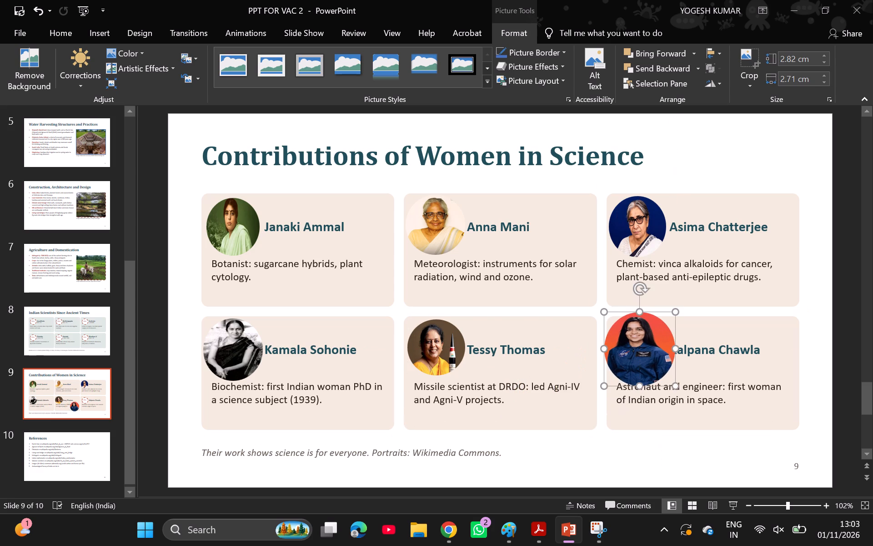
drag(639, 387, 639, 375)
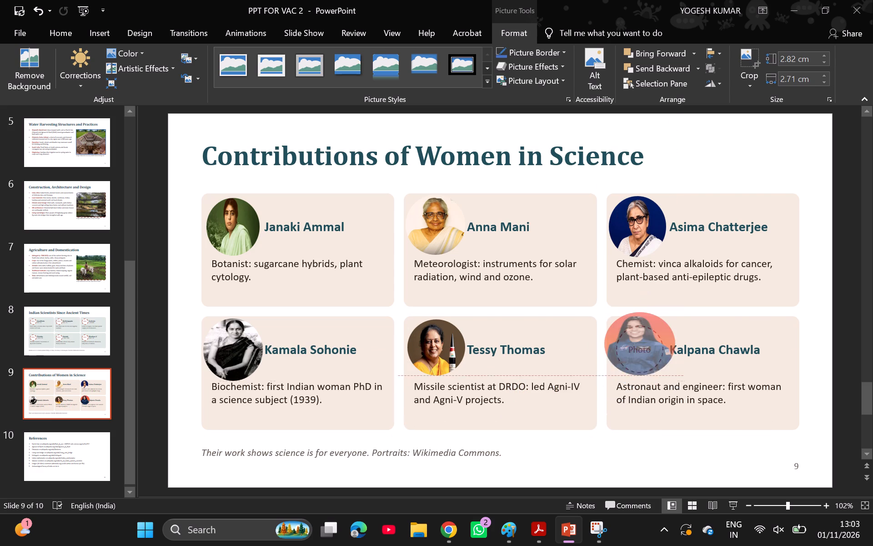
drag(639, 375, 640, 373)
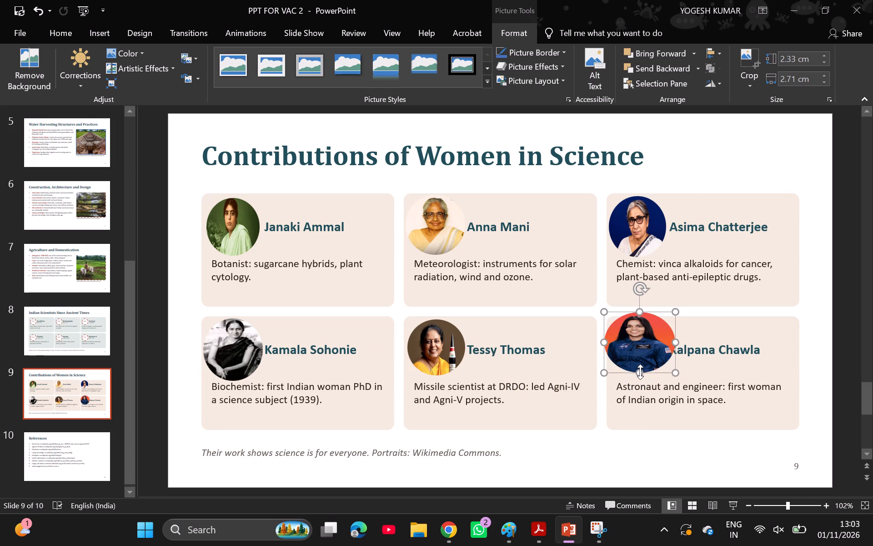
drag(640, 363, 640, 372)
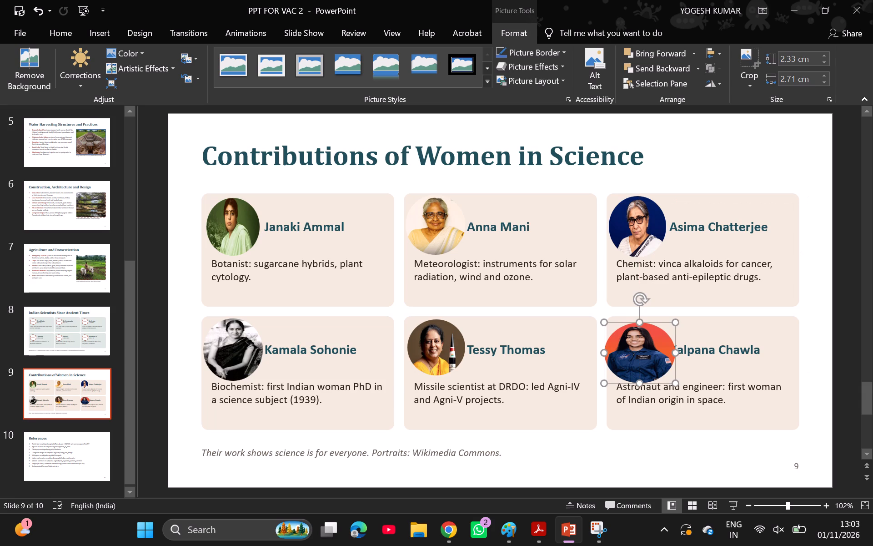
drag(677, 351, 661, 353)
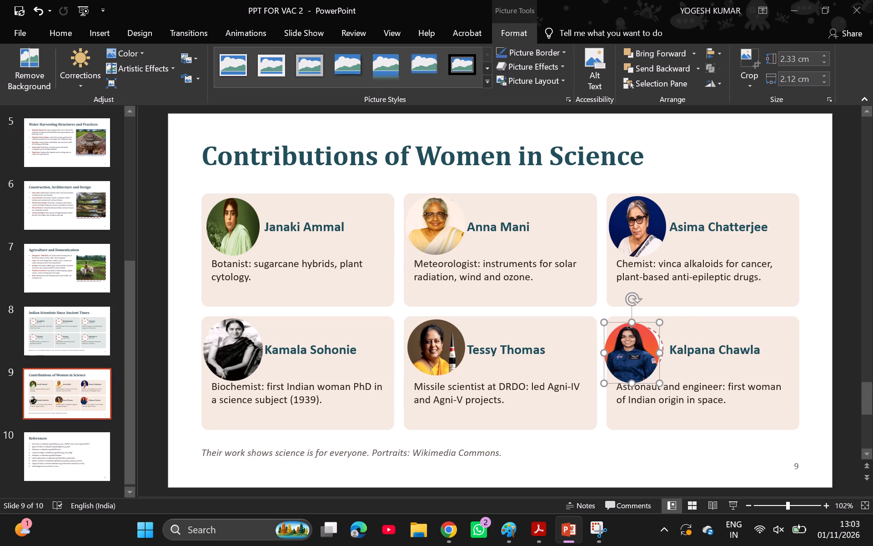
drag(632, 354, 637, 350)
click(562, 461)
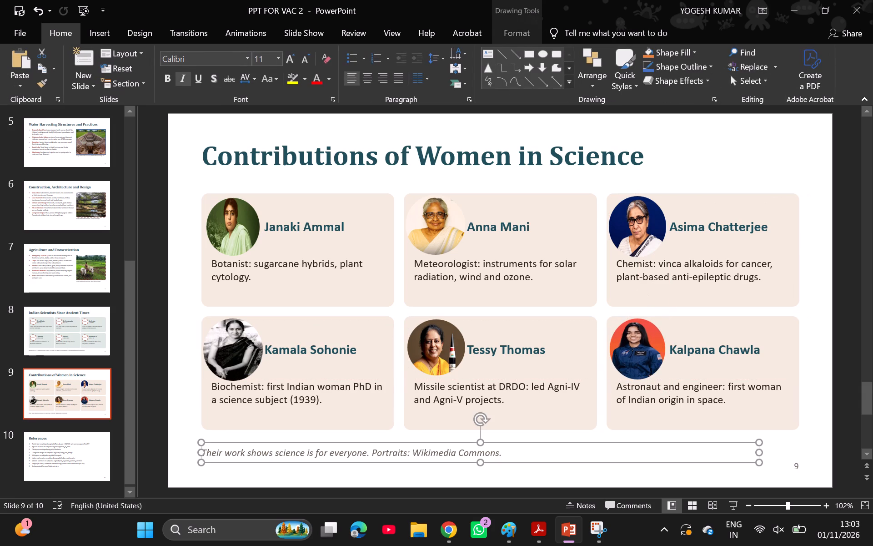
click(736, 172)
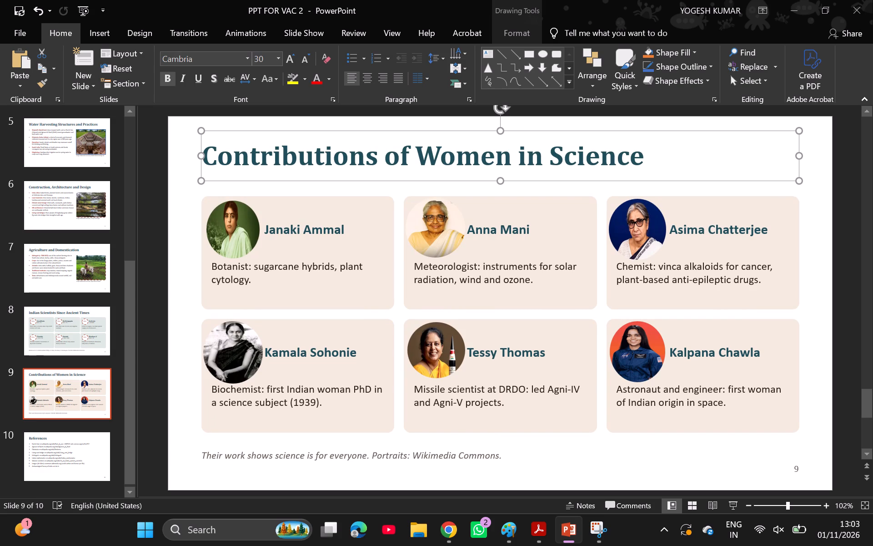
click(823, 220)
Go to slide 8 of the presentation, then switch to Chrome and search Google Images for "aryabhata".
scroll(750, 290, up, 1)
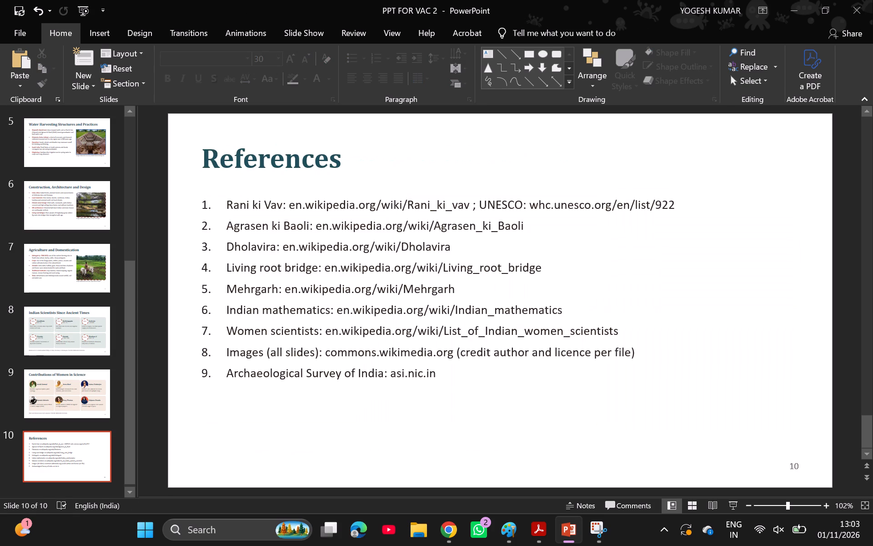
scroll(750, 290, up, 1)
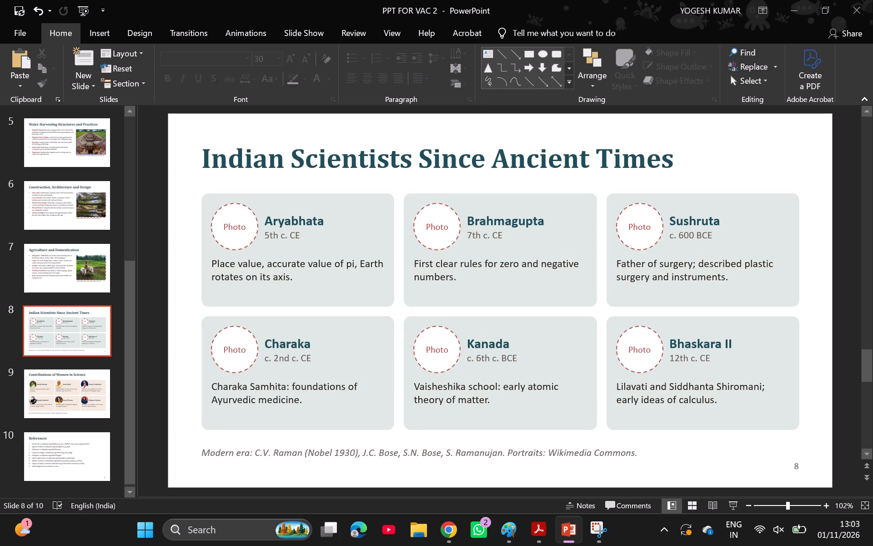
scroll(750, 290, up, 1)
click(450, 528)
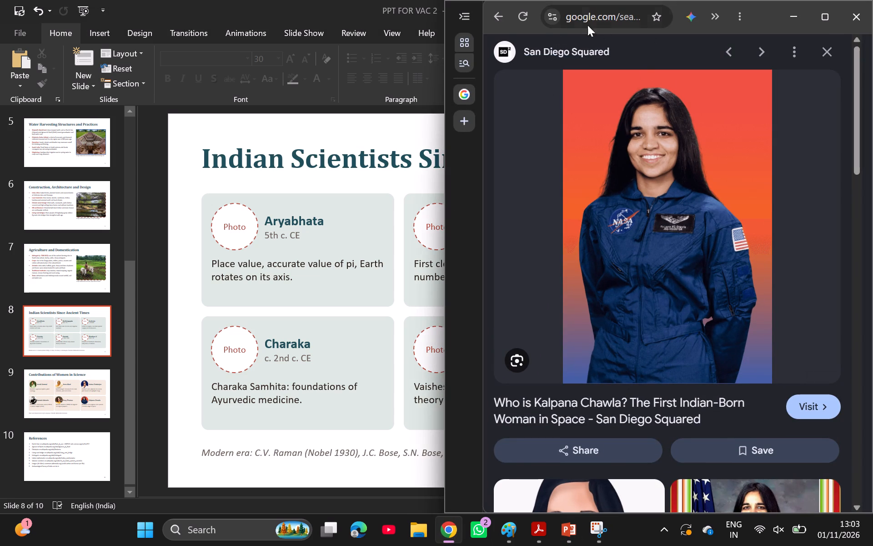
click(498, 21)
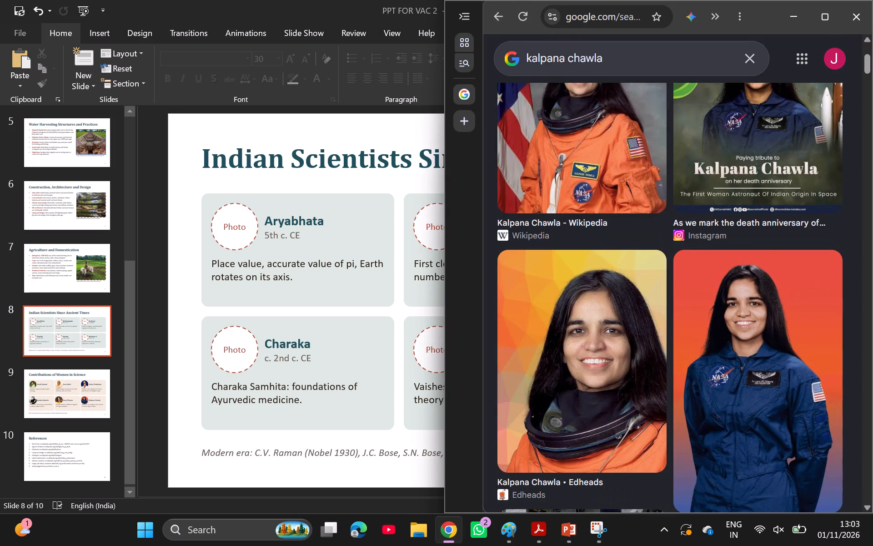
click(622, 48)
key(BackSpace)
key(BackSpace)
key(BackSpace)
key(BackSpace)
key(BackSpace)
key(BackSpace)
key(BackSpace)
key(BackSpace)
key(BackSpace)
key(BackSpace)
key(BackSpace)
key(BackSpace)
key(BackSpace)
key(BackSpace)
key(BackSpace)
key(BackSpace)
key(BackSpace)
key(BackSpace)
key(BackSpace)
key(BackSpace)
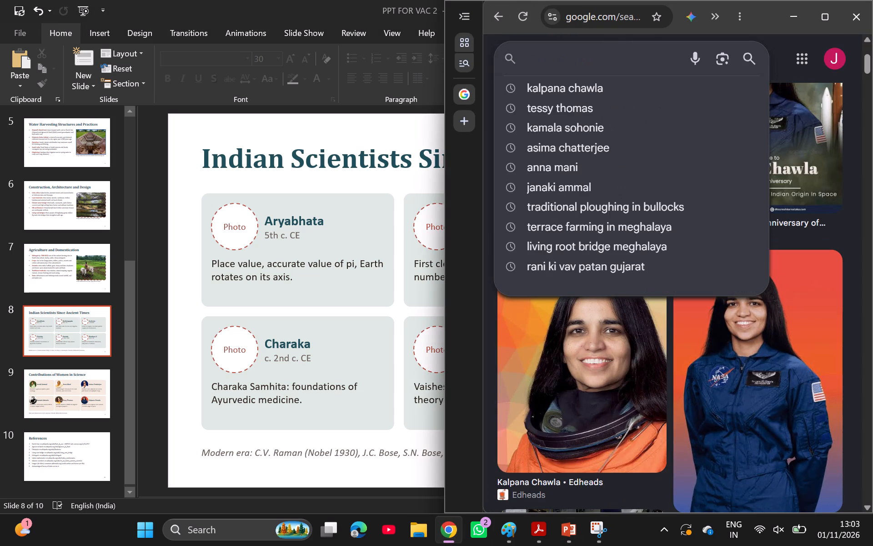
text(aryabhara)
key(BackSpace)
key(BackSpace)
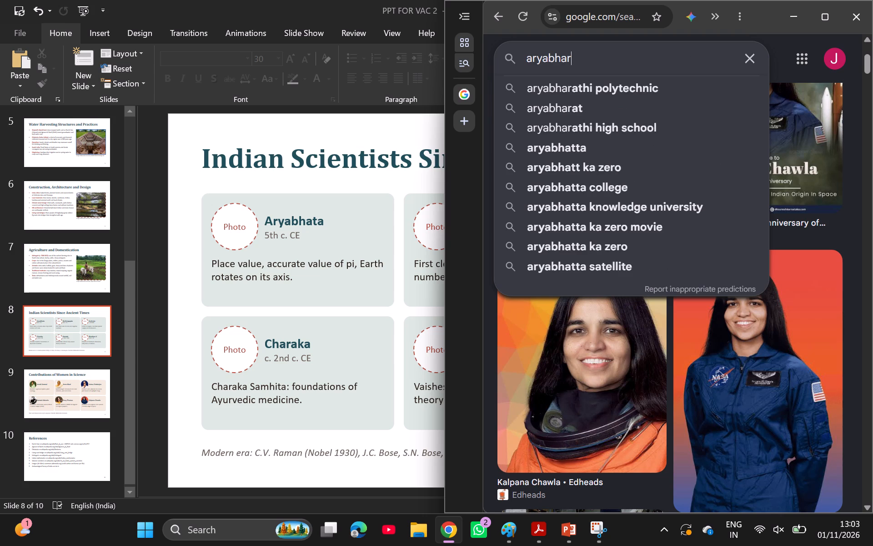
text(ta)
click(590, 92)
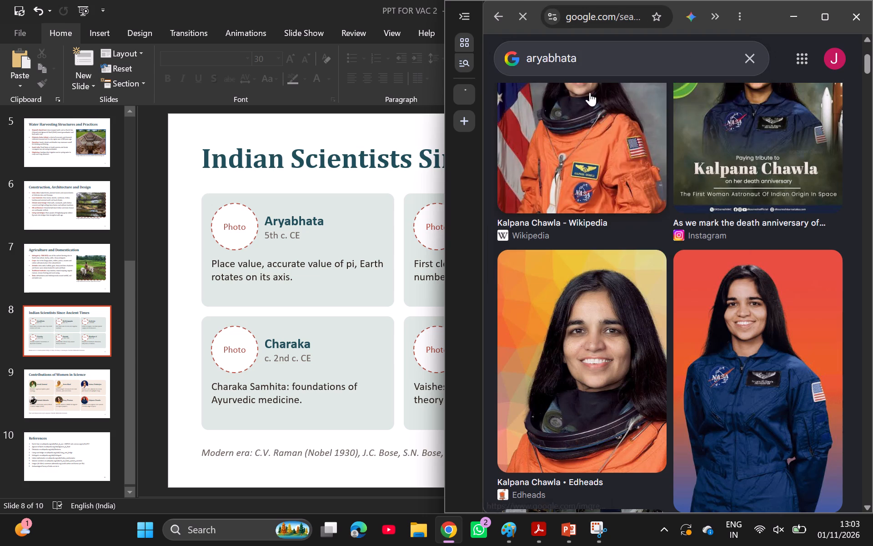
Open the Aryabhata picture from the world of Indian Mythology and snip the area around his head and shoulders, including the globe.
scroll(579, 337, down, 1)
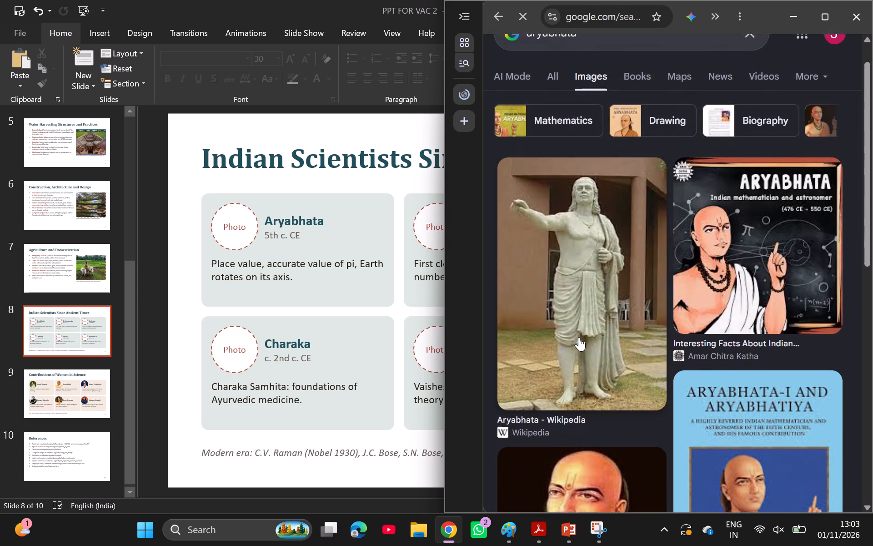
scroll(579, 337, down, 4)
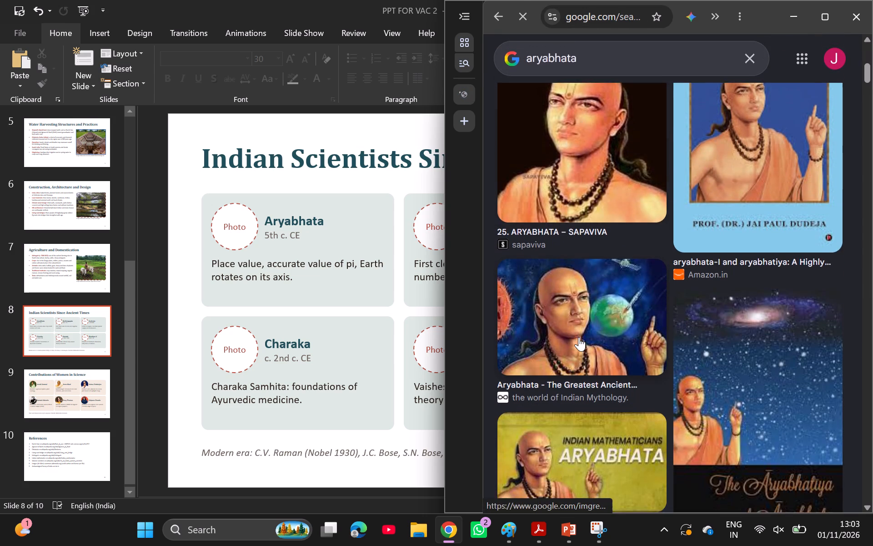
scroll(579, 337, down, 3)
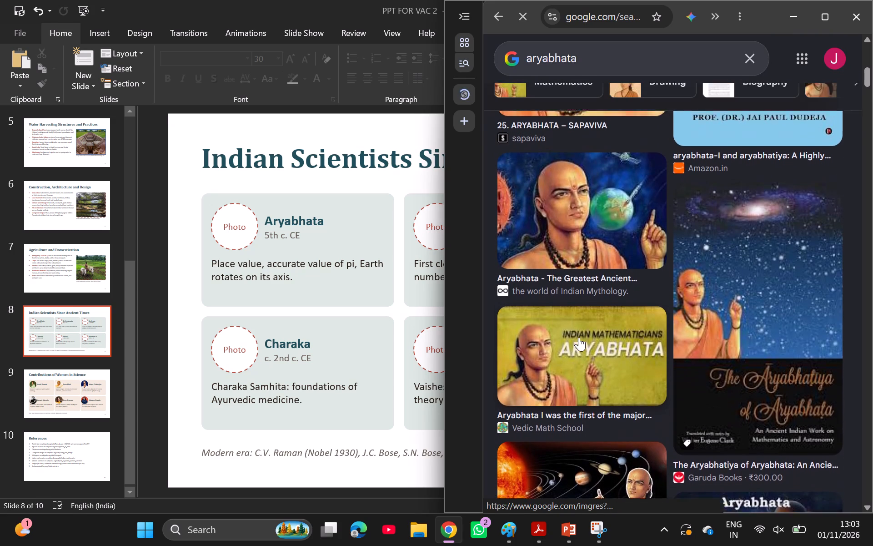
scroll(579, 337, down, 1)
click(595, 259)
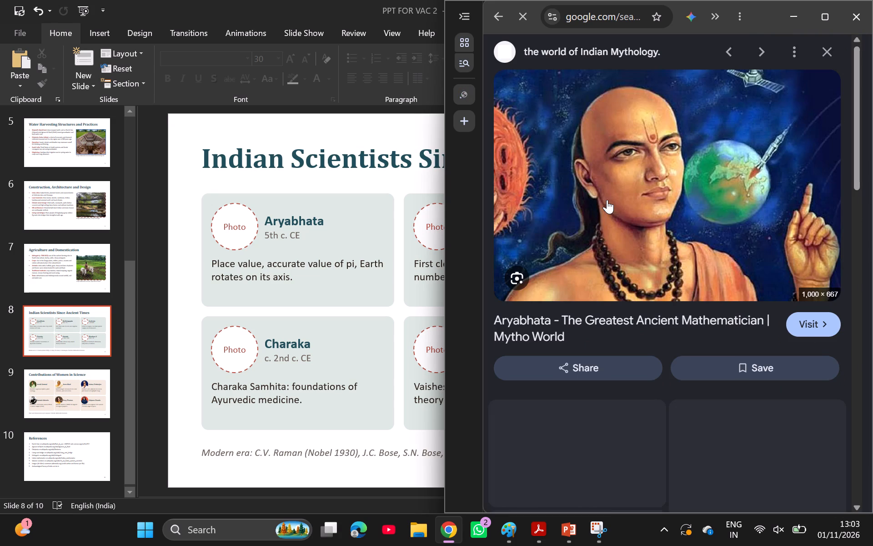
key(Print)
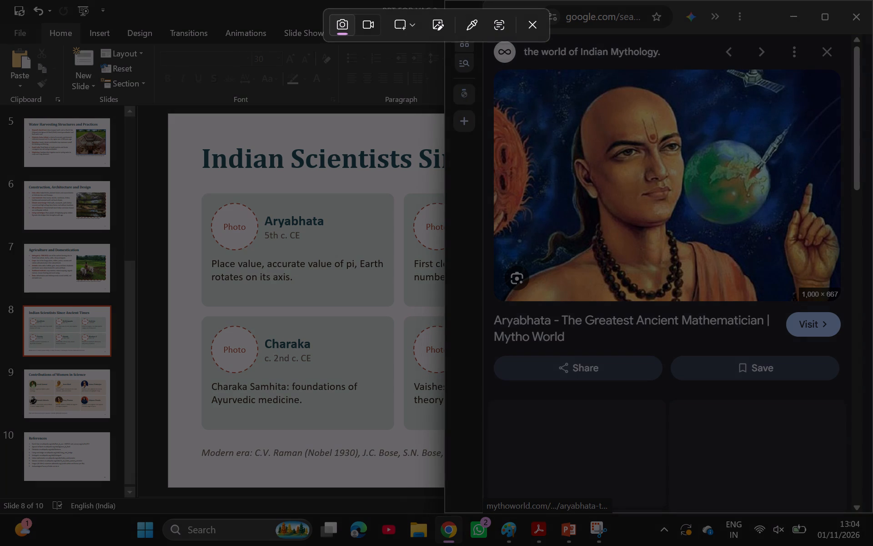
drag(520, 68, 732, 293)
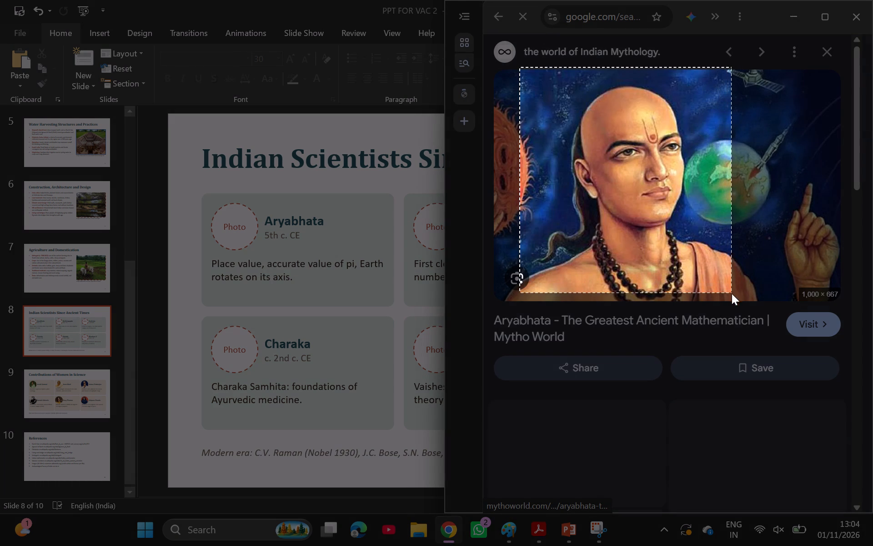
drag(732, 293, 776, 296)
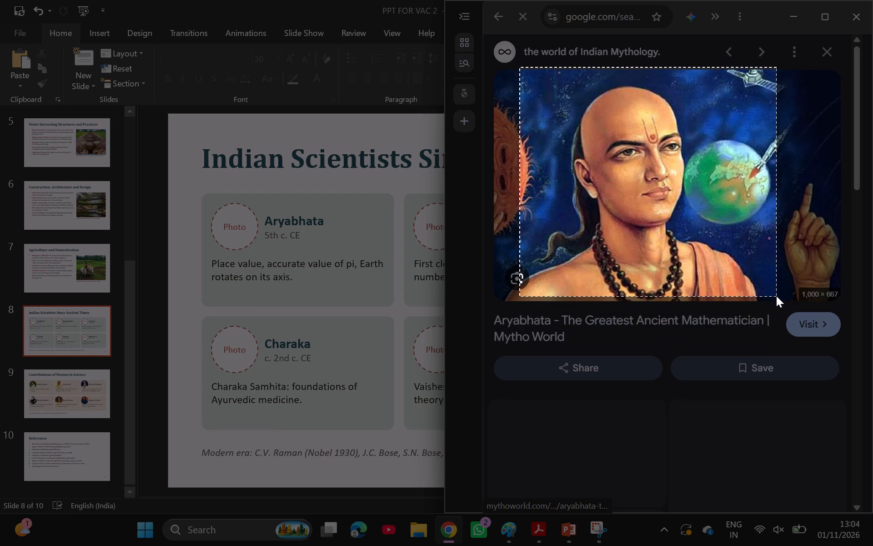
drag(776, 296, 776, 295)
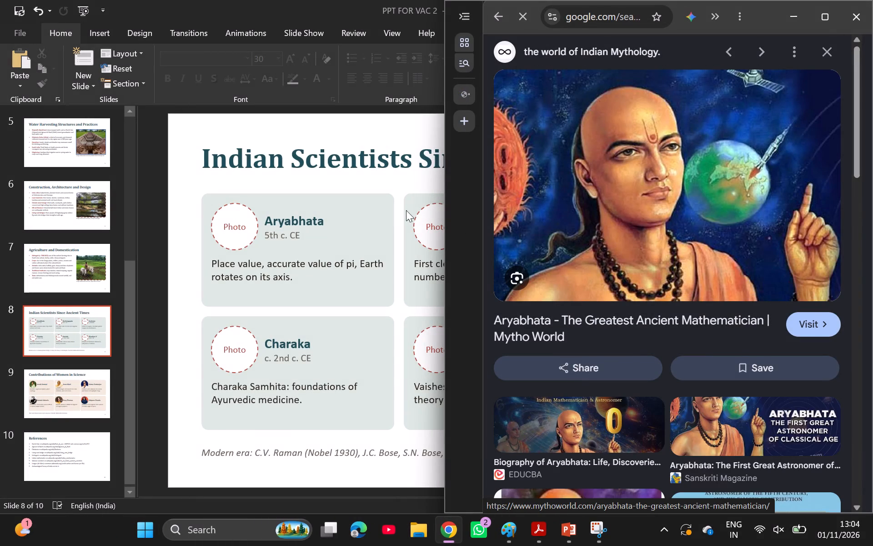
Paste the Aryabhata capture onto slide 8 in PowerPoint and crop it to an oval shape.
click(326, 214)
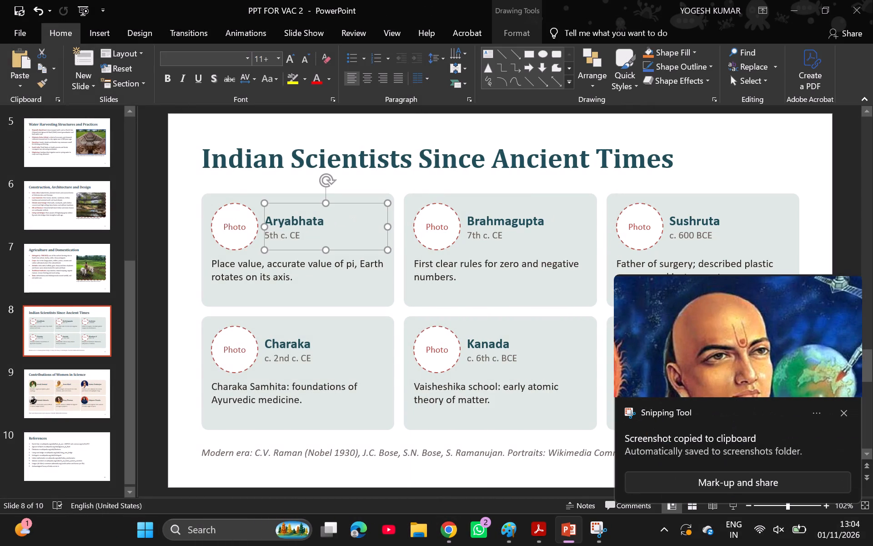
key(ctrl+v)
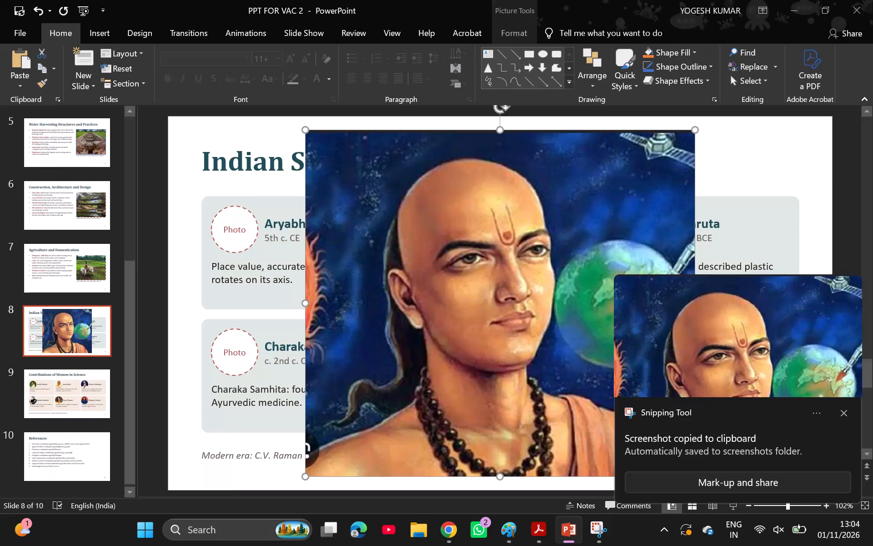
double_click(583, 192)
click(751, 76)
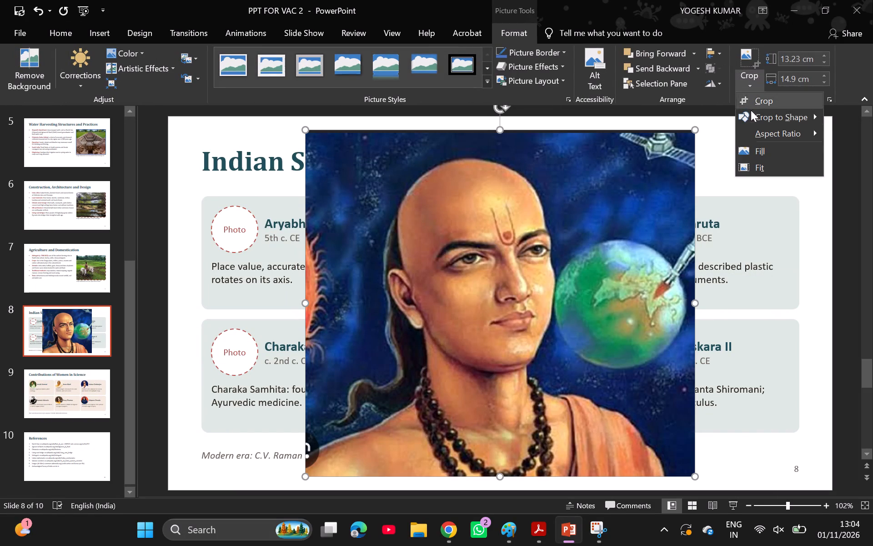
click(753, 115)
click(568, 156)
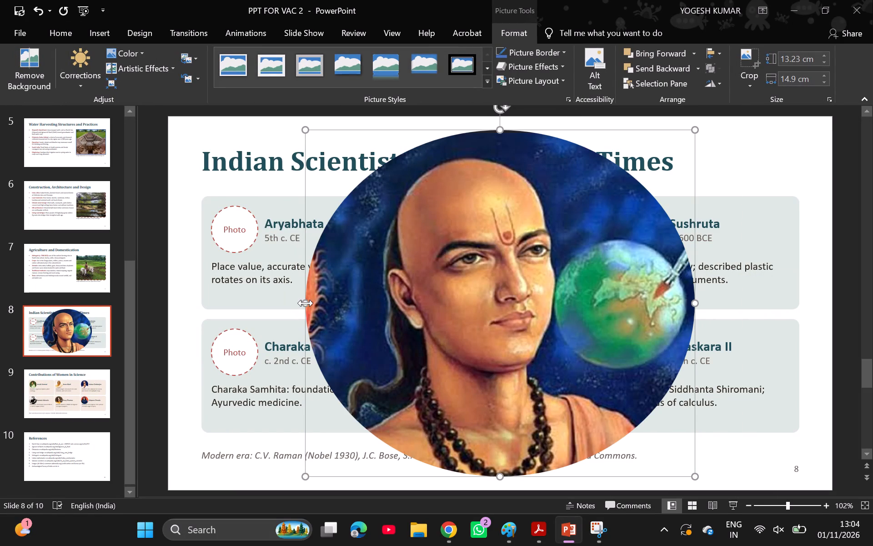
Move the oval portrait onto the Aryabhata card and shrink it to about 2.29 cm high and 2.84 cm wide.
drag(306, 303, 457, 303)
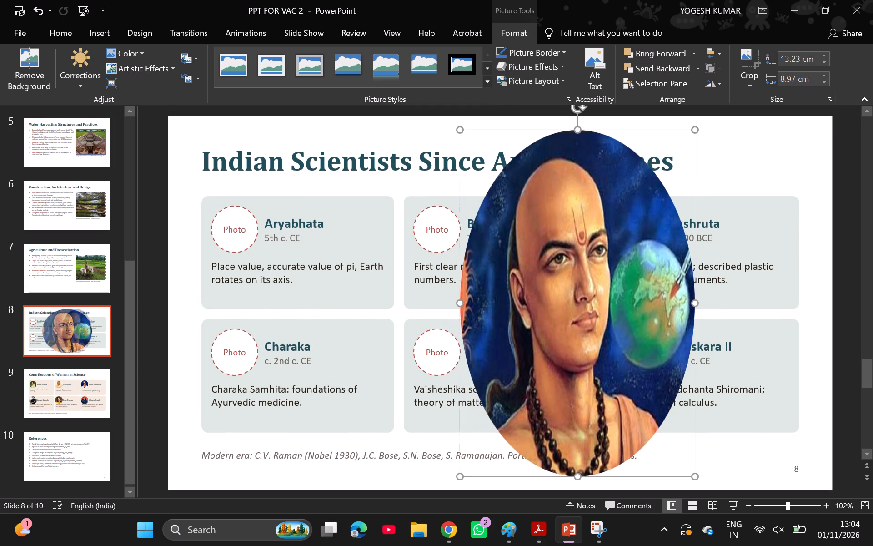
drag(578, 129, 572, 333)
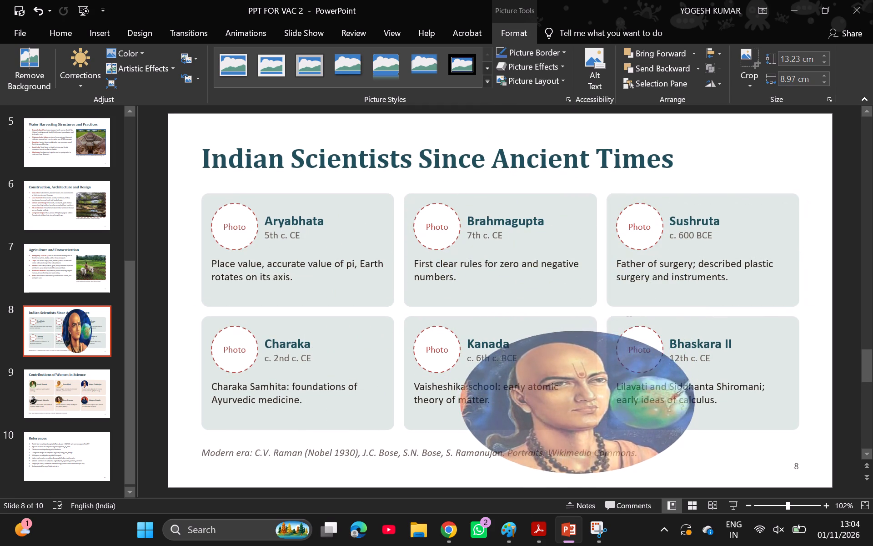
drag(572, 333, 576, 314)
drag(574, 366, 276, 213)
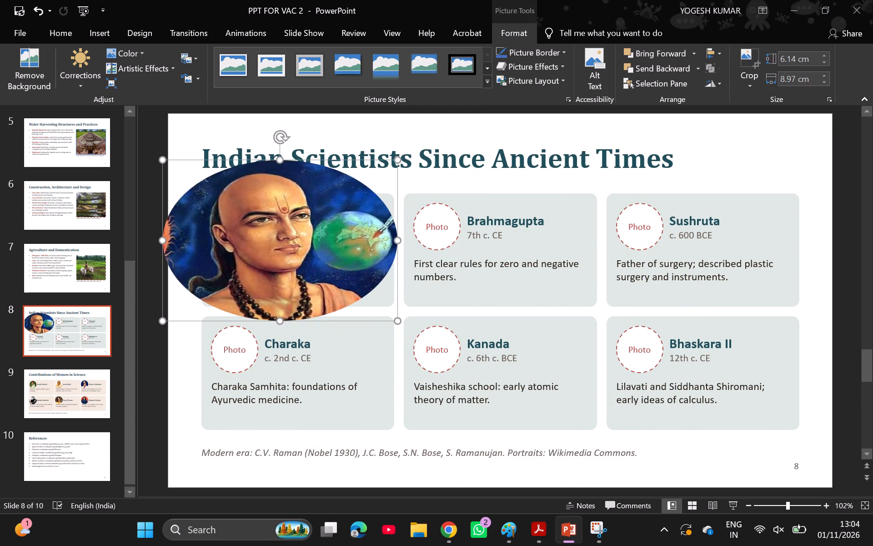
drag(395, 238, 286, 227)
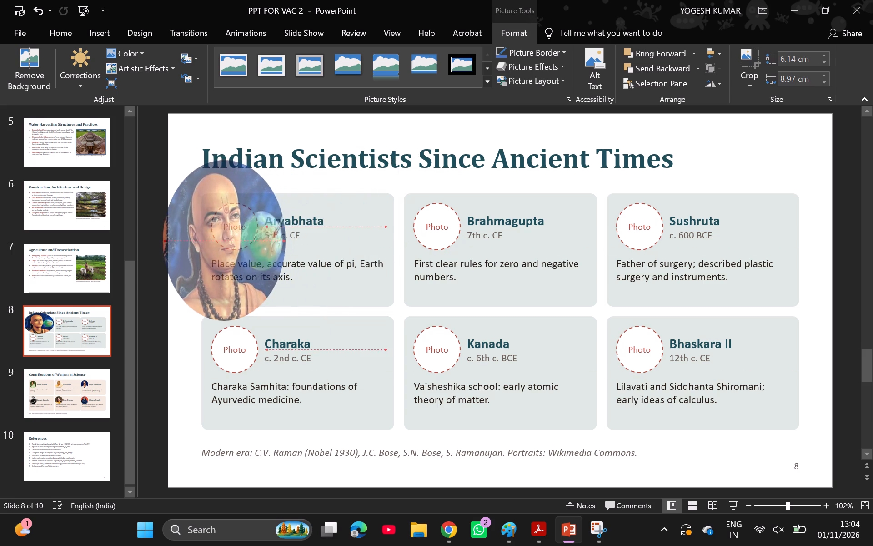
drag(163, 240, 197, 241)
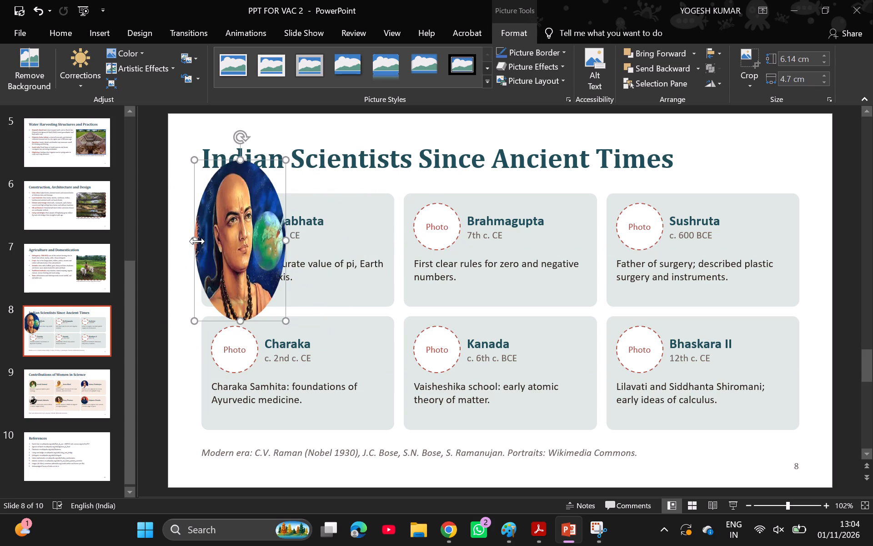
drag(243, 320, 237, 250)
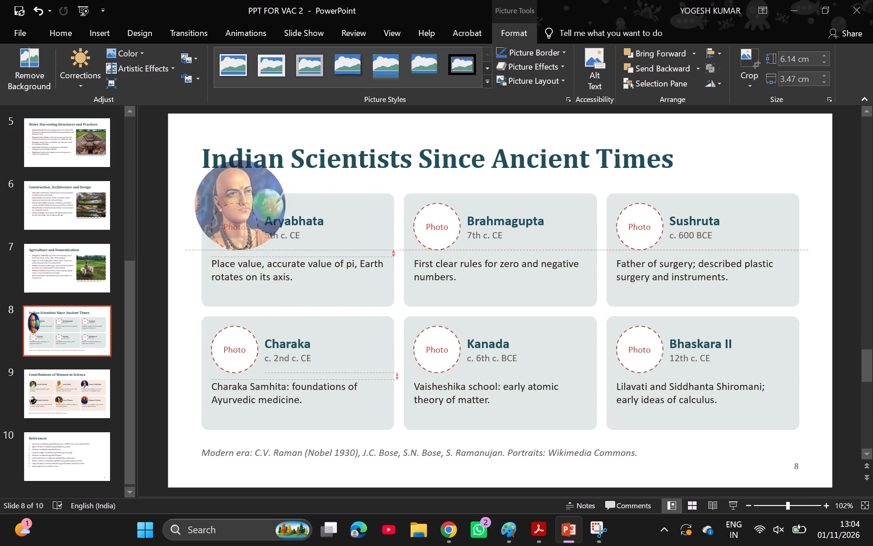
drag(237, 250, 237, 249)
drag(240, 162, 239, 189)
drag(193, 221, 211, 222)
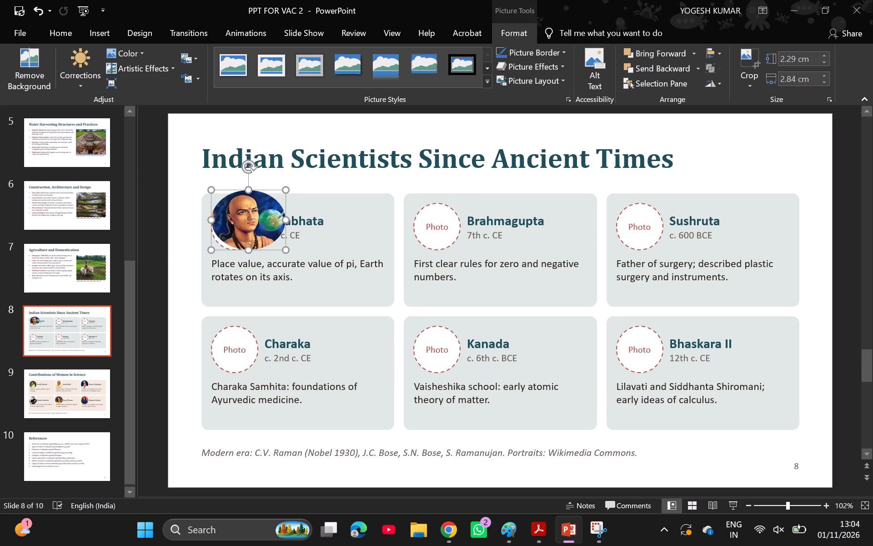
Align the portrait over the Aryabhata card's photo circle and narrow it until its edge clears the name text.
click(281, 223)
click(282, 220)
drag(282, 220, 273, 226)
click(273, 226)
drag(273, 226, 259, 234)
drag(242, 218, 237, 229)
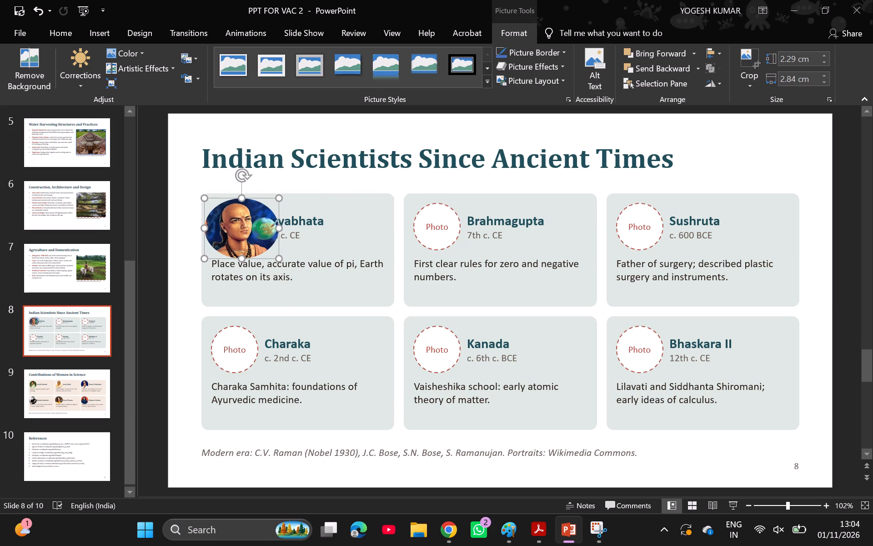
drag(279, 226, 261, 224)
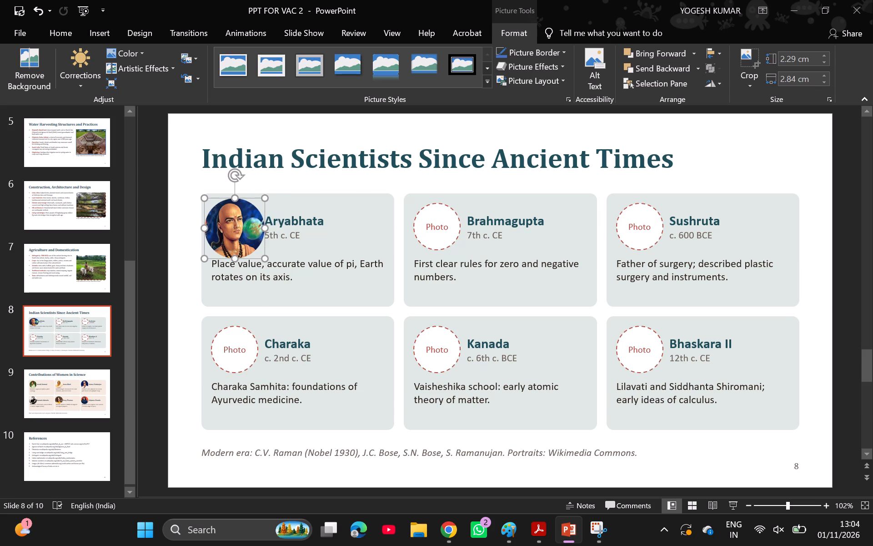
click(241, 237)
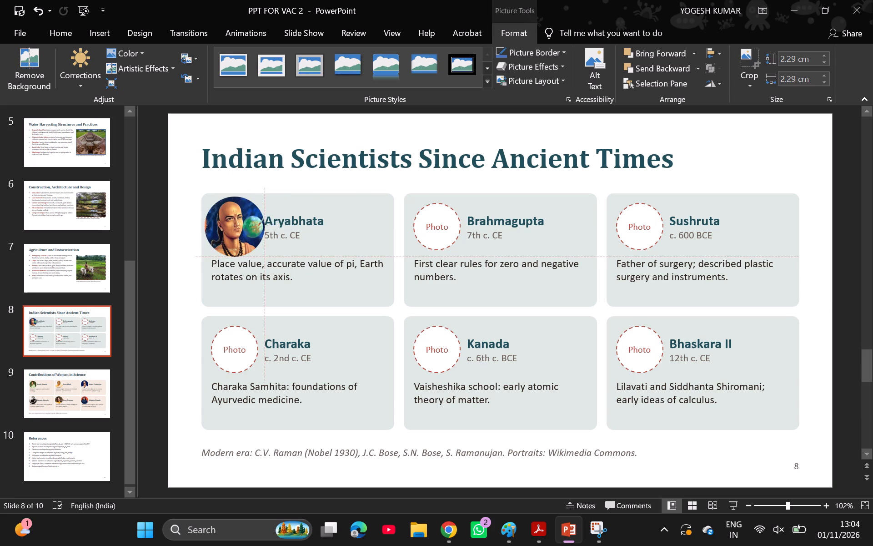
click(338, 205)
click(201, 263)
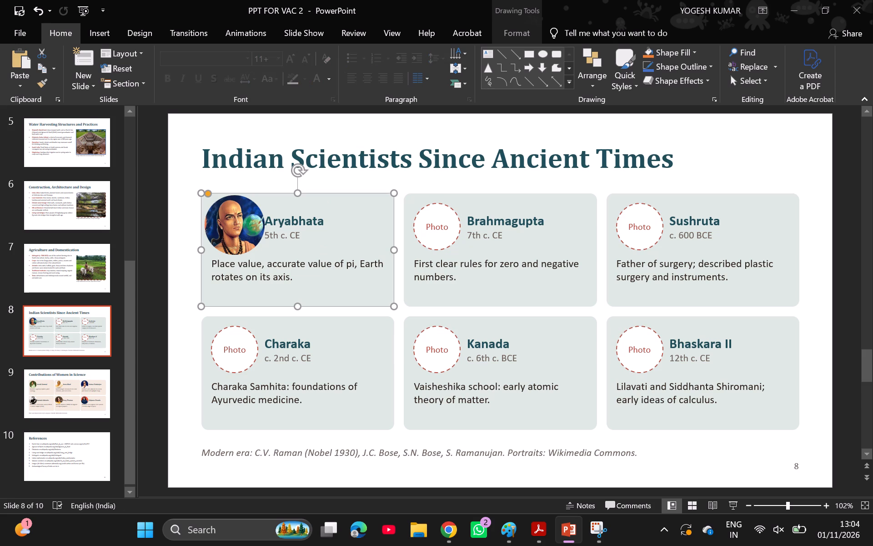
click(262, 226)
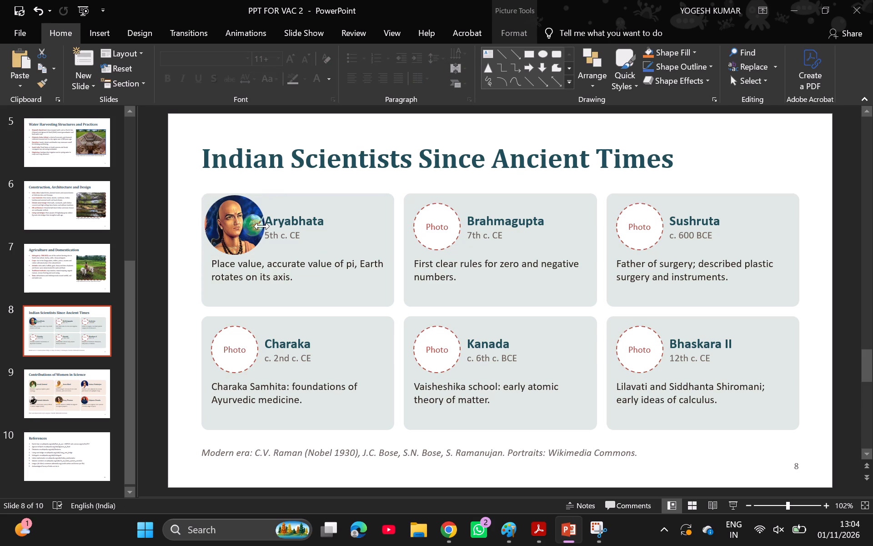
drag(262, 223, 258, 223)
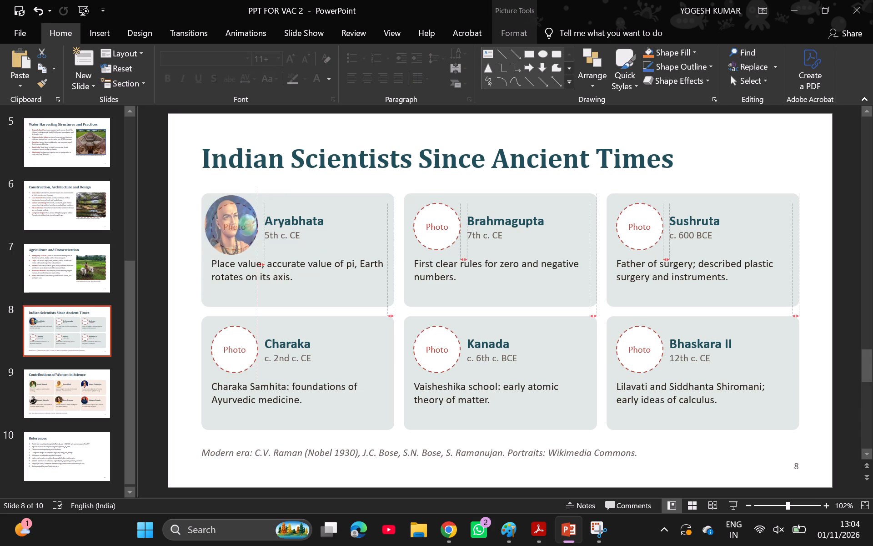
drag(258, 223, 258, 223)
click(388, 255)
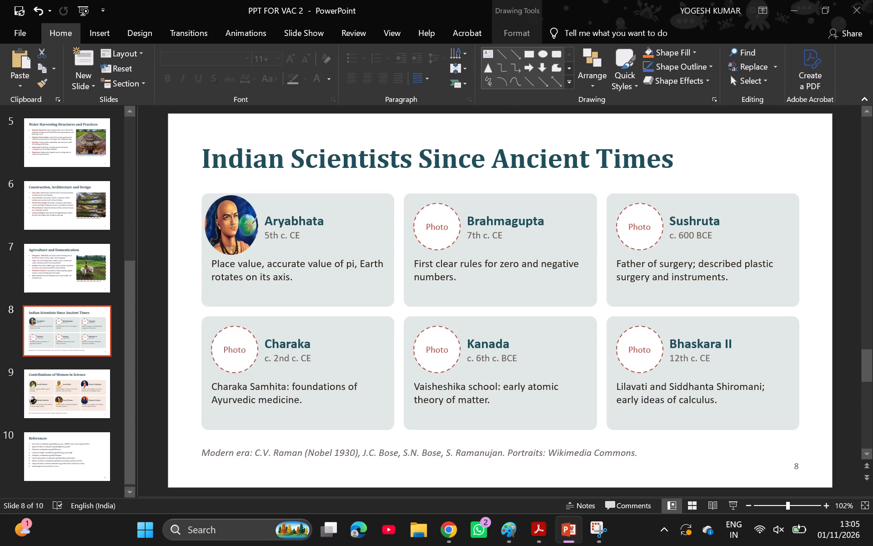
click(247, 133)
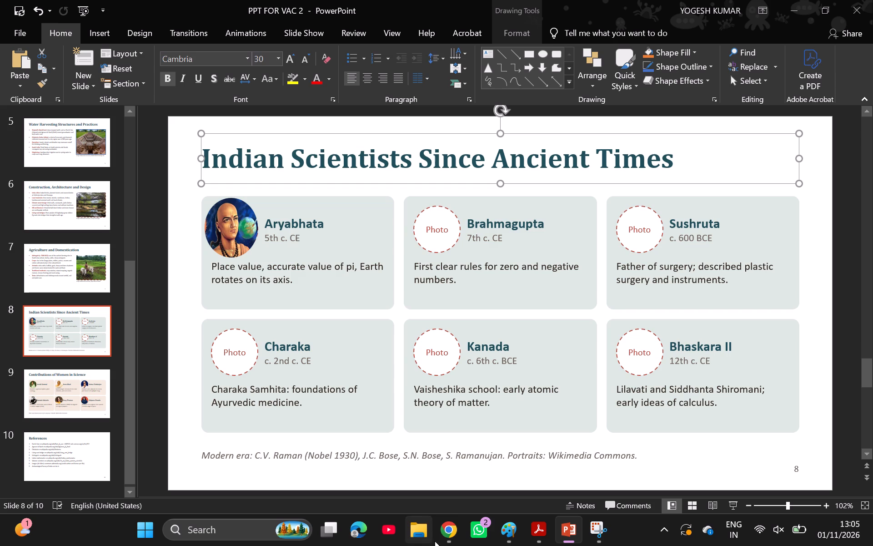
Switch to Chrome, return to the image results and search Google Images for "brahmagupta".
click(448, 534)
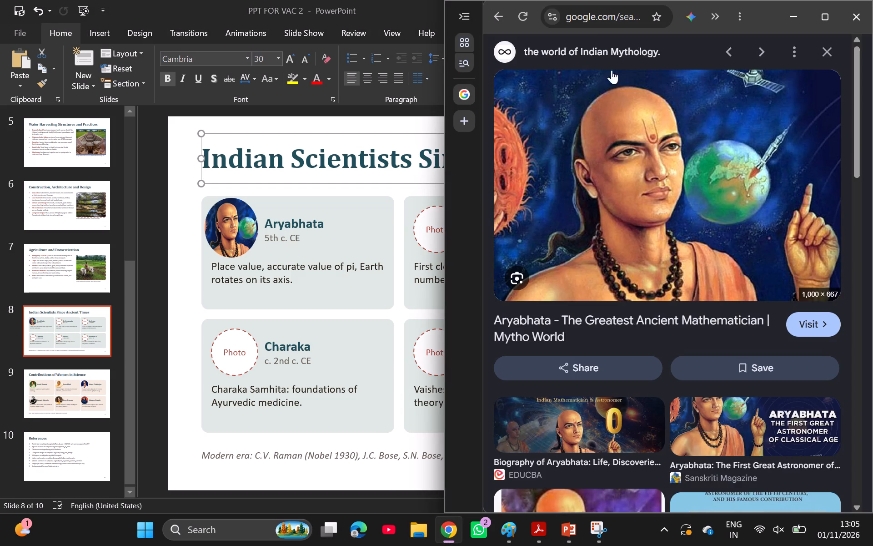
click(505, 16)
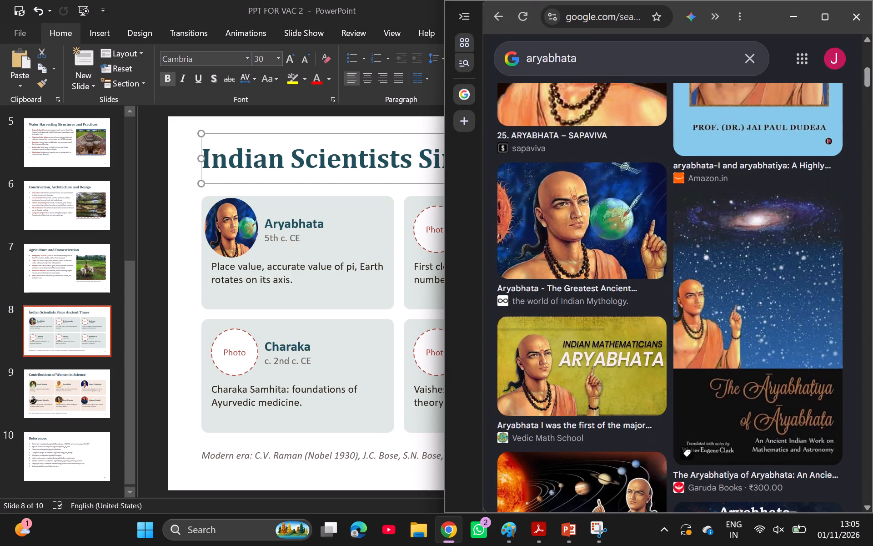
click(604, 62)
key(BackSpace)
key(BackSpace)
key(BackSpace)
key(BackSpace)
key(BackSpace)
key(BackSpace)
key(BackSpace)
key(BackSpace)
key(BackSpace)
key(BackSpace)
key(BackSpace)
key(BackSpace)
key(BackSpace)
key(BackSpace)
key(BackSpace)
key(BackSpace)
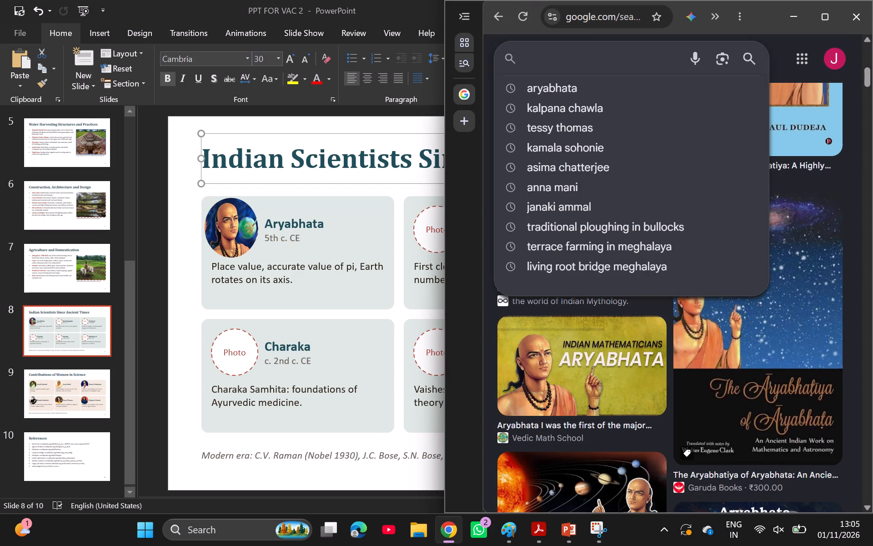
text(bhra,)
key(BackSpace)
key(BackSpace)
key(BackSpace)
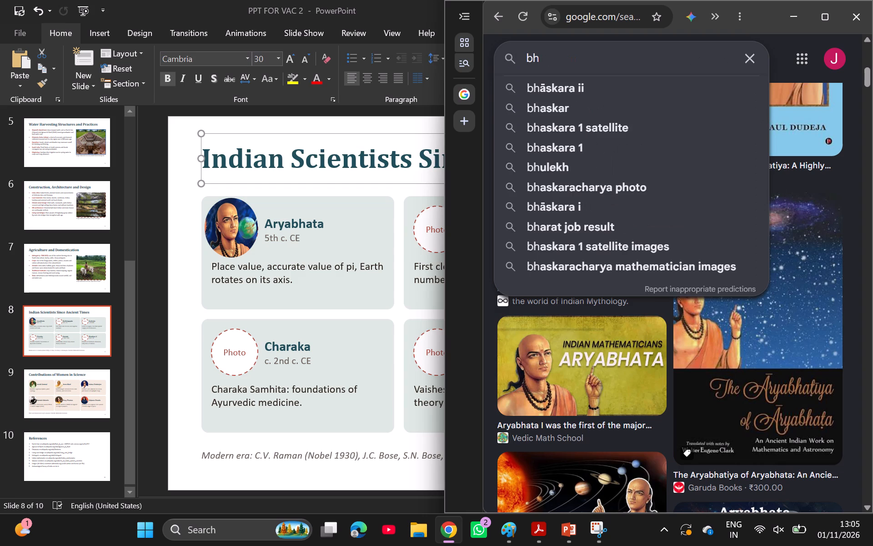
text(ramagupy)
key(BackSpace)
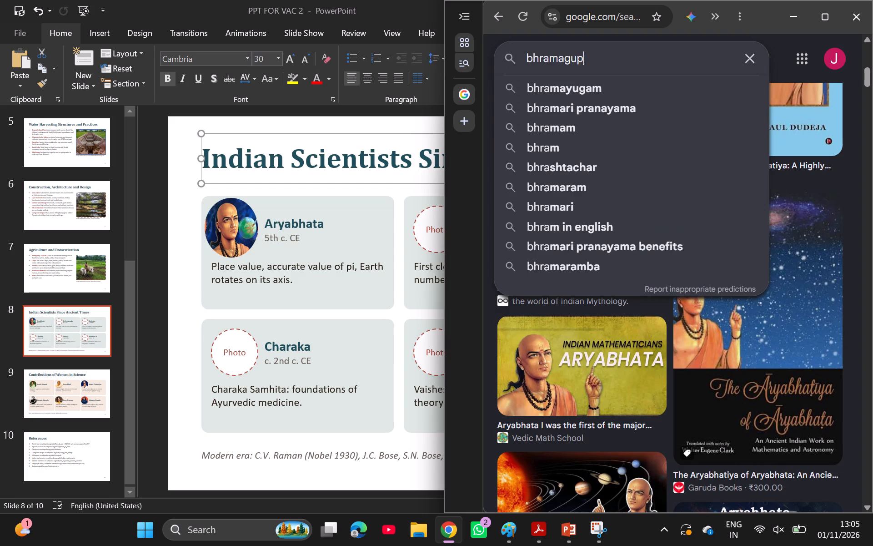
text(ta)
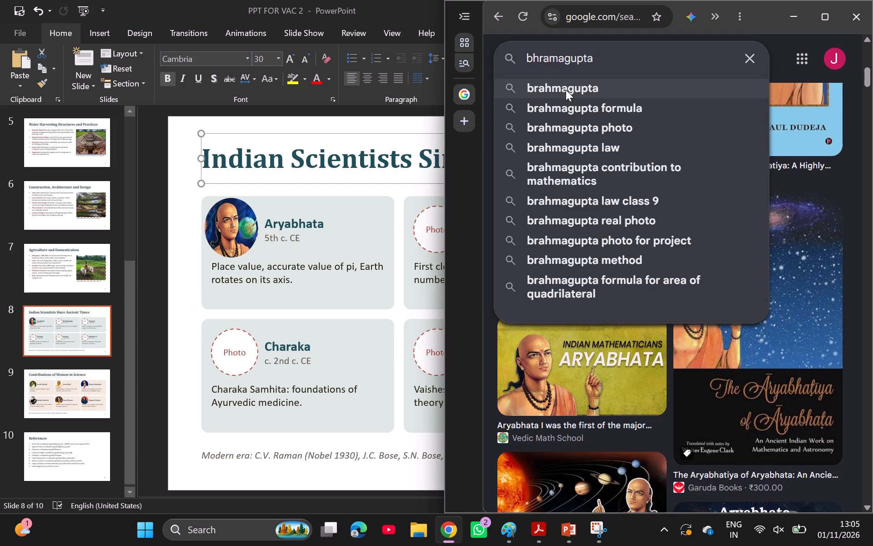
click(566, 90)
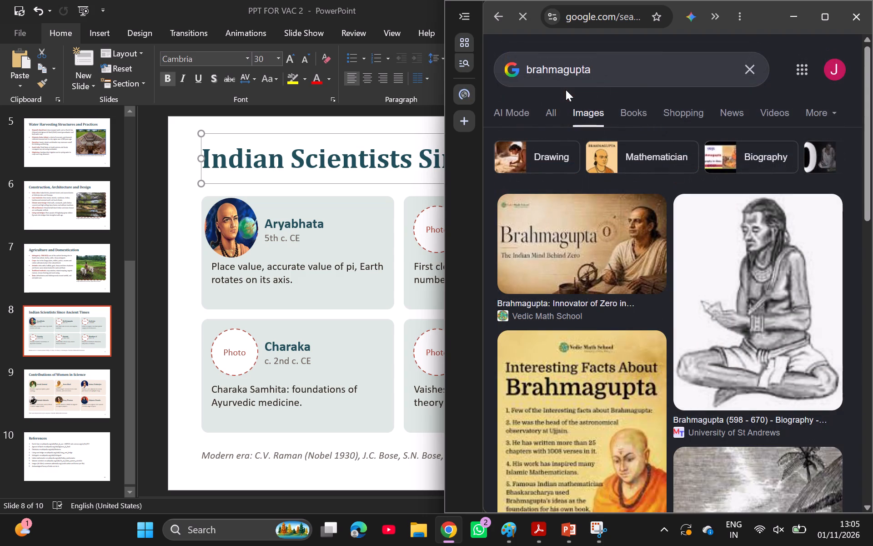
Look through the Brahmagupta image results for a suitable portrait.
scroll(682, 316, down, 5)
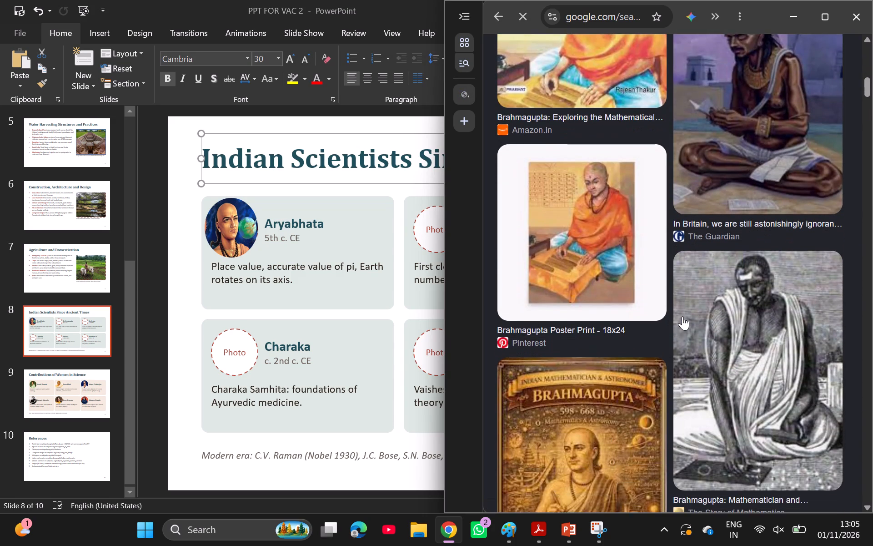
scroll(682, 316, down, 5)
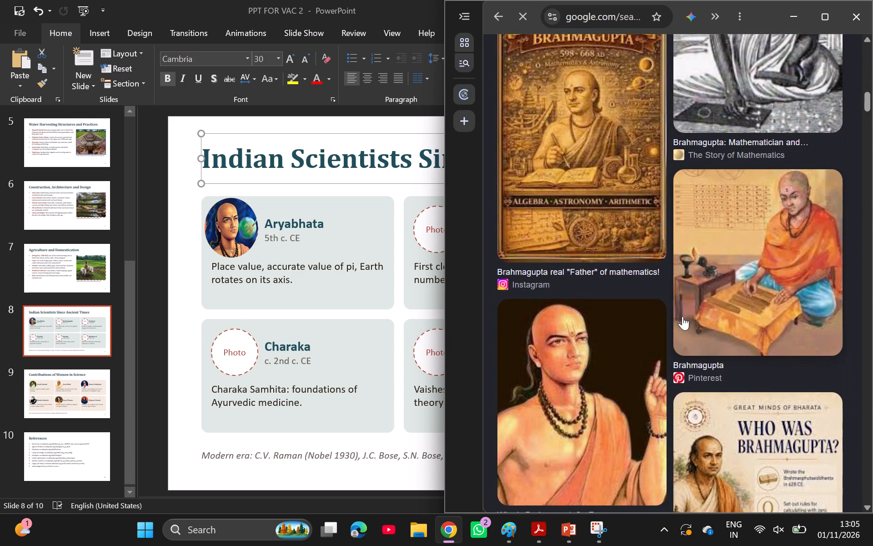
scroll(682, 316, down, 7)
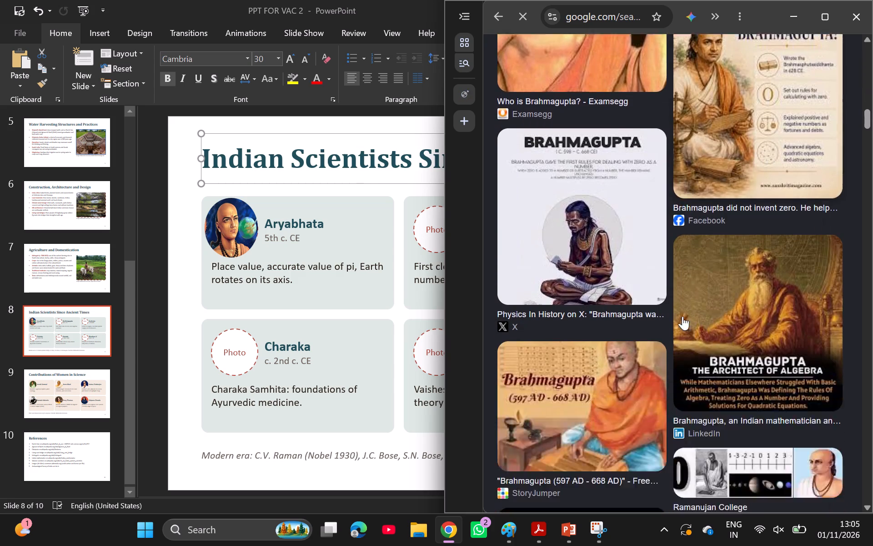
scroll(682, 316, down, 7)
scroll(682, 316, up, 7)
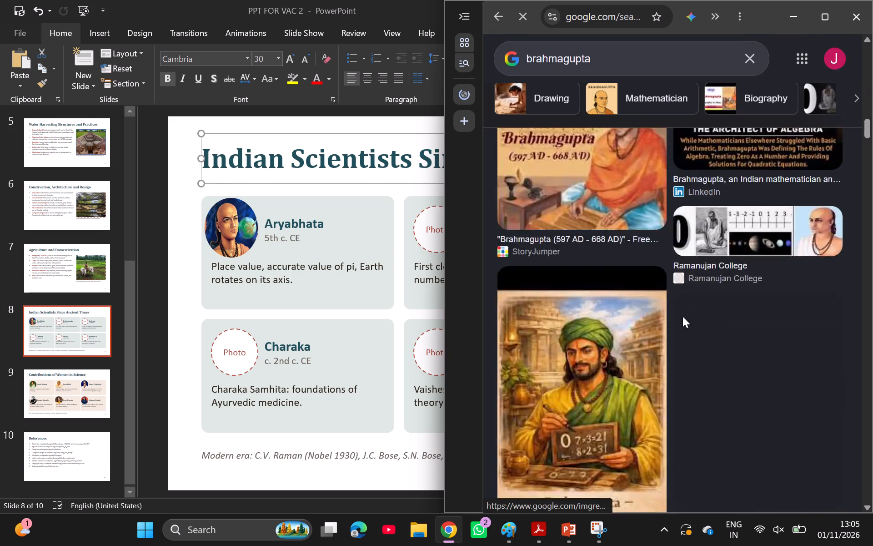
scroll(682, 316, up, 2)
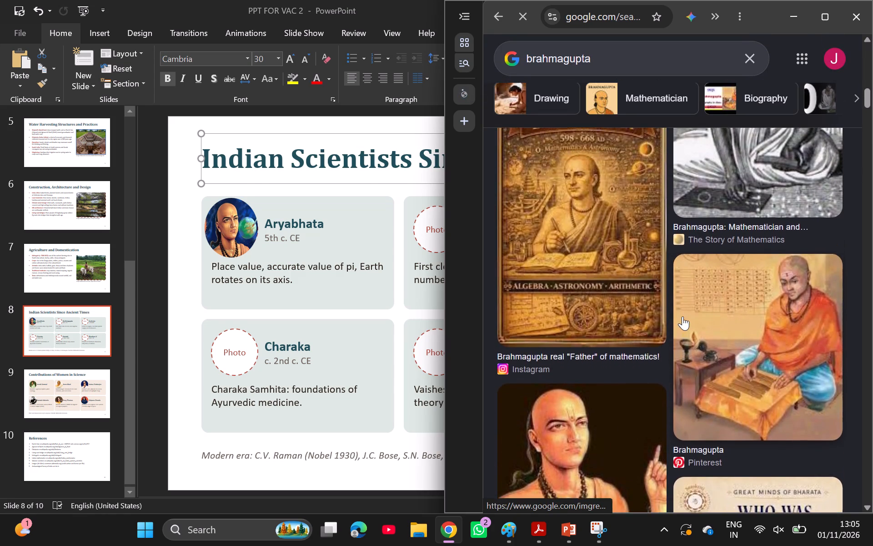
scroll(682, 316, up, 2)
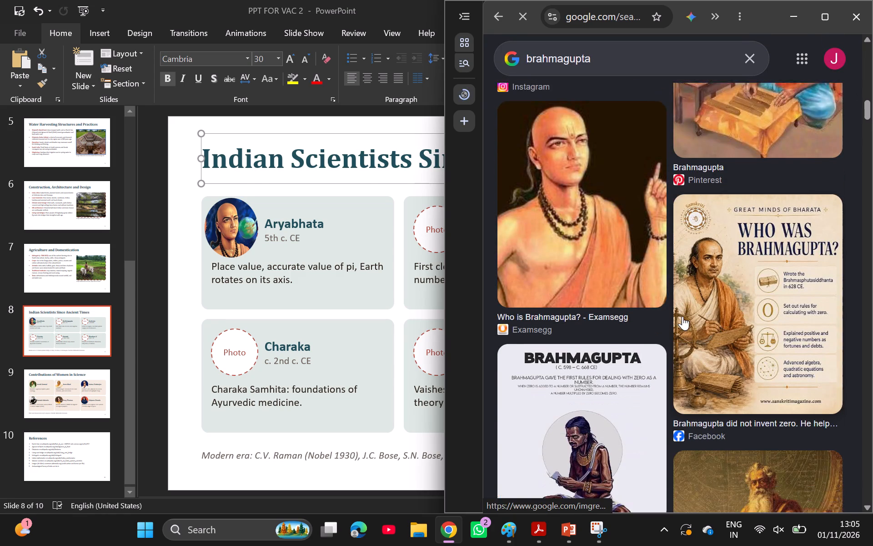
scroll(682, 316, down, 5)
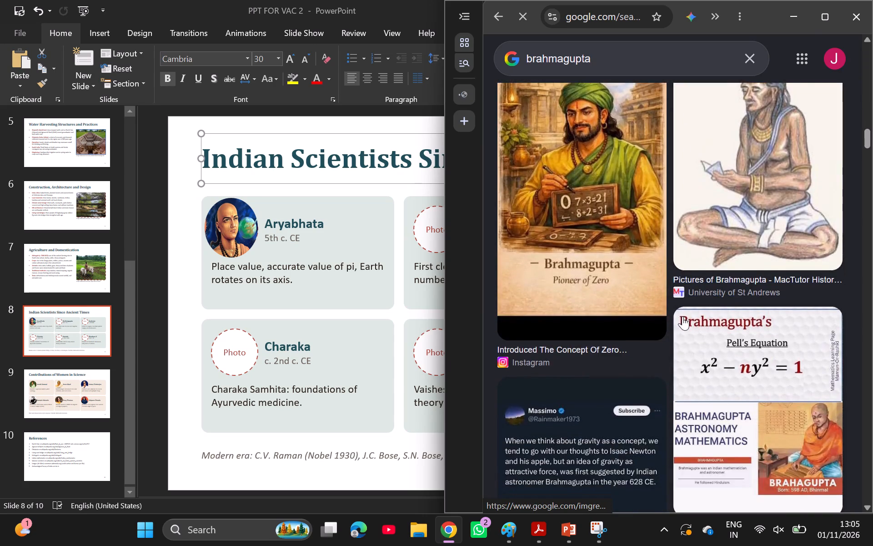
scroll(682, 316, down, 8)
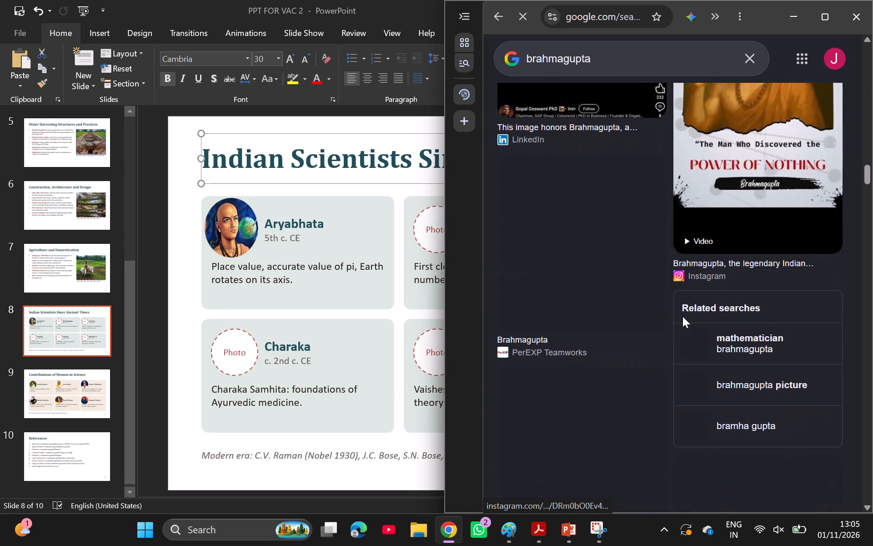
scroll(682, 316, down, 2)
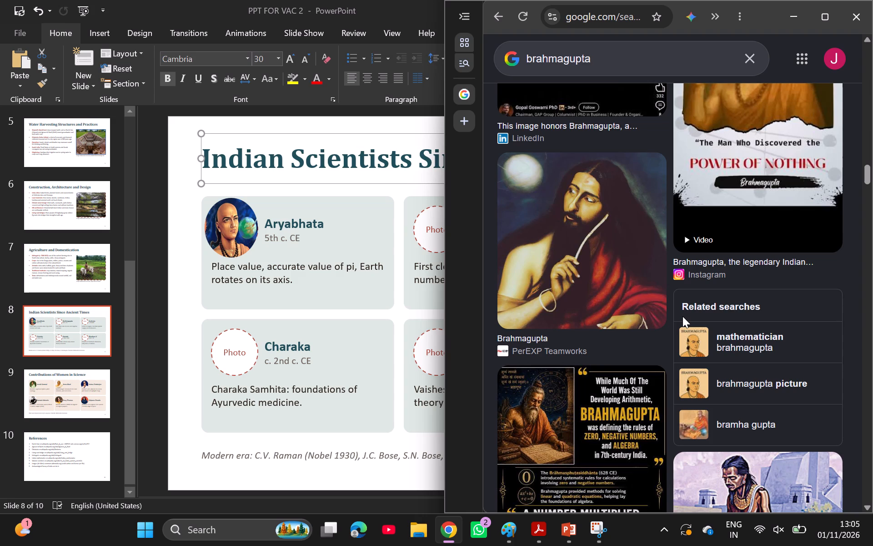
scroll(670, 270, up, 5)
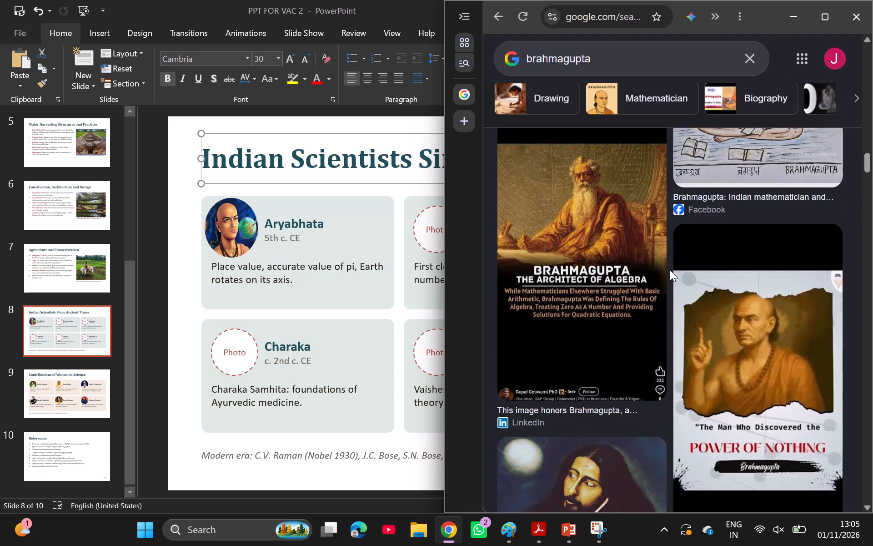
scroll(670, 270, up, 8)
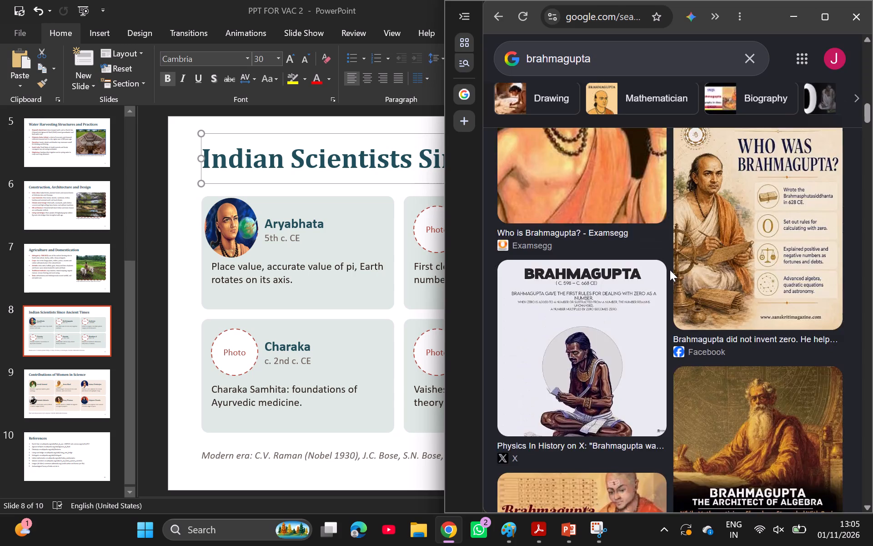
scroll(670, 270, up, 5)
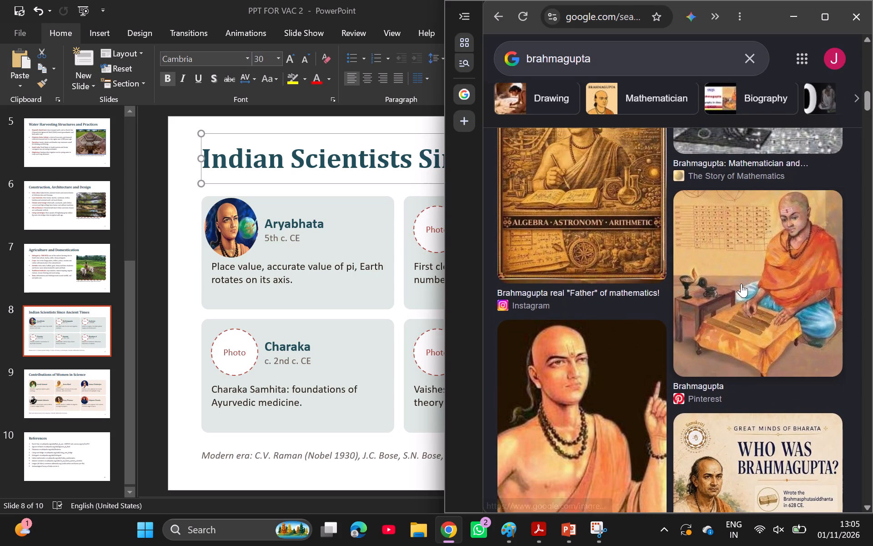
Open the Pinterest image of Brahmagupta in orange robes and capture the whole picture as a rectangular snip.
click(741, 283)
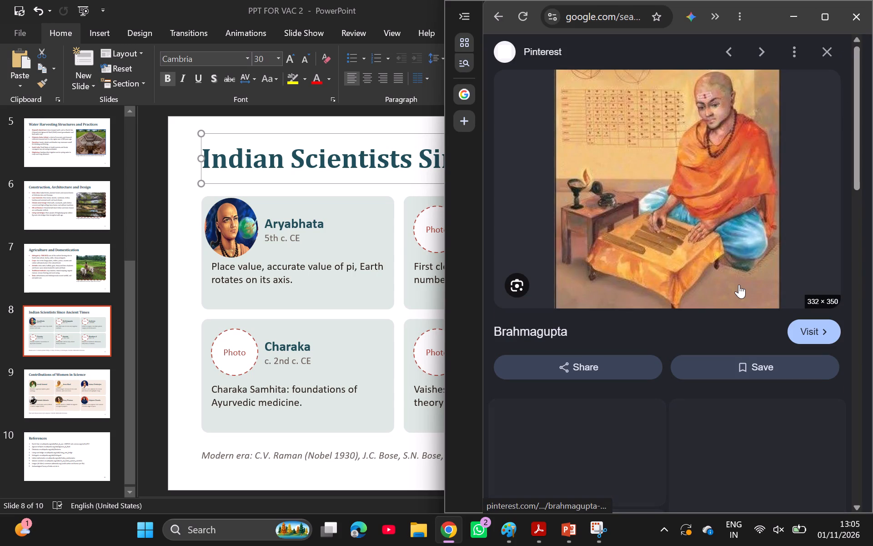
key(Print)
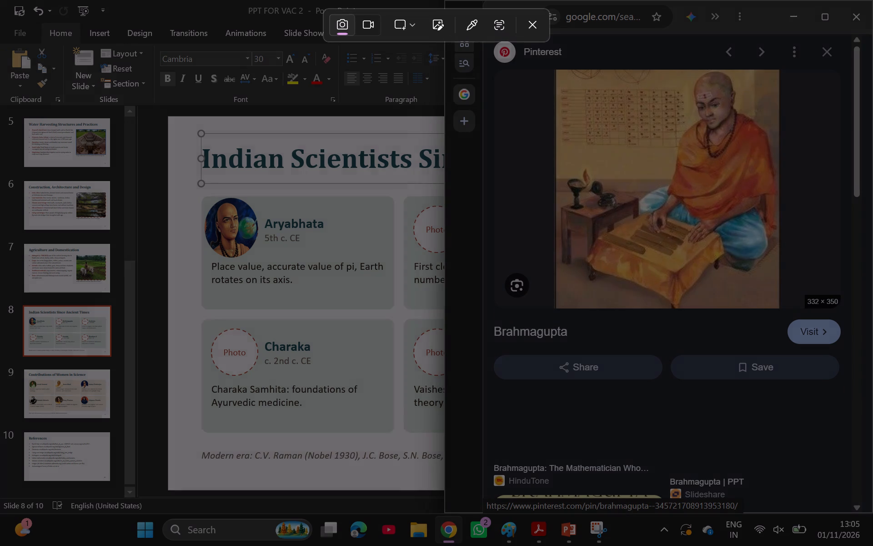
drag(551, 67, 782, 308)
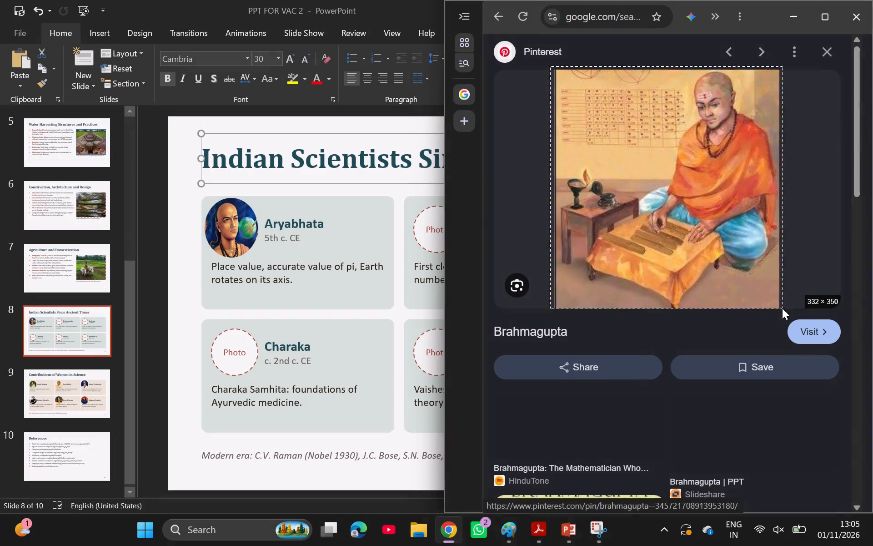
Switch to PowerPoint, paste the Brahmagupta capture onto slide 8 and crop it to an oval shape.
click(406, 213)
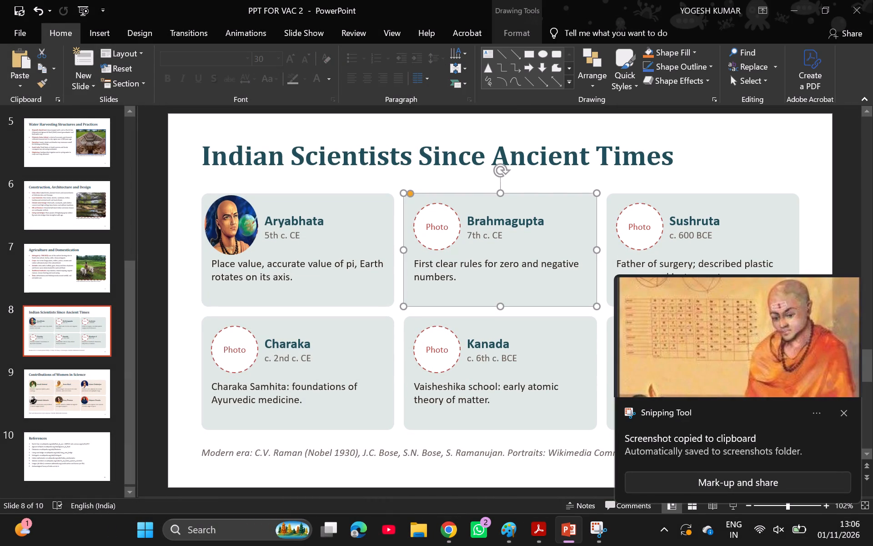
key(ctrl+v)
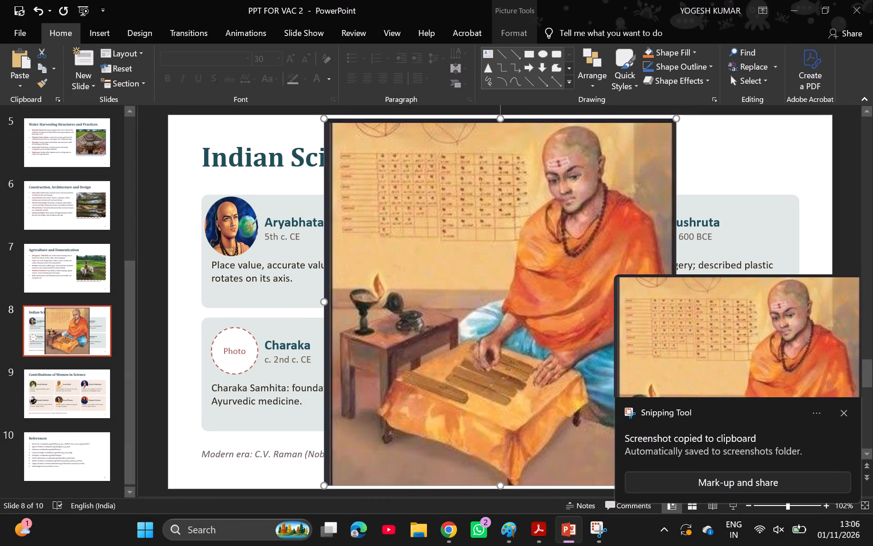
double_click(652, 164)
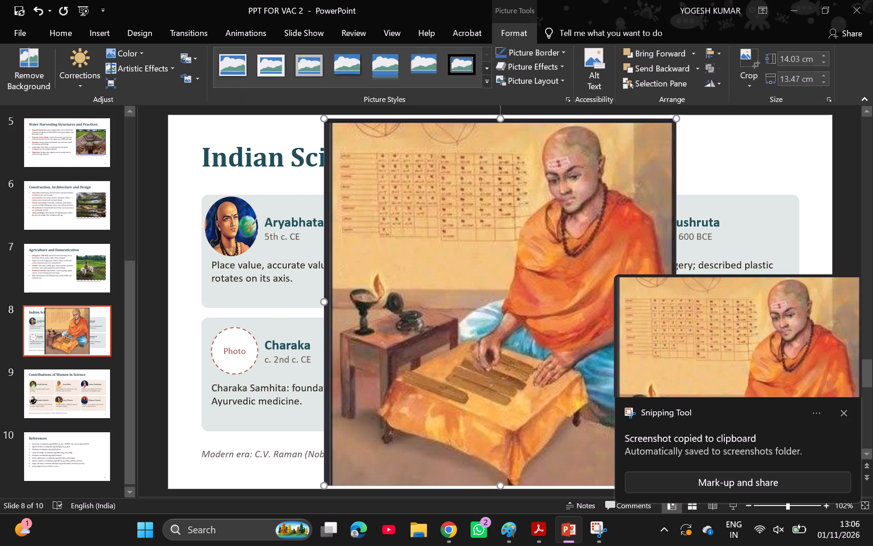
click(751, 86)
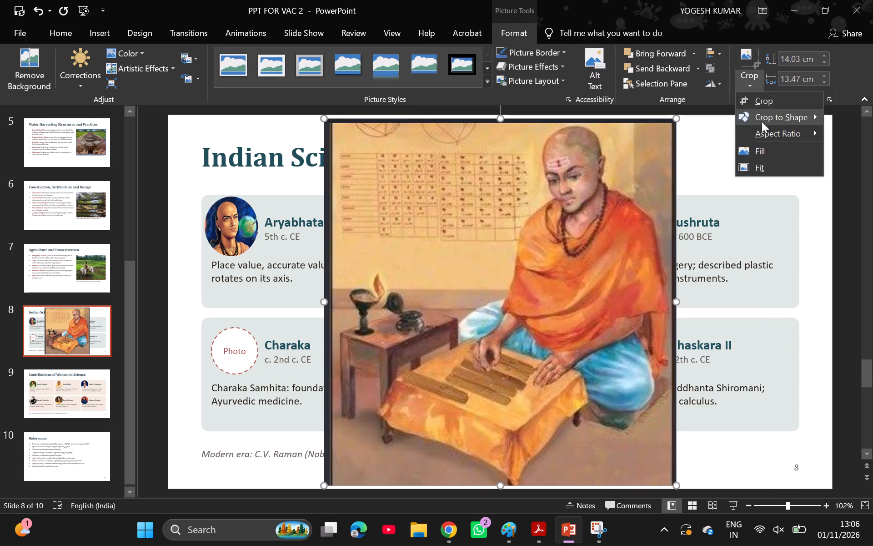
click(762, 121)
click(570, 158)
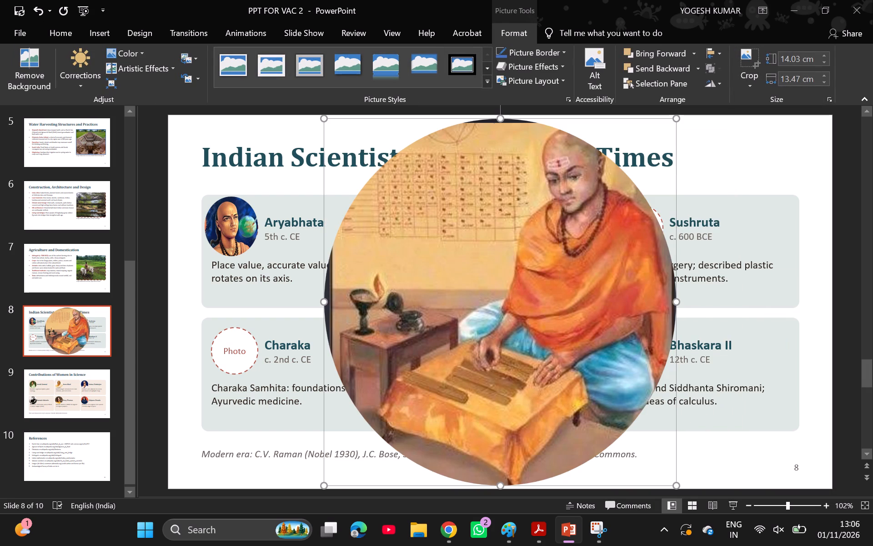
Shrink the oval Brahmagupta picture to about 6.07 cm high and 7.37 cm wide.
drag(499, 118, 512, 191)
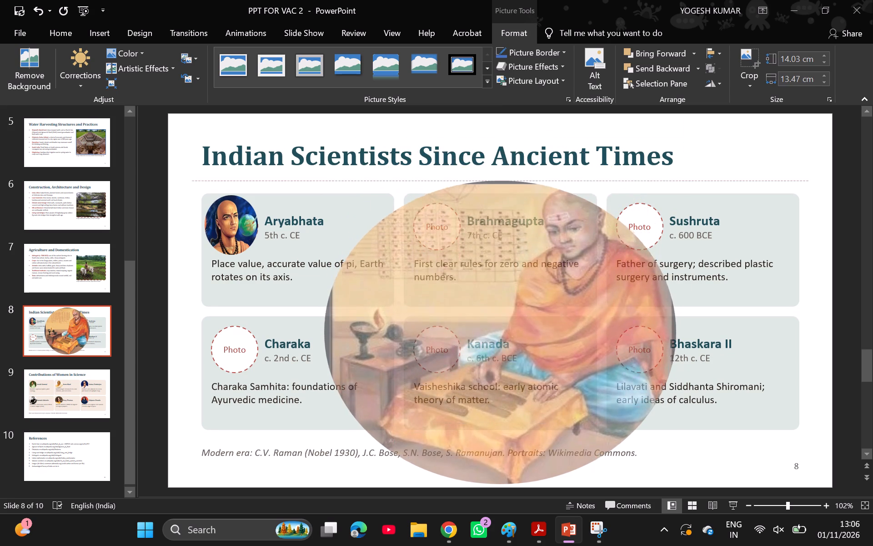
drag(512, 191, 509, 233)
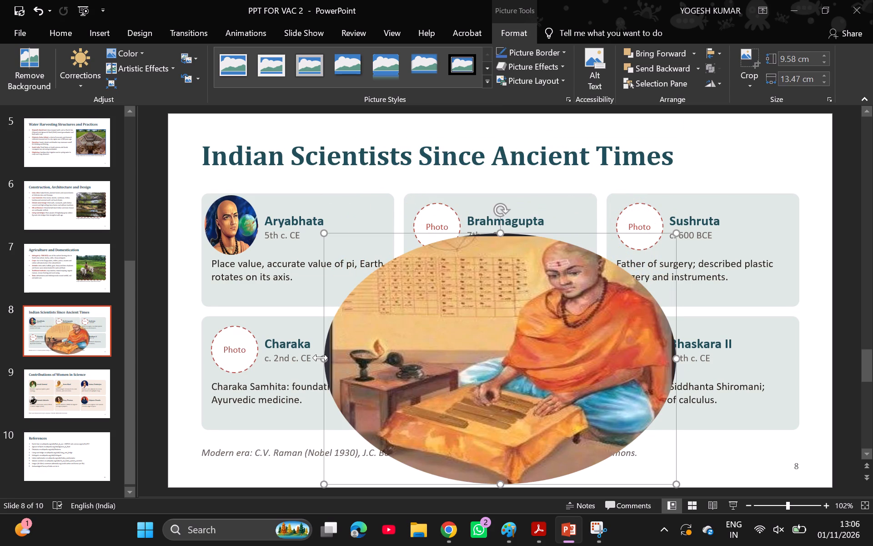
drag(321, 358, 486, 350)
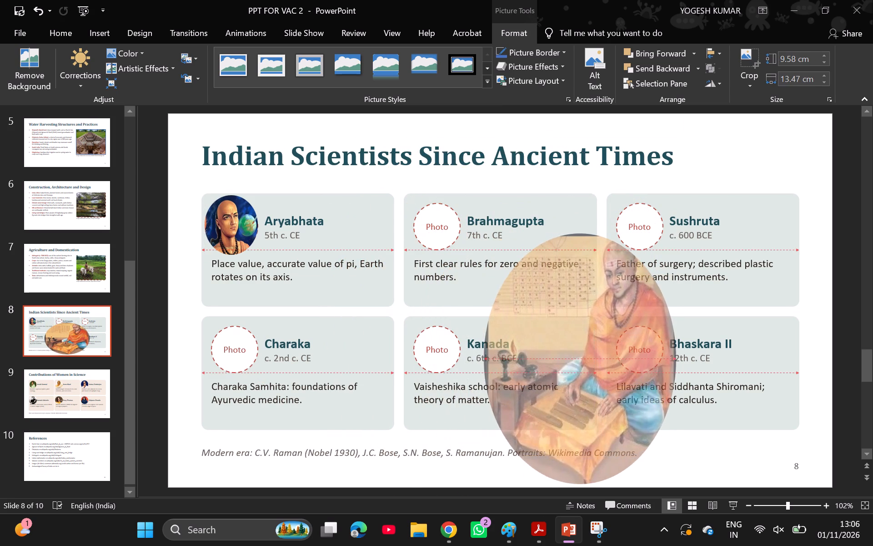
drag(486, 350, 483, 351)
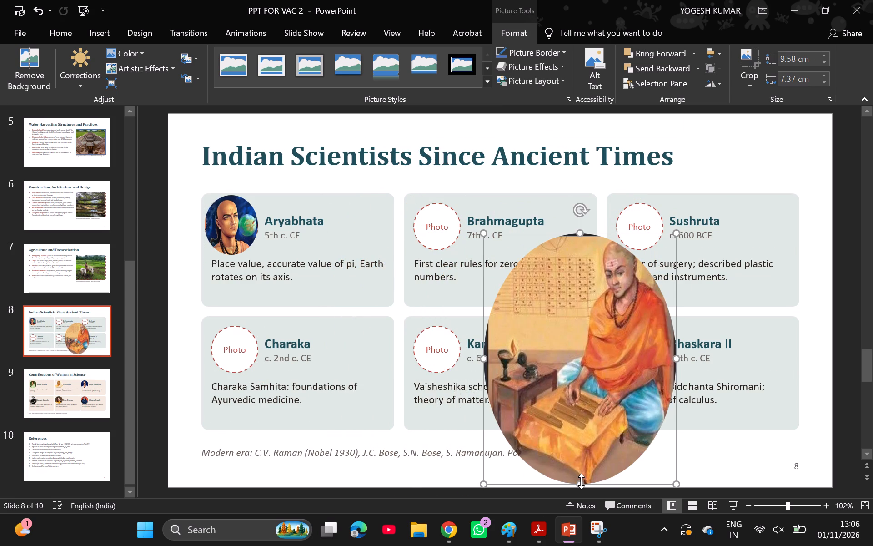
drag(581, 481, 577, 314)
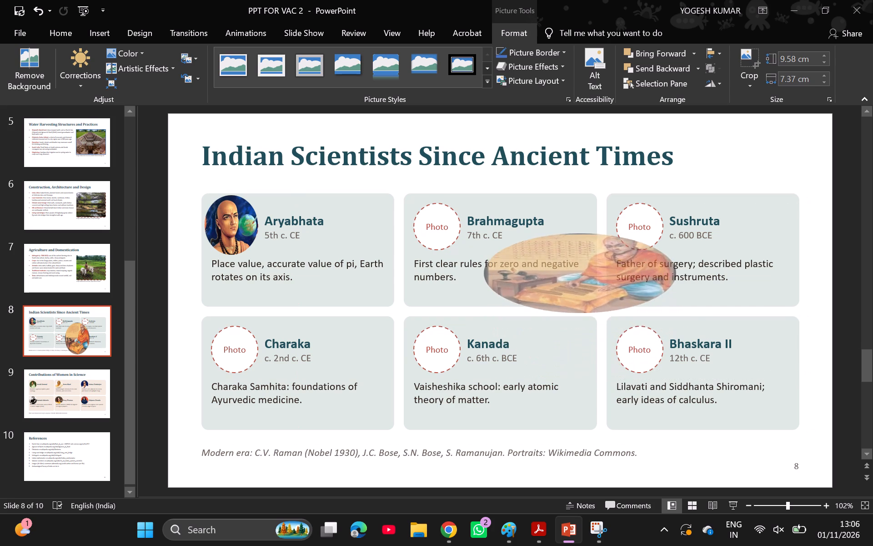
drag(577, 314, 582, 392)
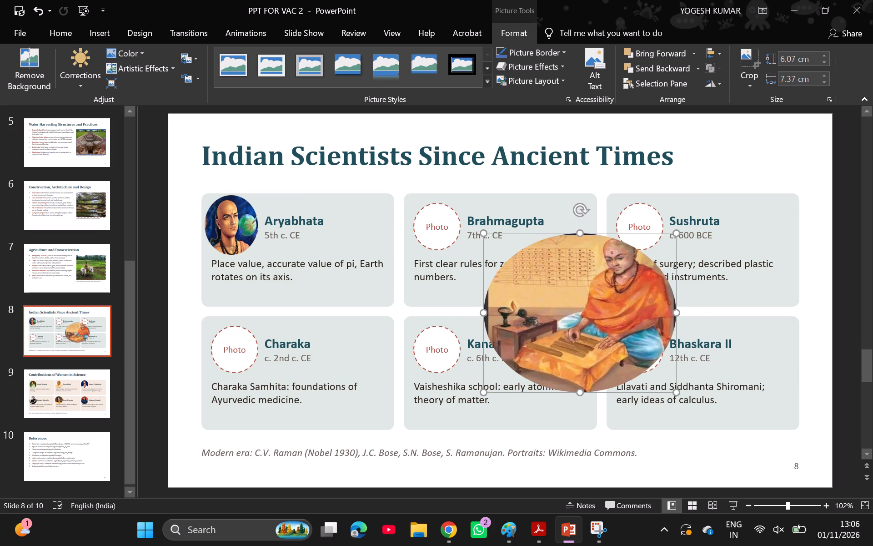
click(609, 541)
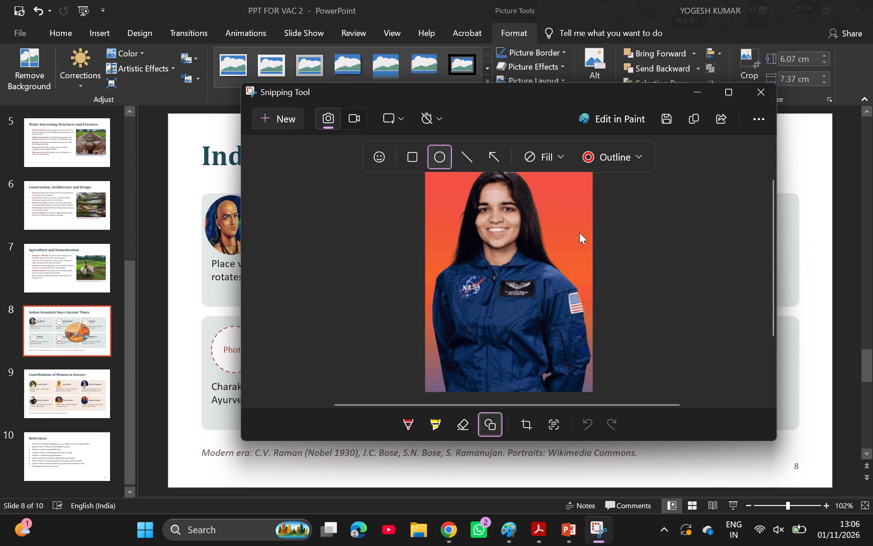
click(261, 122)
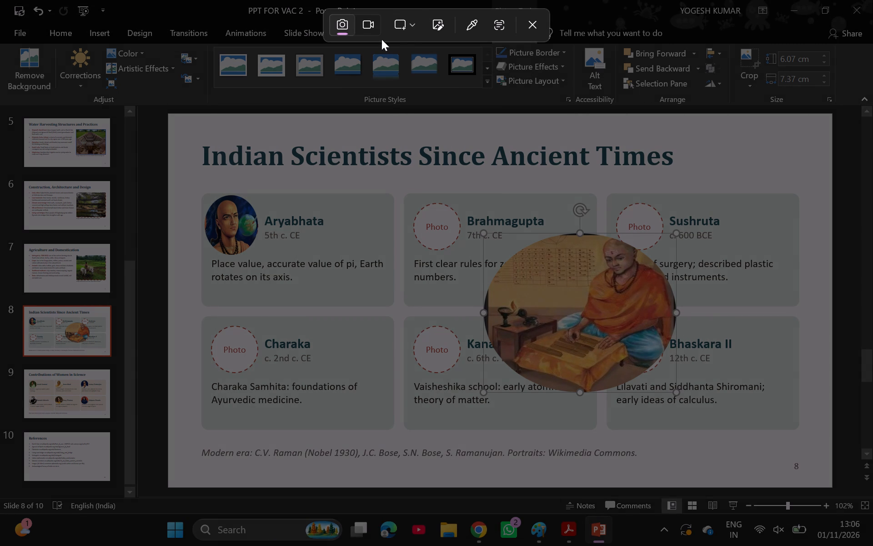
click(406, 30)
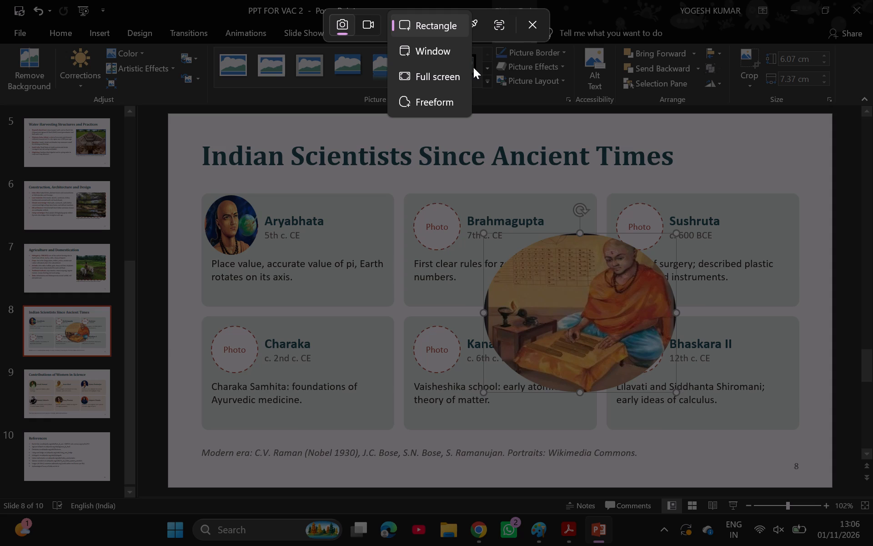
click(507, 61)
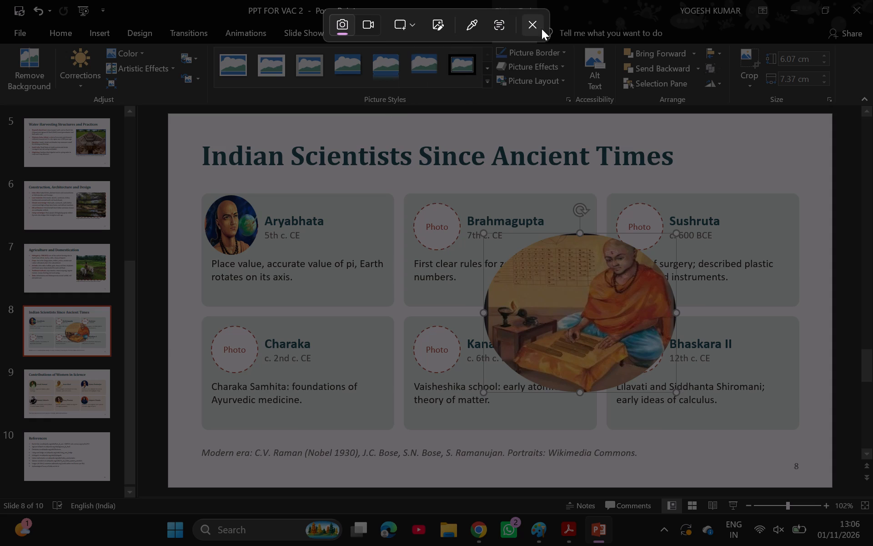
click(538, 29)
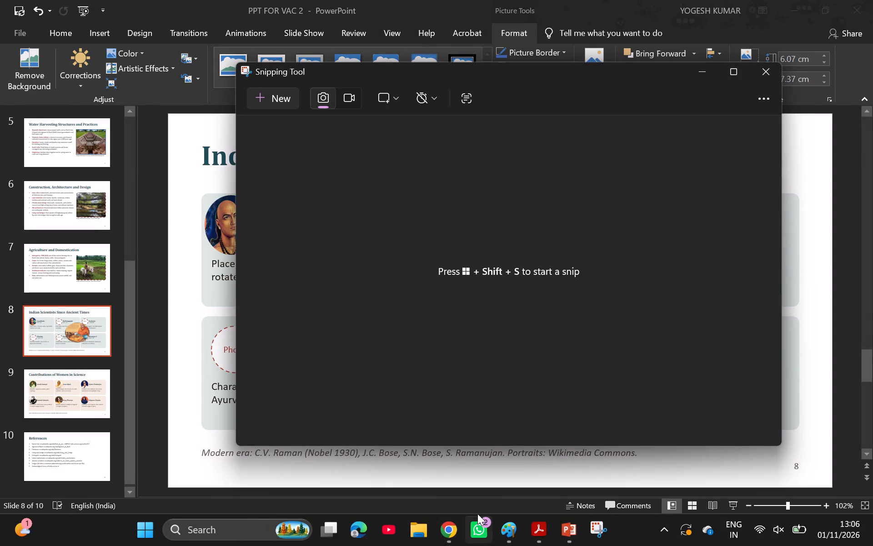
Switch to Chrome and capture the upper part of the Brahmagupta picture, down to his hands, as a rectangular snip.
click(453, 534)
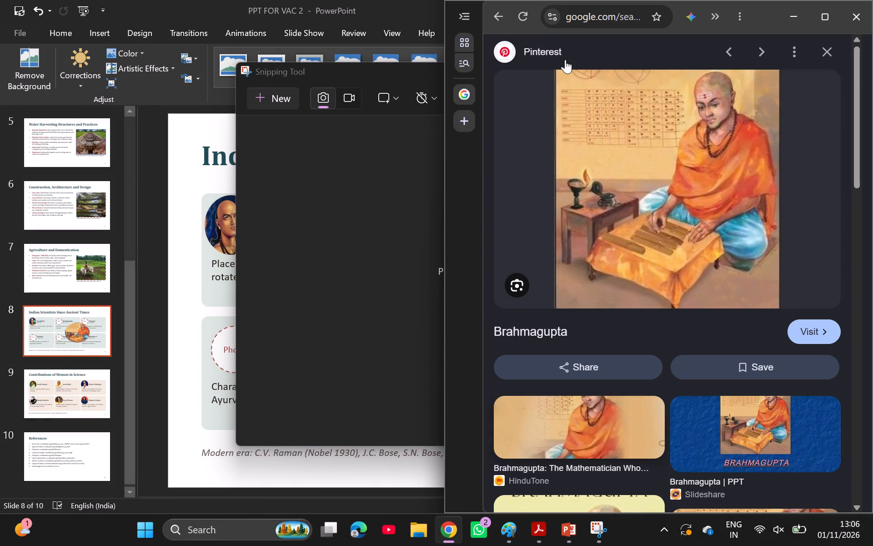
key(9)
key(Print)
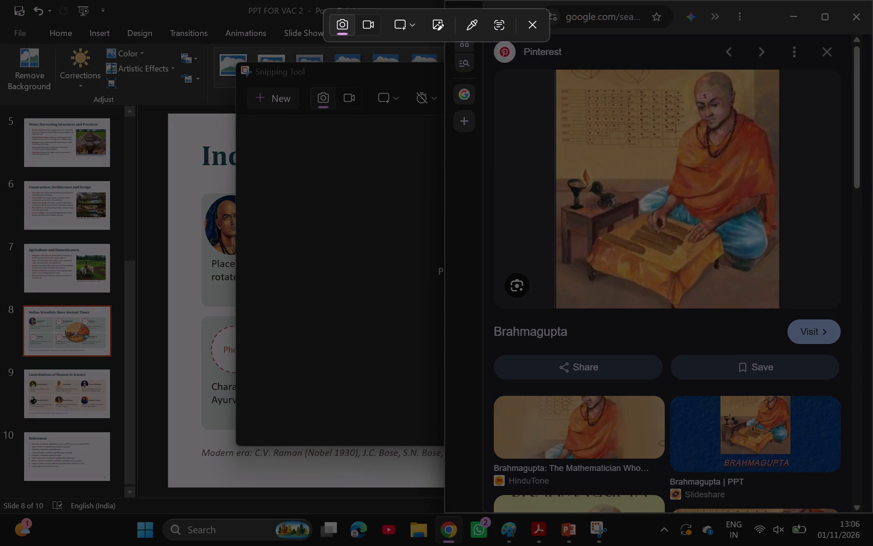
drag(408, 26, 418, 27)
drag(418, 27, 548, 67)
click(548, 67)
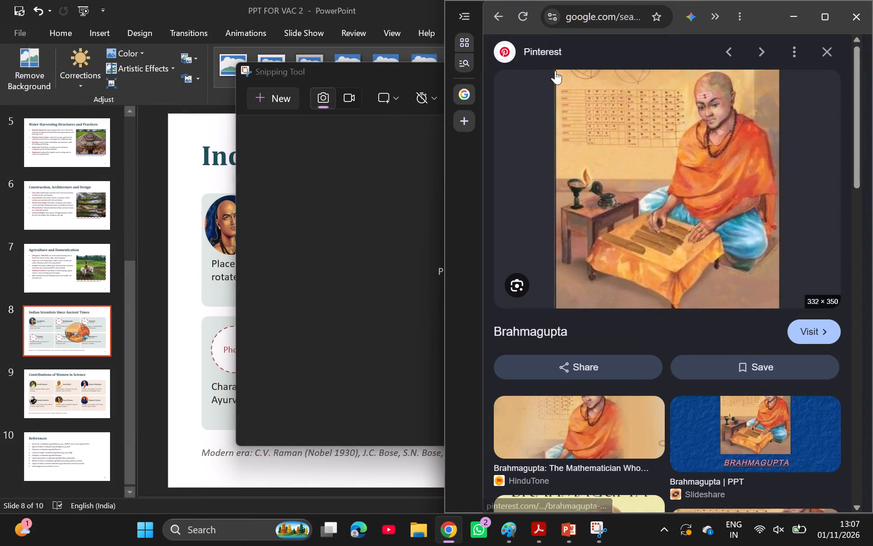
double_click(549, 68)
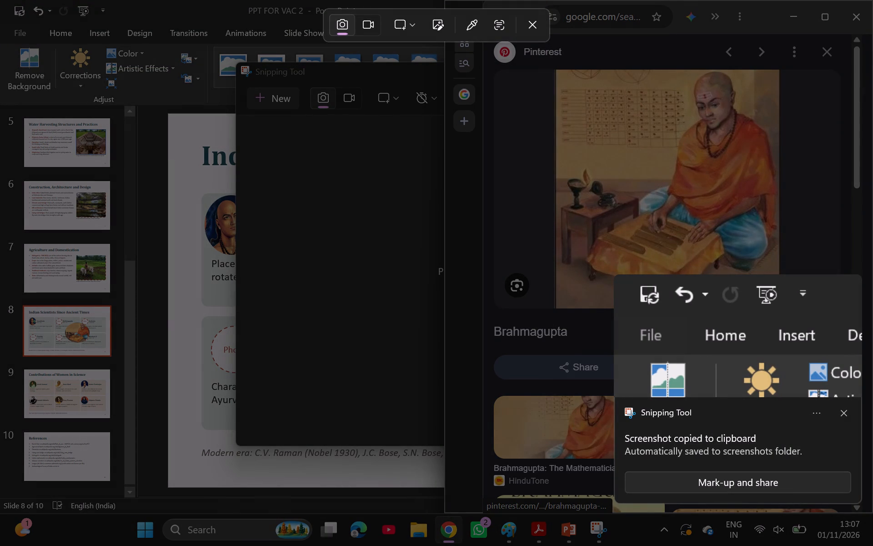
drag(557, 70, 725, 243)
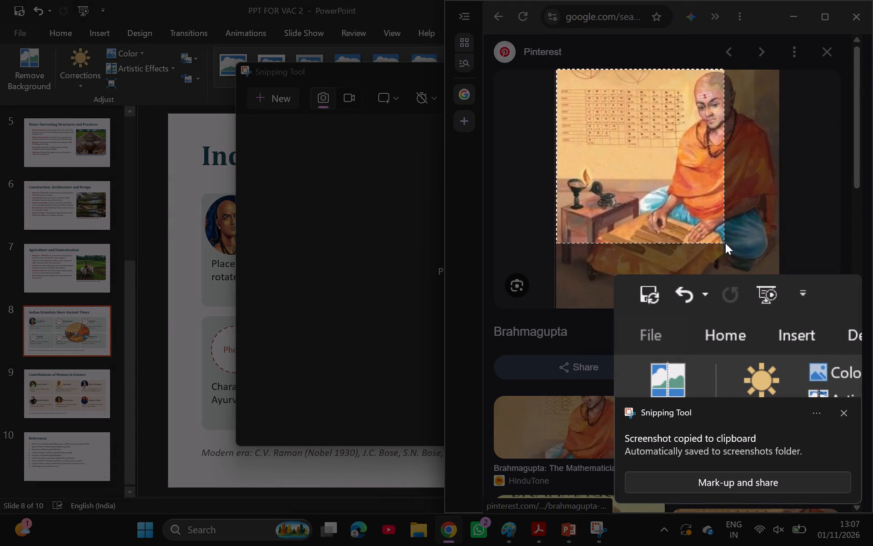
drag(725, 243, 779, 247)
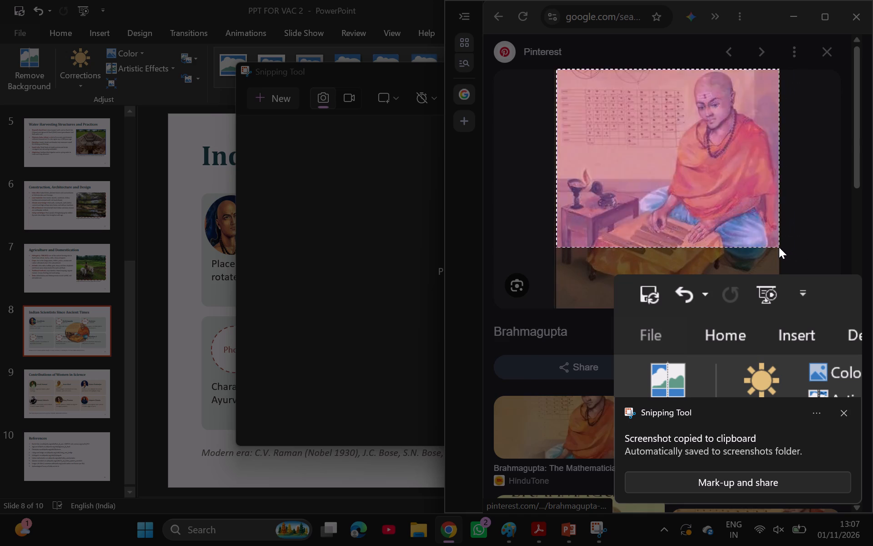
Return to PowerPoint and undo the resizing, oval crop and paste of the earlier Brahmagupta picture on slide 8.
click(786, 14)
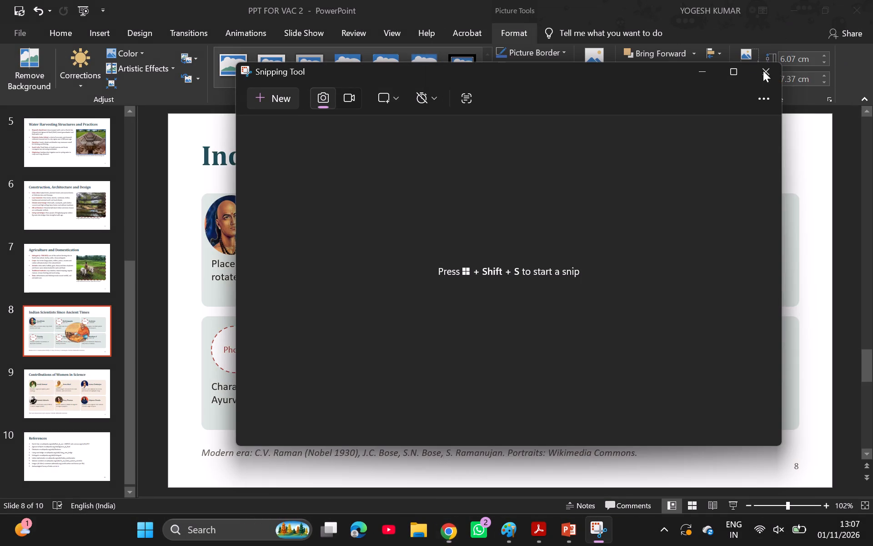
click(707, 71)
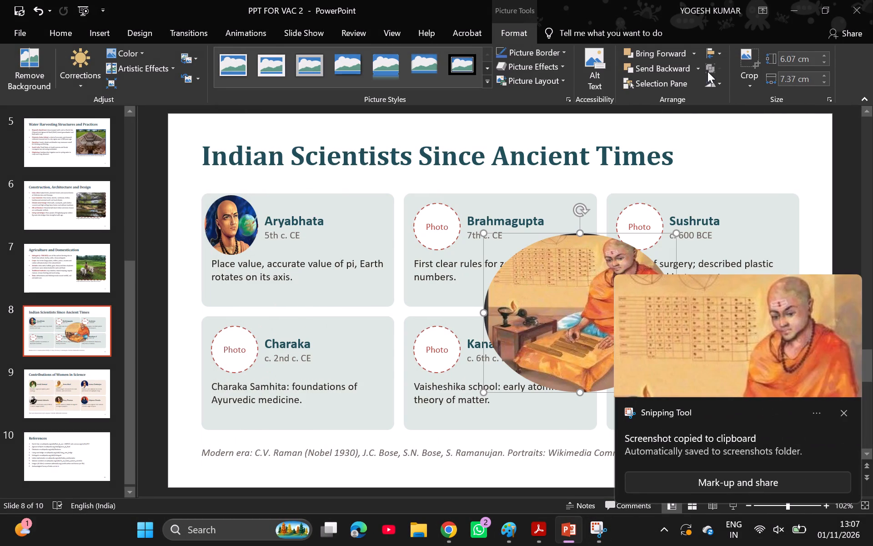
click(573, 248)
key(ctrl+z)
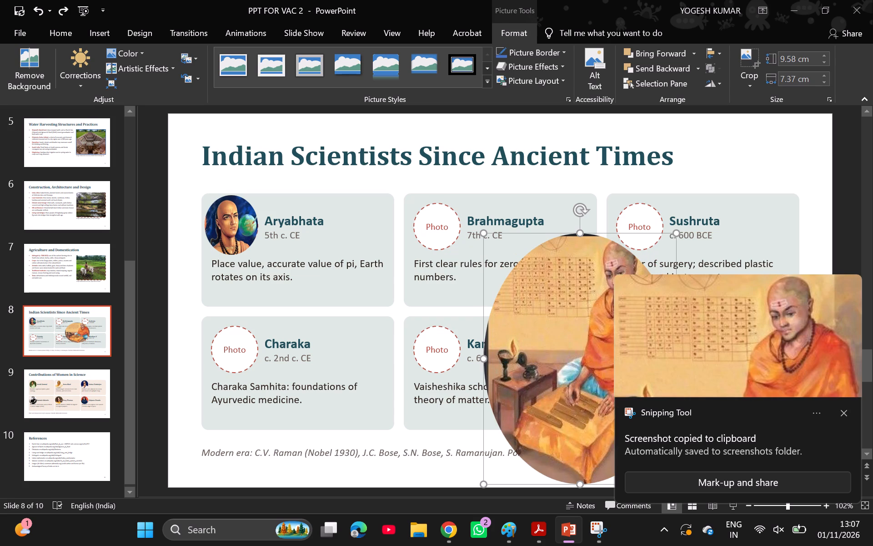
key(ctrl+z)
key(ctrl+z)
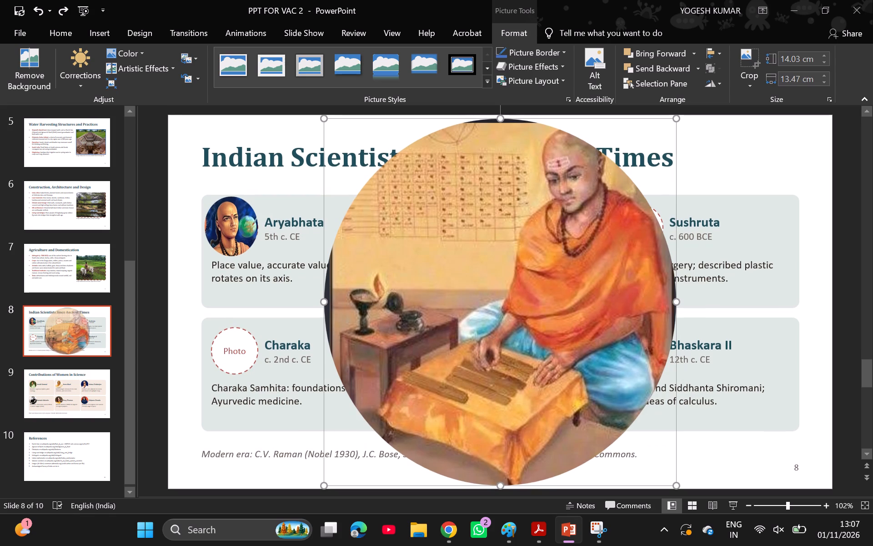
key(ctrl+z)
key(ctrl+z)
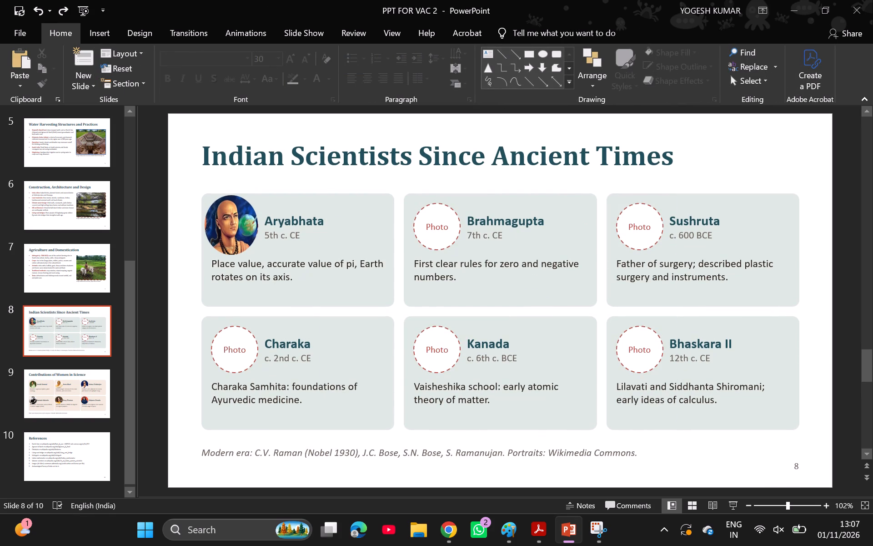
Paste the new Brahmagupta capture onto slide 8 and crop it to an oval shape.
key(ctrl+v)
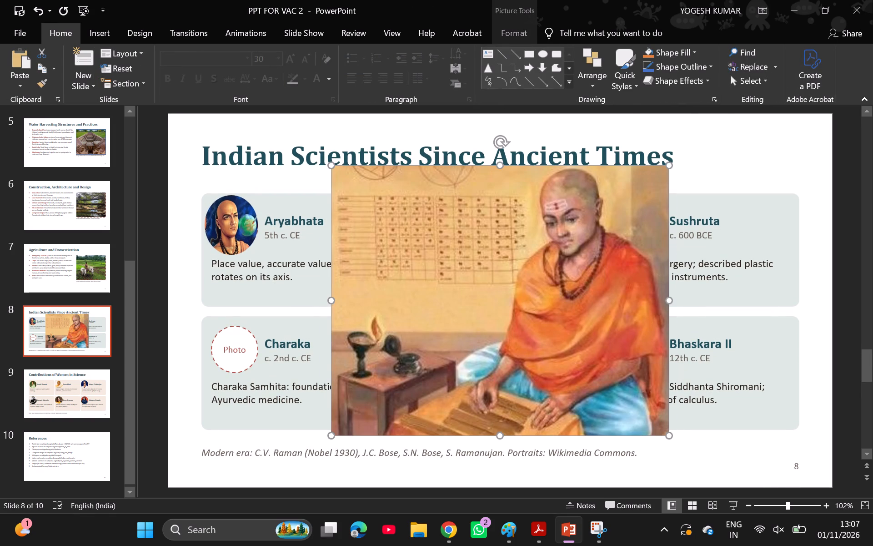
double_click(603, 205)
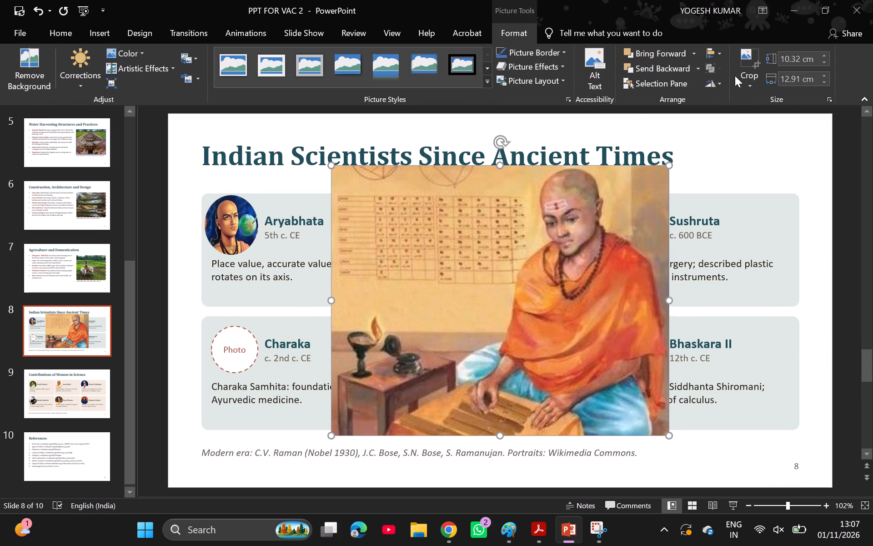
click(745, 80)
click(759, 115)
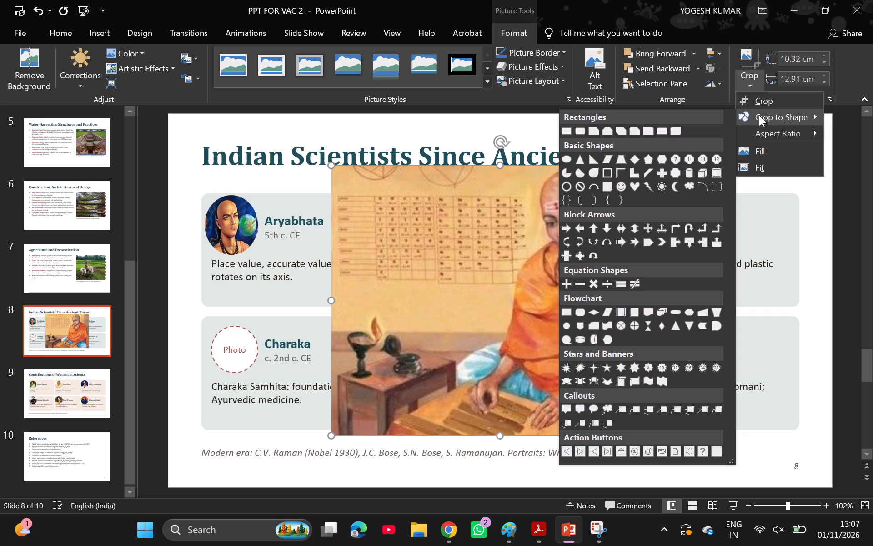
click(569, 162)
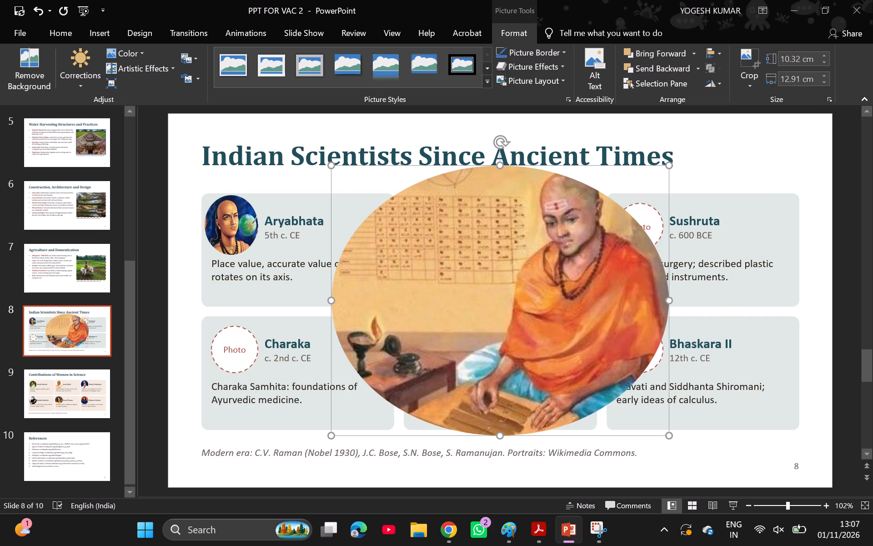
Shrink the oval Brahmagupta picture to about 3.66 cm high and 2.96 cm wide.
drag(329, 302, 430, 288)
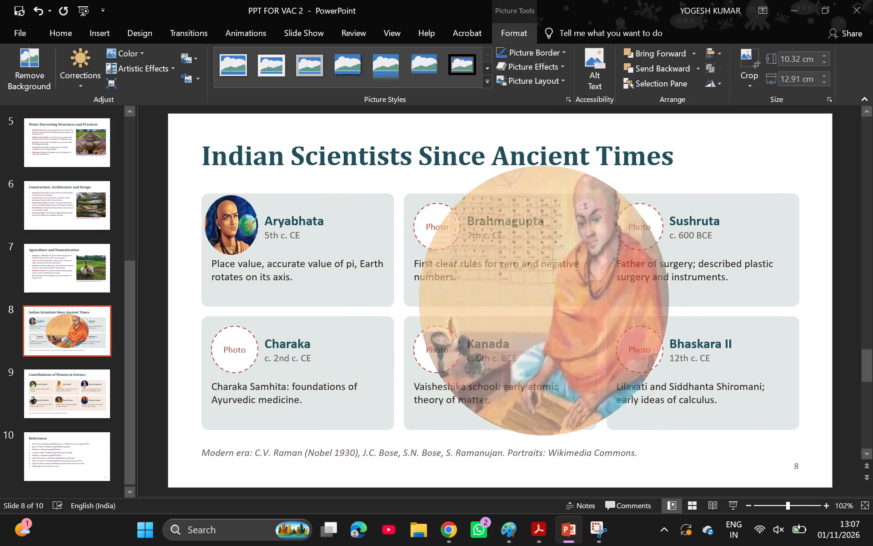
drag(430, 288, 490, 284)
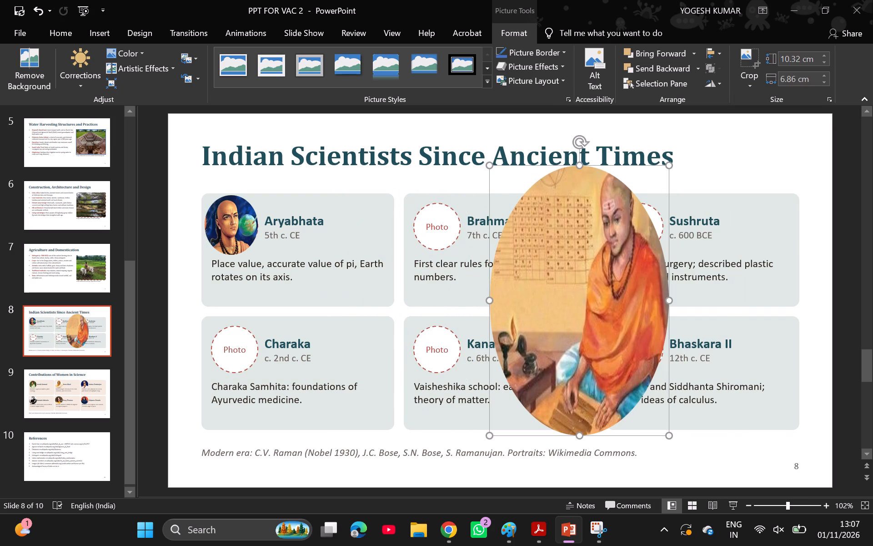
drag(668, 296, 550, 294)
drag(459, 167, 457, 174)
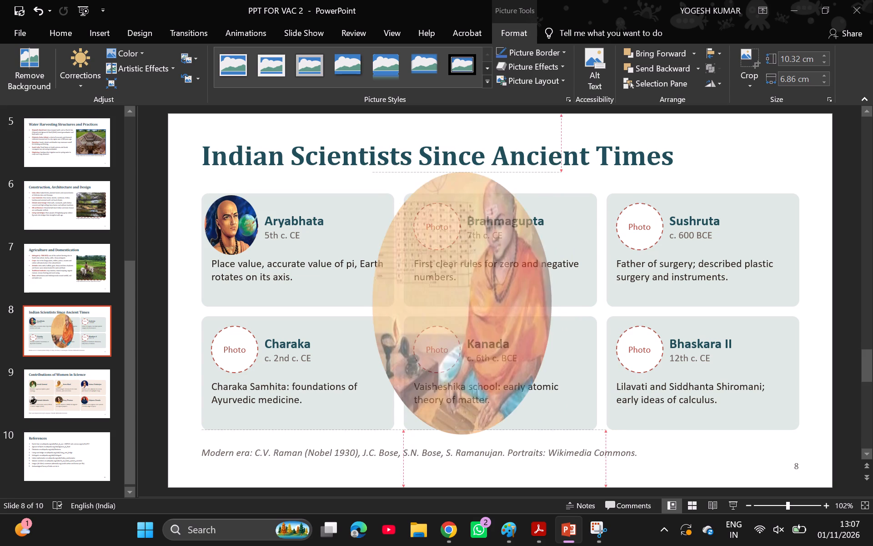
drag(457, 174, 466, 339)
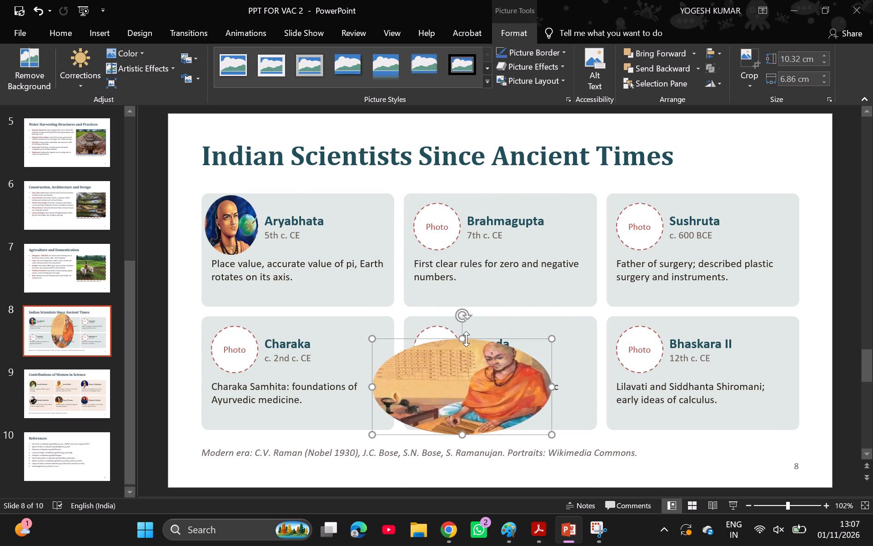
drag(372, 389, 409, 392)
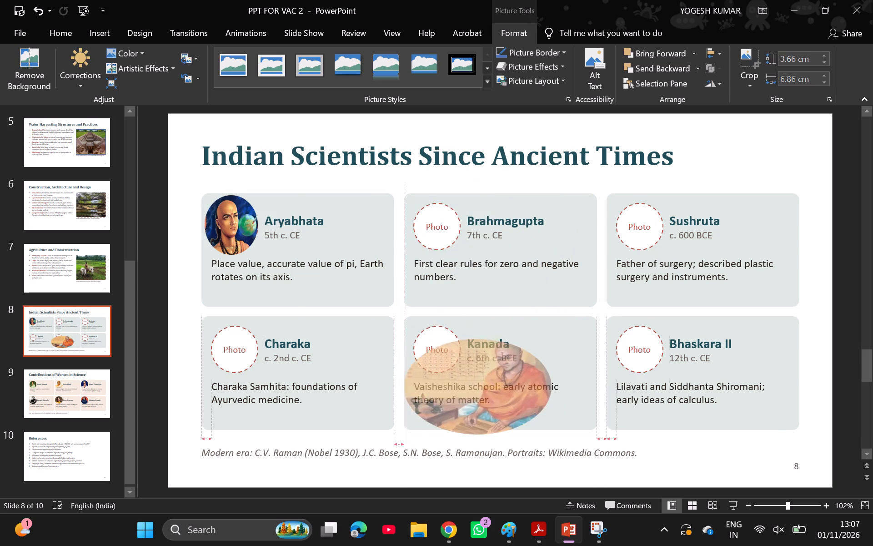
drag(409, 392, 474, 392)
Place the oval picture over the Brahmagupta card's photo circle and shrink it to about 2.5 cm high and 2.2 cm wide.
drag(492, 387, 411, 243)
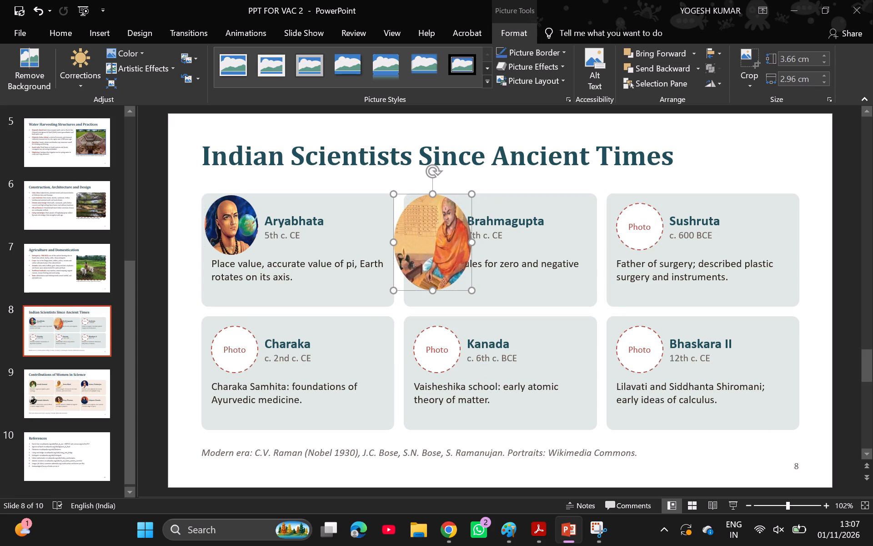
drag(436, 288, 441, 258)
drag(396, 227, 409, 227)
drag(455, 226, 447, 227)
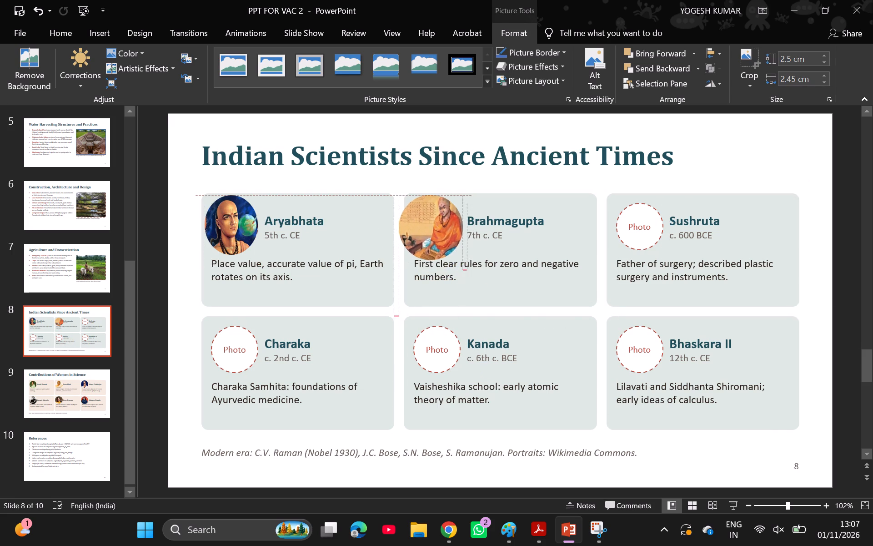
drag(447, 227, 449, 227)
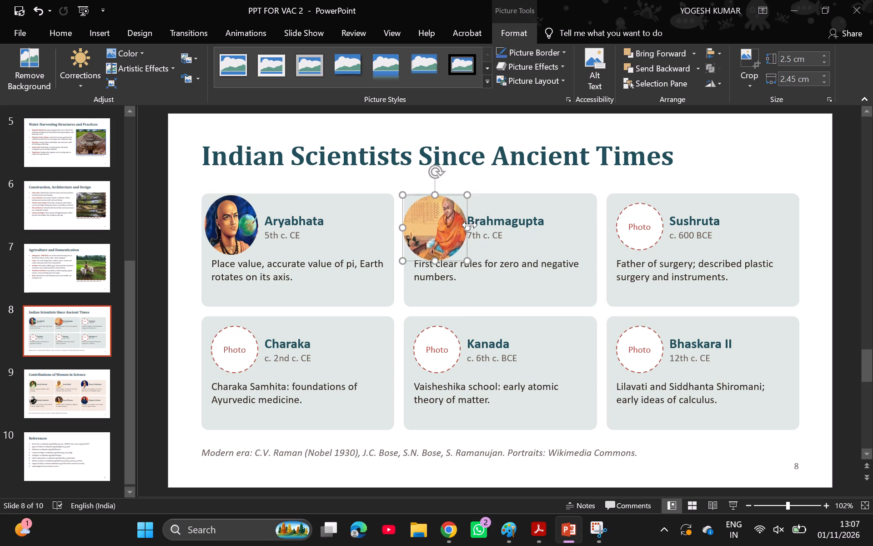
drag(467, 226, 462, 226)
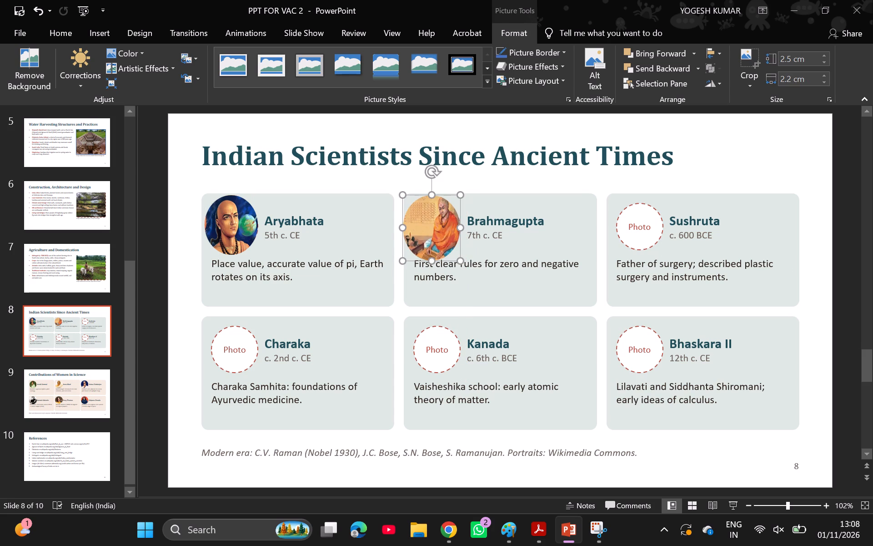
drag(433, 225, 438, 224)
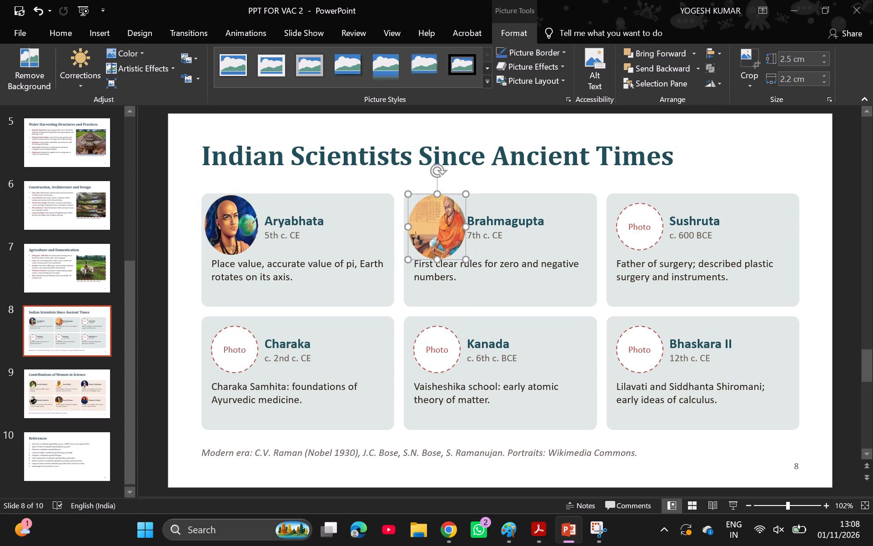
click(411, 126)
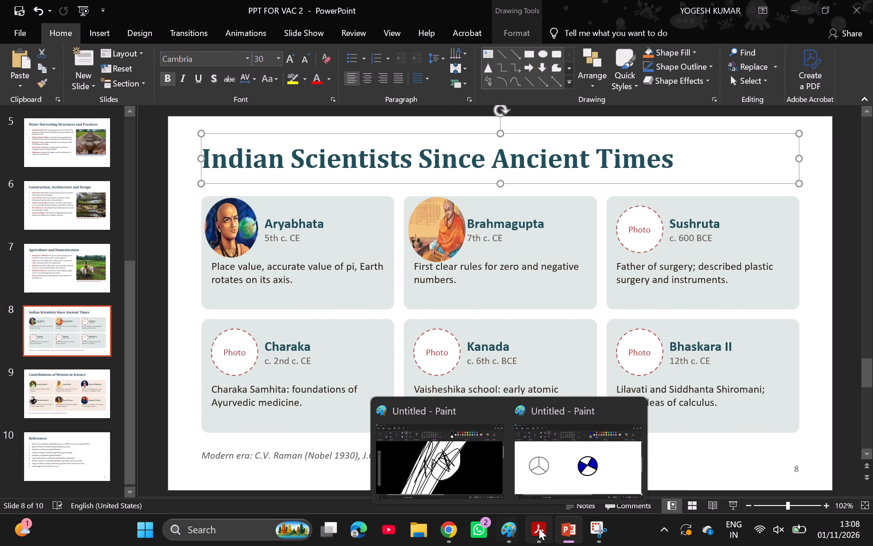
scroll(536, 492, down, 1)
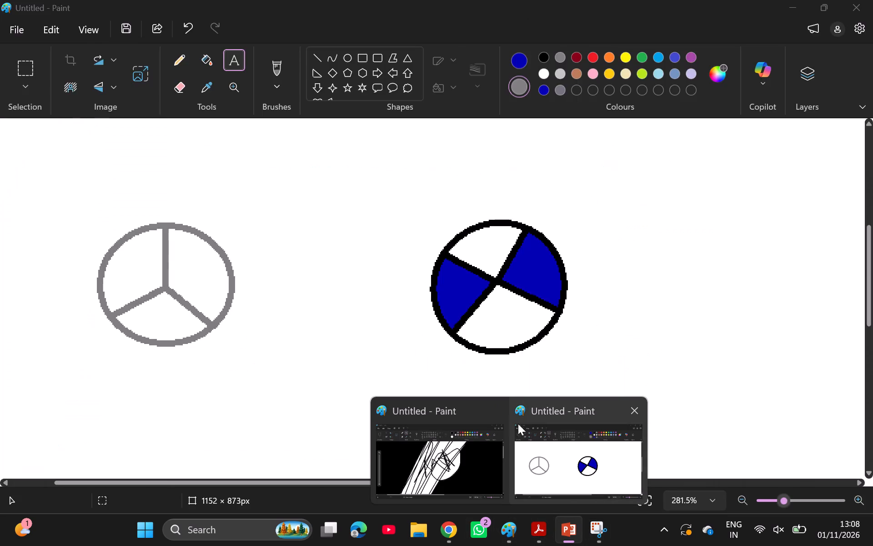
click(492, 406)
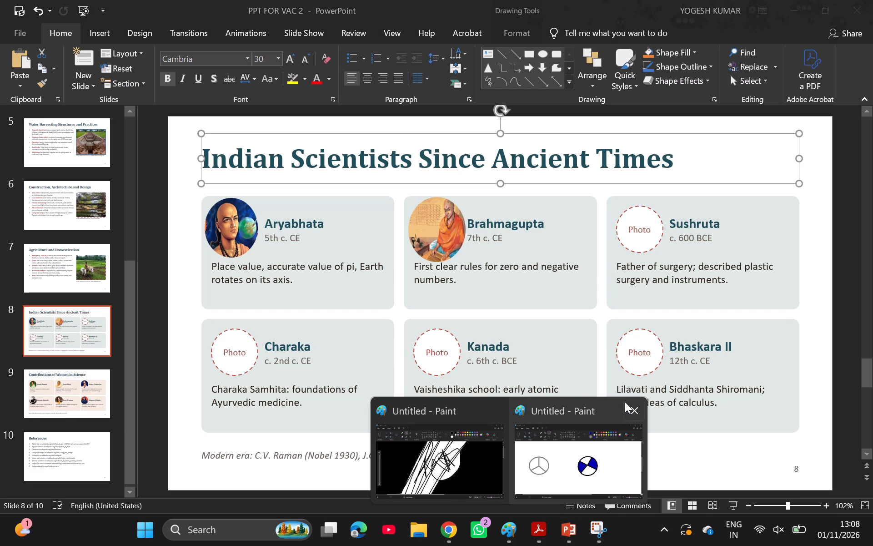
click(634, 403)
Switch to Chrome, leave the Brahmagupta image preview and search Google Images for "sushruta".
click(440, 541)
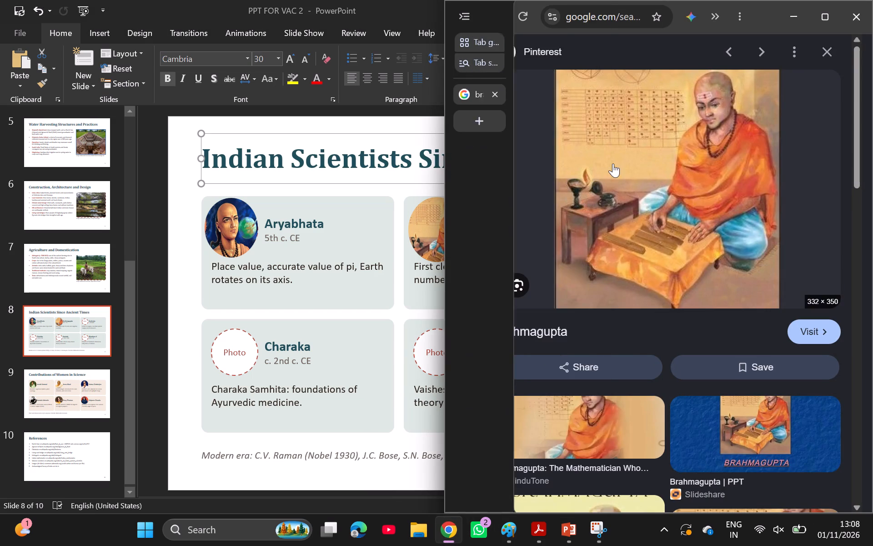
click(500, 20)
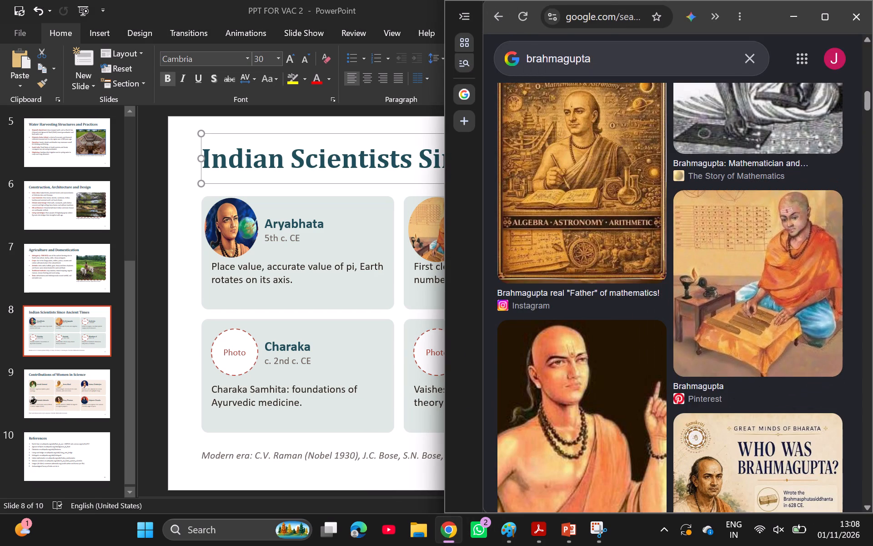
click(620, 63)
key(BackSpace)
key(BackSpace)
key(BackSpace)
key(BackSpace)
key(BackSpace)
key(BackSpace)
key(BackSpace)
key(BackSpace)
key(BackSpace)
key(BackSpace)
key(BackSpace)
key(BackSpace)
key(BackSpace)
key(BackSpace)
key(BackSpace)
key(BackSpace)
key(BackSpace)
key(BackSpace)
key(BackSpace)
key(BackSpace)
text(sushruta)
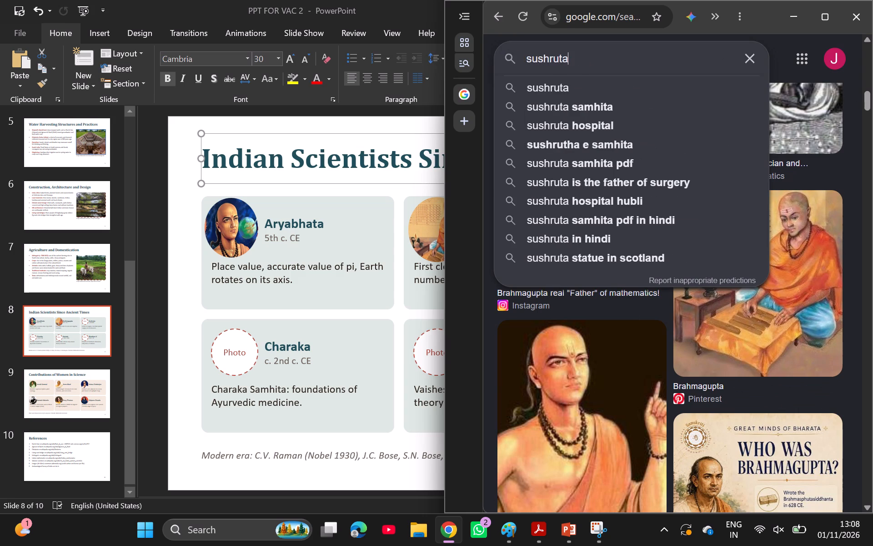
click(594, 88)
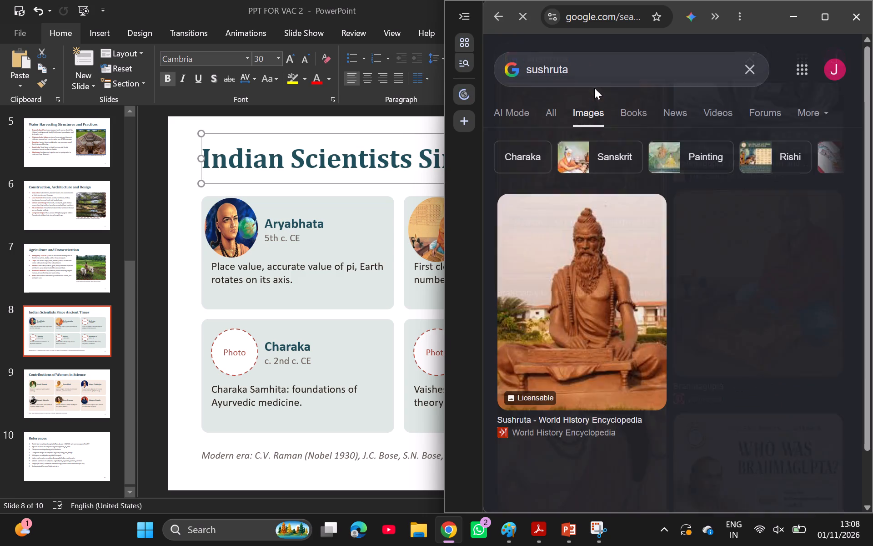
Browse the "sushruta" image results and open the World History Encyclopedia picture of the seated statue.
scroll(624, 311, down, 5)
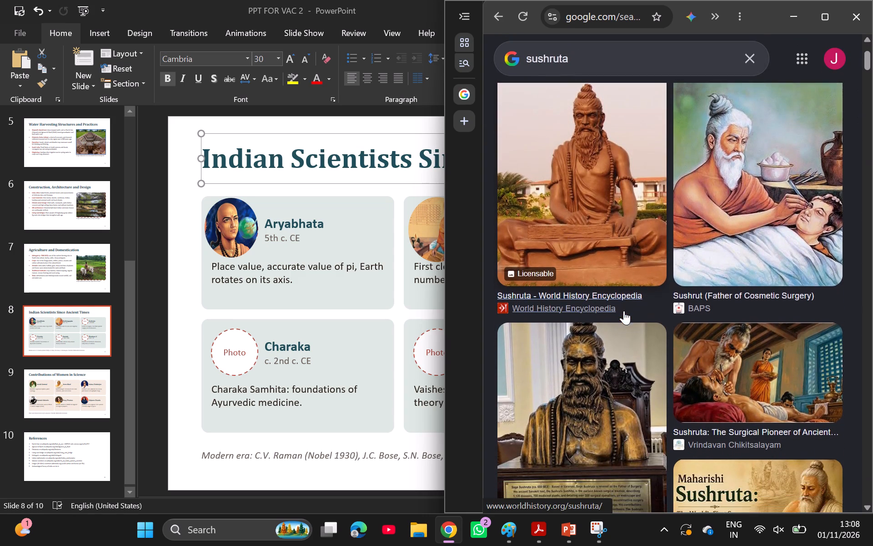
scroll(624, 311, down, 10)
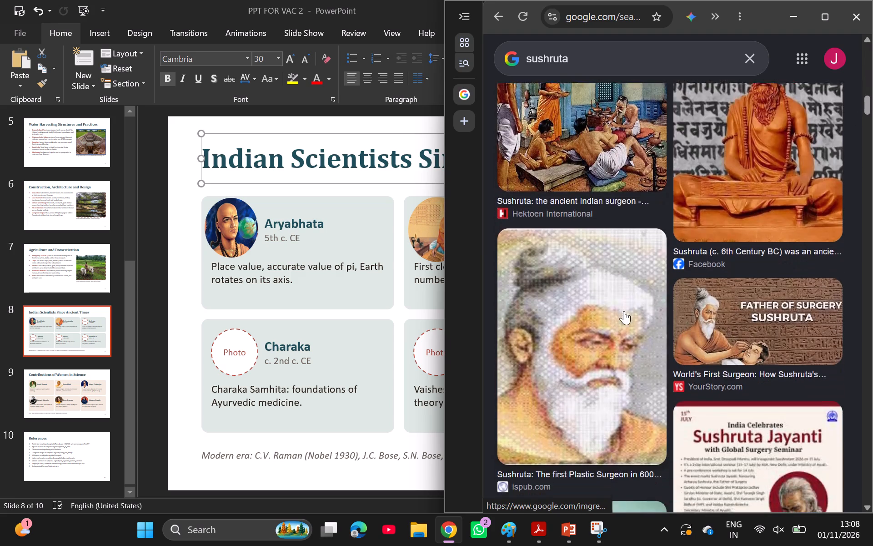
scroll(624, 311, down, 6)
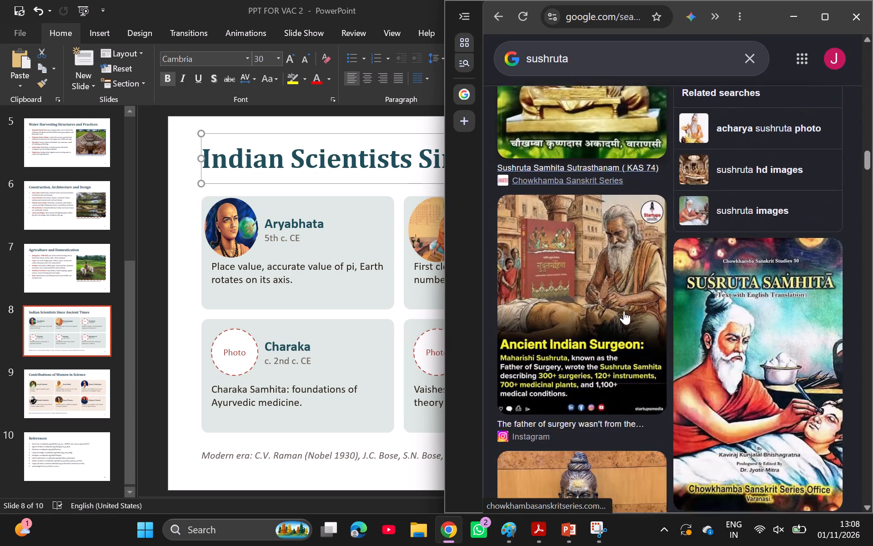
scroll(624, 311, down, 2)
scroll(624, 311, up, 4)
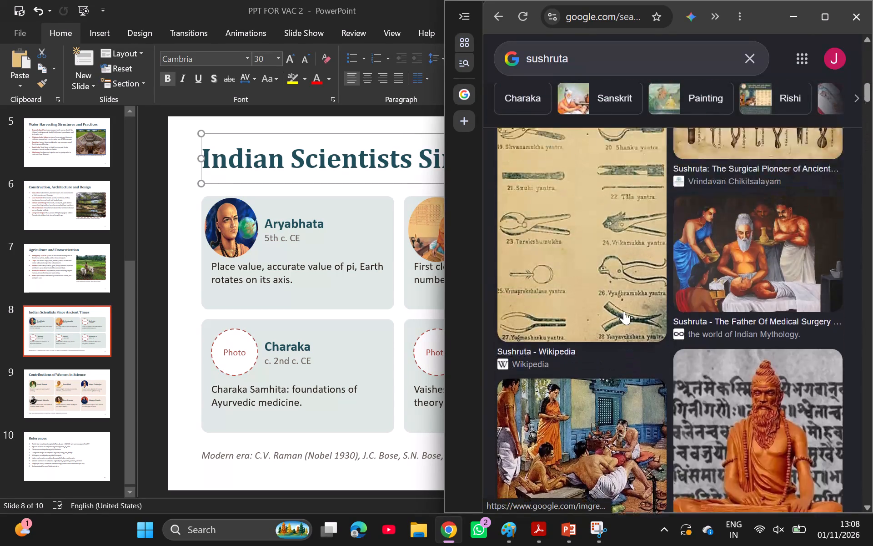
scroll(624, 311, up, 7)
click(624, 311)
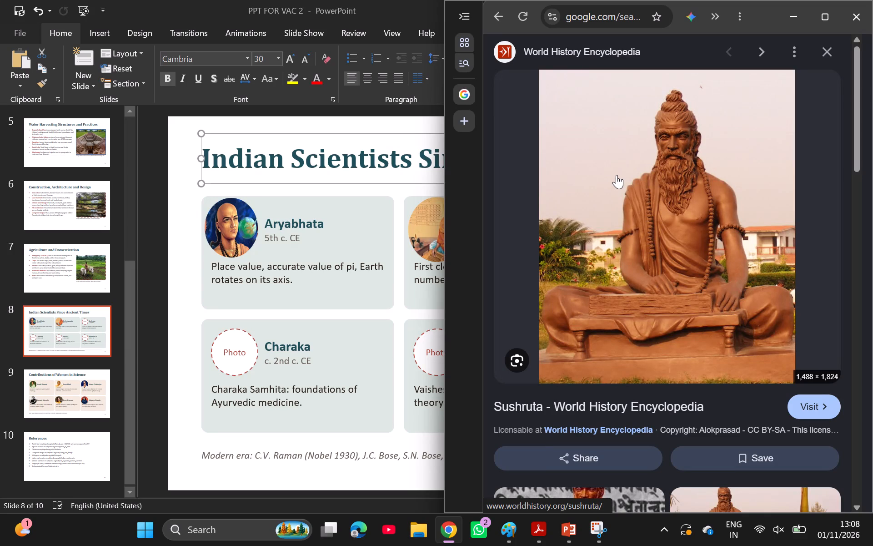
Take a screen capture of the Sushruta statue in the image preview.
key(Print)
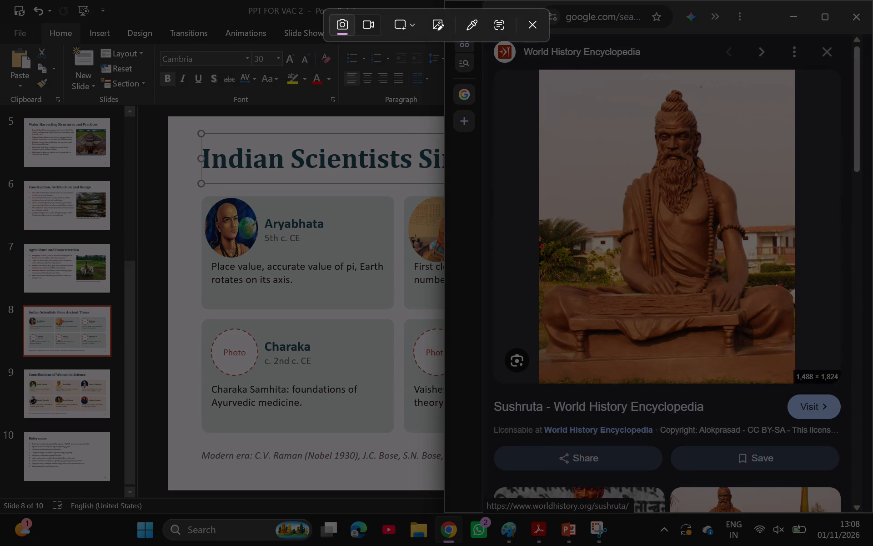
drag(558, 69, 768, 351)
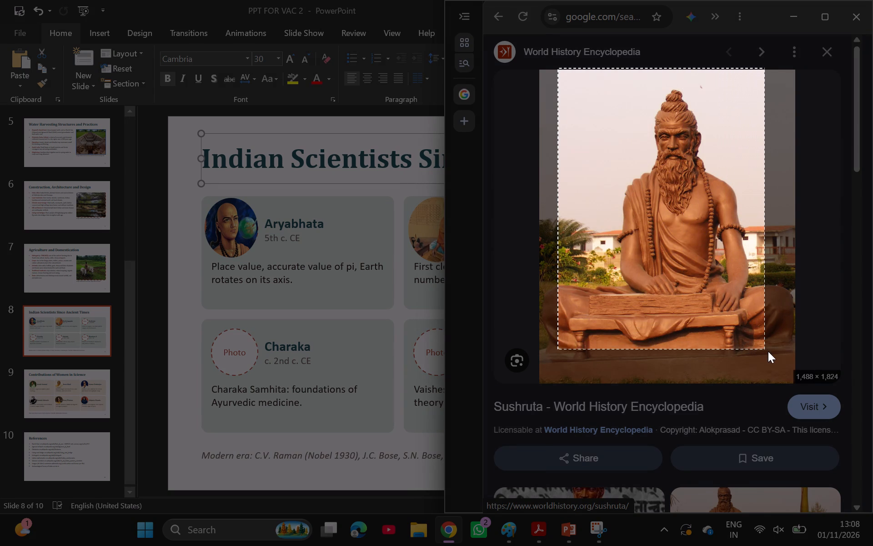
drag(768, 351, 788, 365)
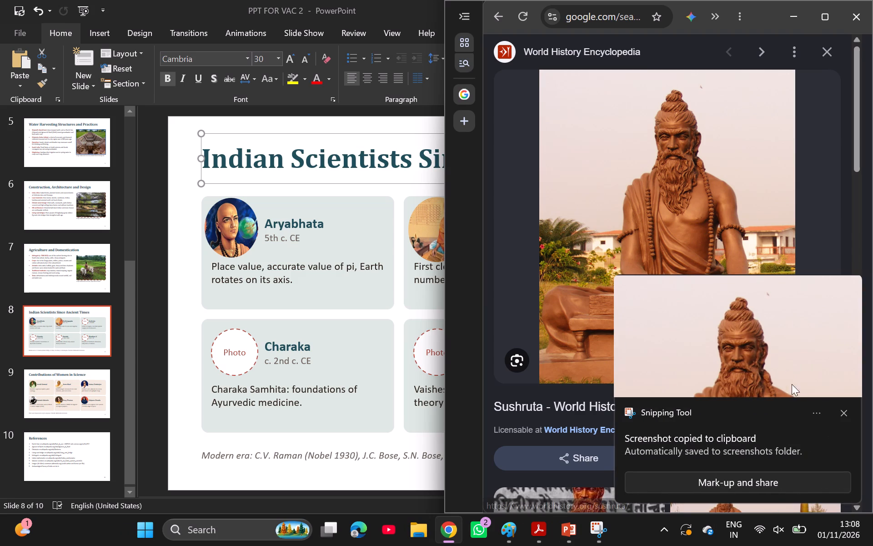
Open the capture in Snipping Tool and crop it at the top edge and below the statue's hands.
double_click(831, 347)
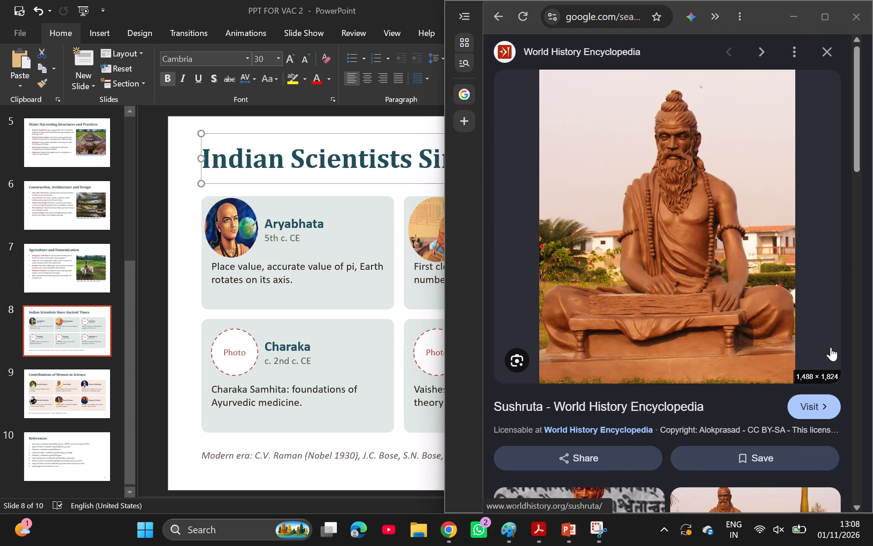
click(597, 533)
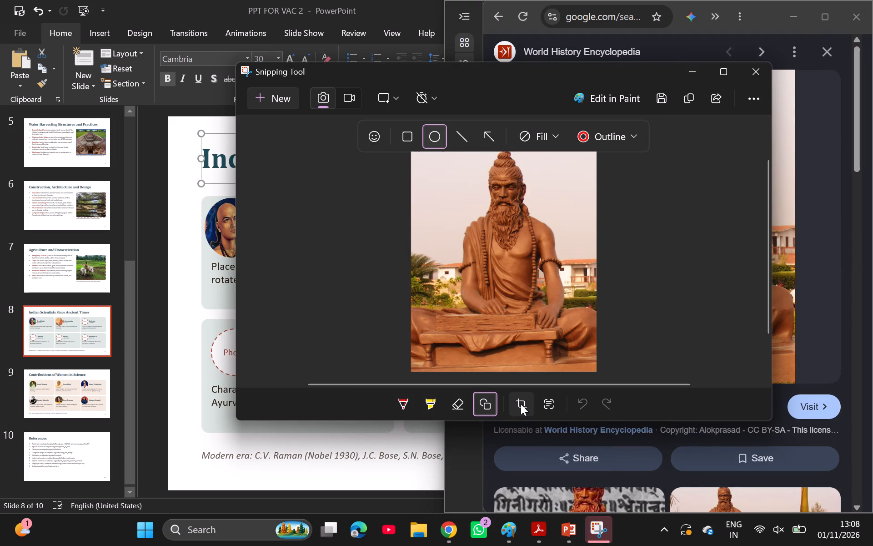
drag(521, 404, 518, 412)
click(518, 412)
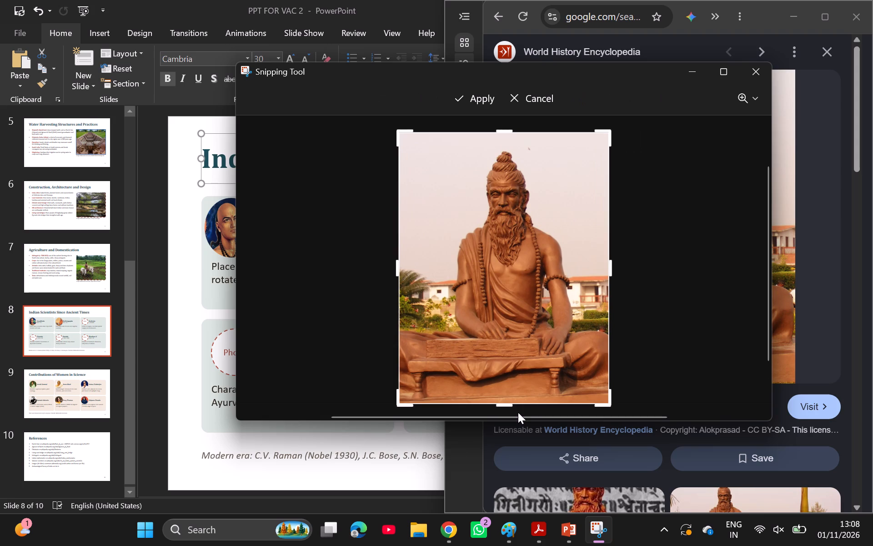
drag(501, 131, 500, 136)
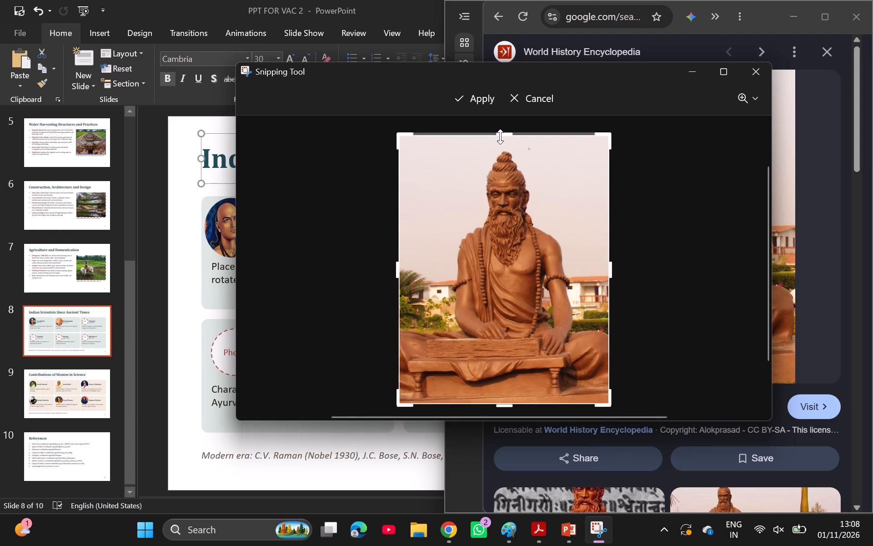
drag(500, 136, 500, 140)
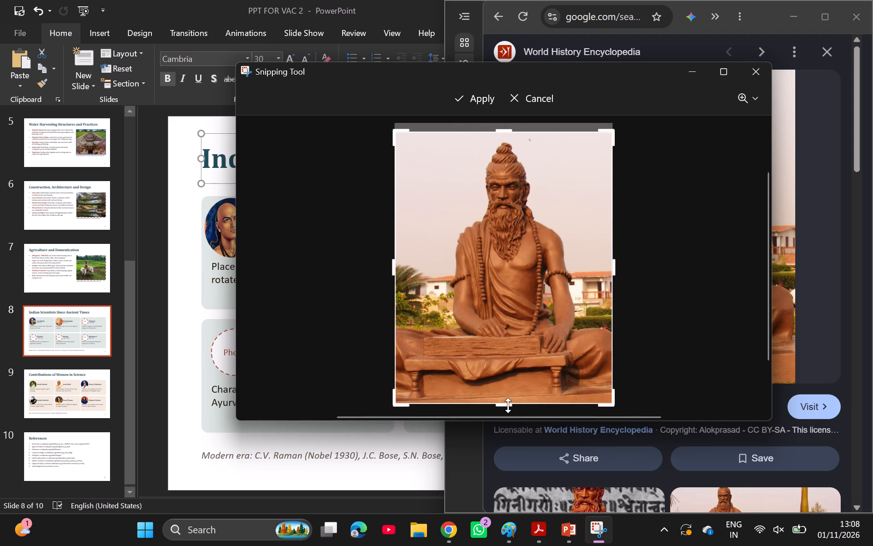
drag(508, 405, 513, 358)
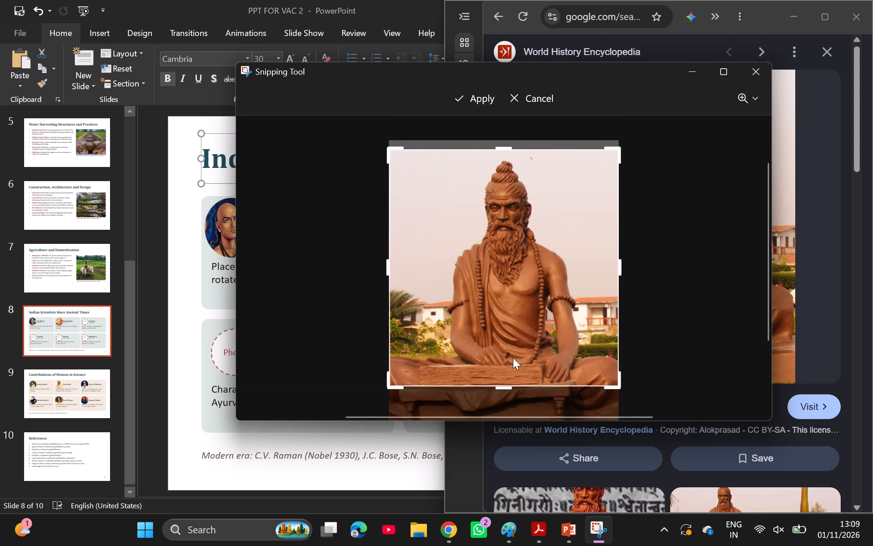
double_click(470, 90)
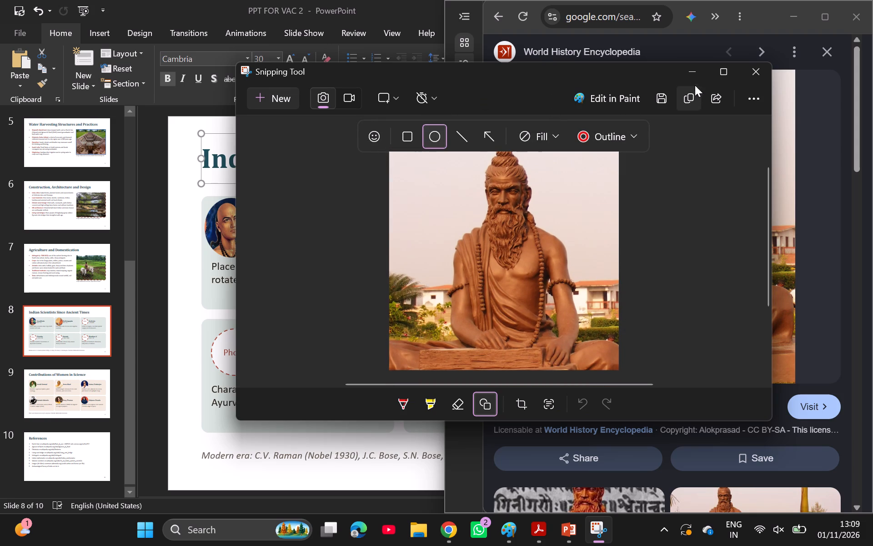
click(699, 69)
Switch to PowerPoint, paste the Sushruta capture onto slide 8 and crop it to an oval shape.
drag(801, 21, 634, 257)
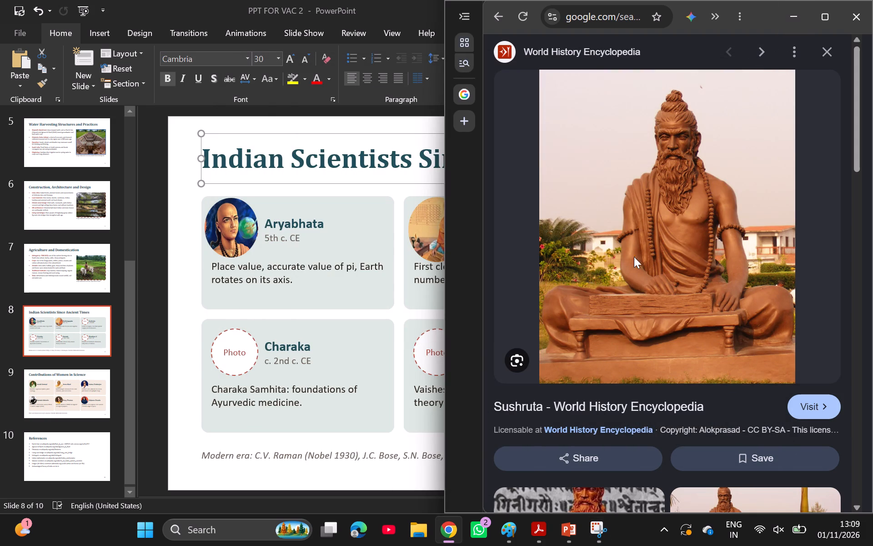
drag(634, 257, 796, 9)
click(796, 9)
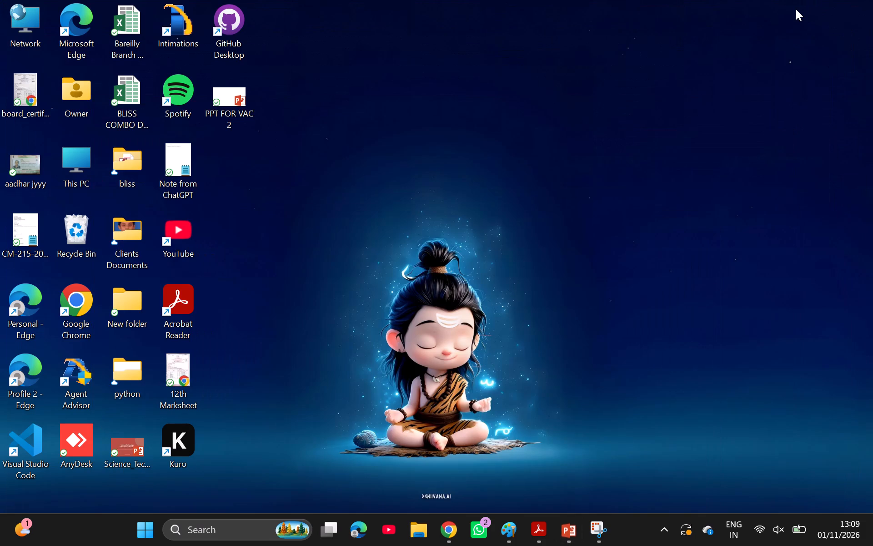
click(557, 527)
key(ctrl+v)
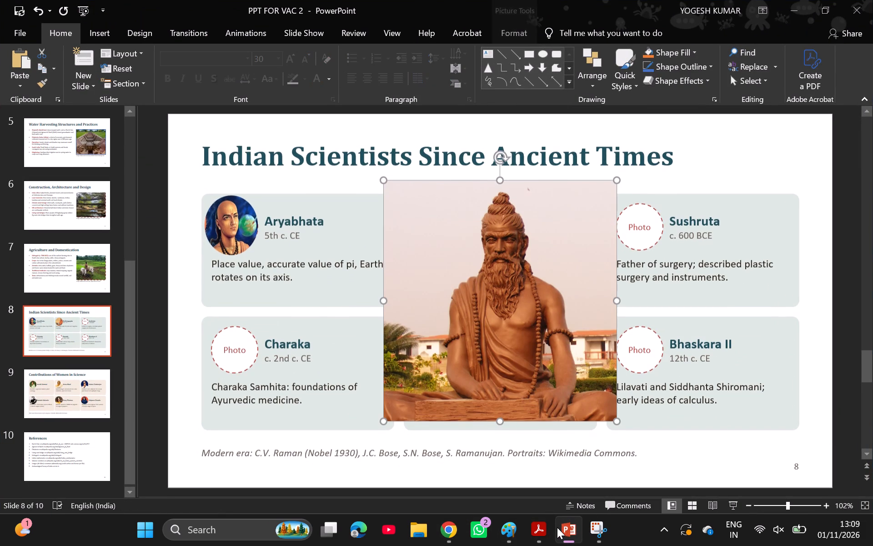
double_click(568, 298)
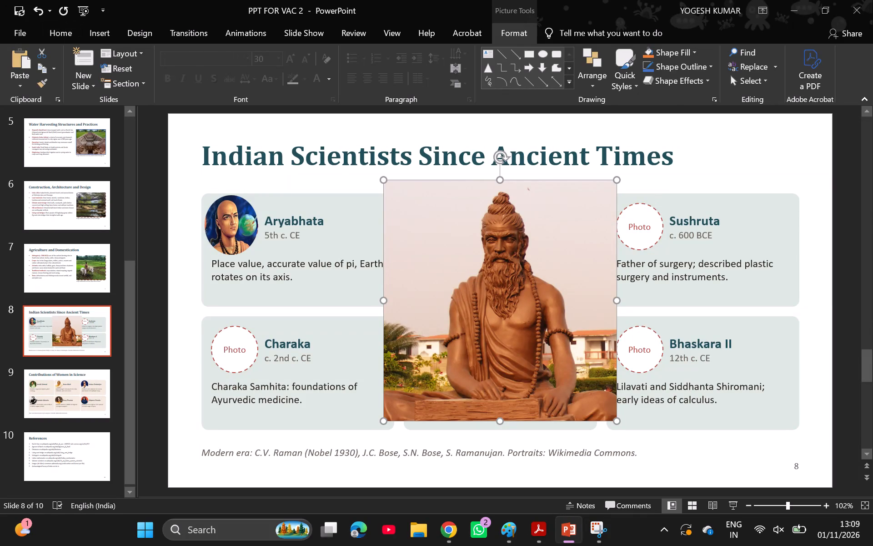
click(748, 81)
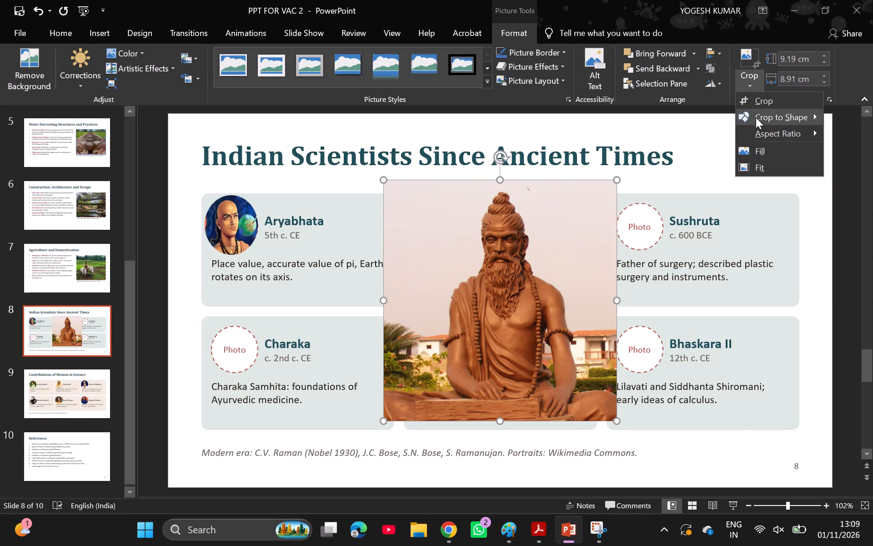
click(756, 119)
click(568, 155)
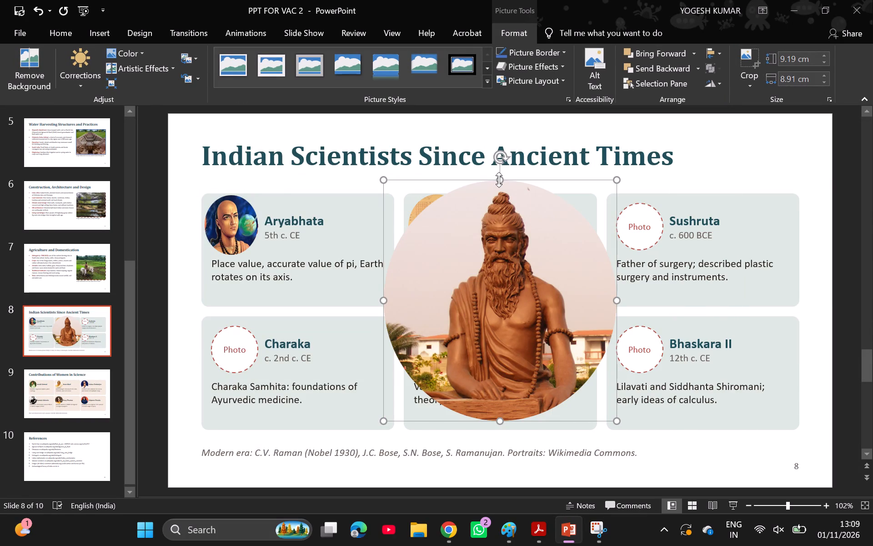
Move the oval Sushruta picture over the Charaka card's photo circle and shrink it to about 2.1 cm high and 2.48 cm wide.
drag(499, 180, 511, 317)
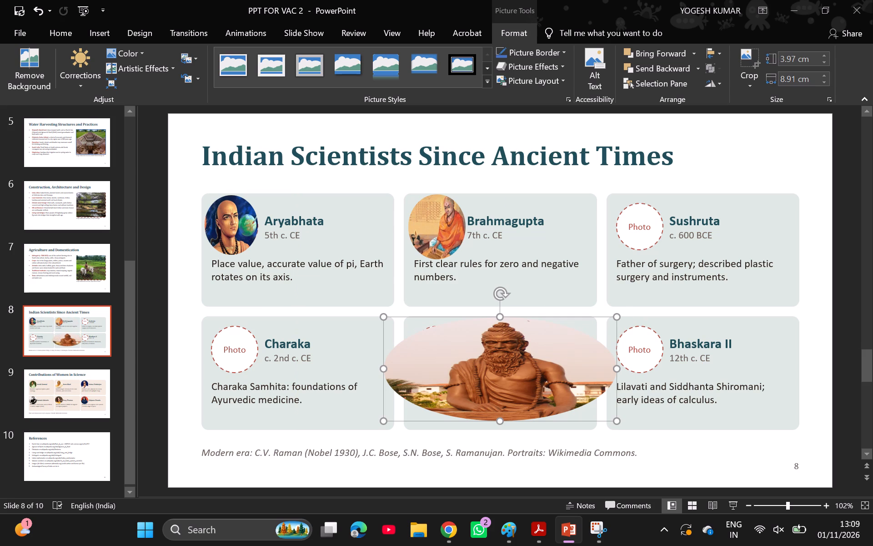
drag(382, 368, 492, 369)
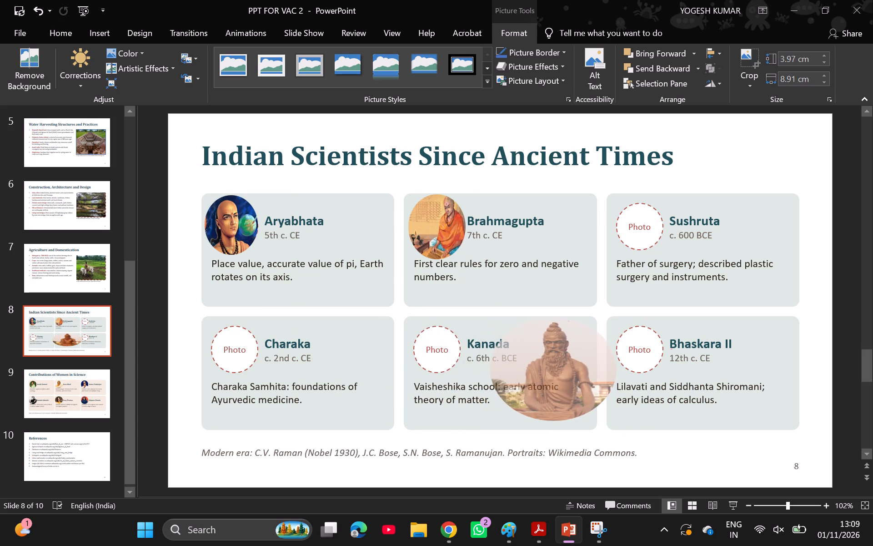
drag(492, 369, 497, 369)
drag(553, 351, 251, 333)
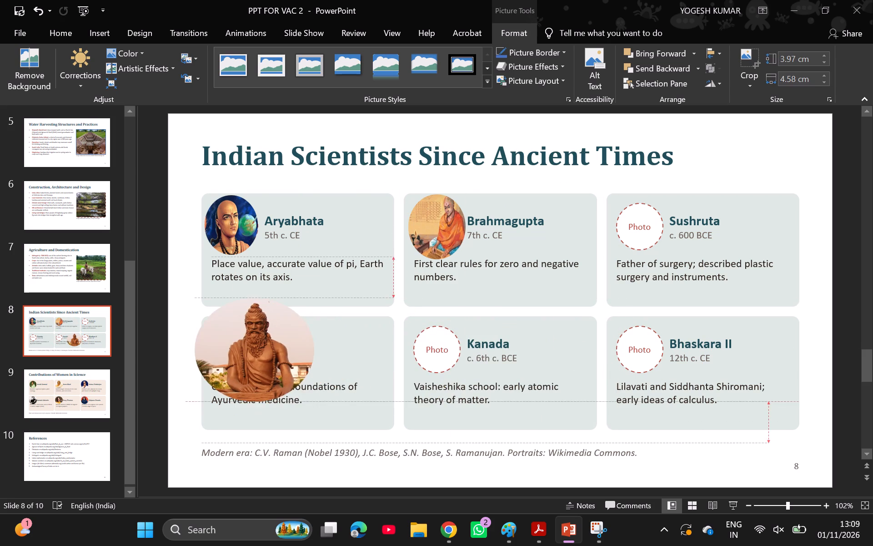
drag(251, 333, 256, 352)
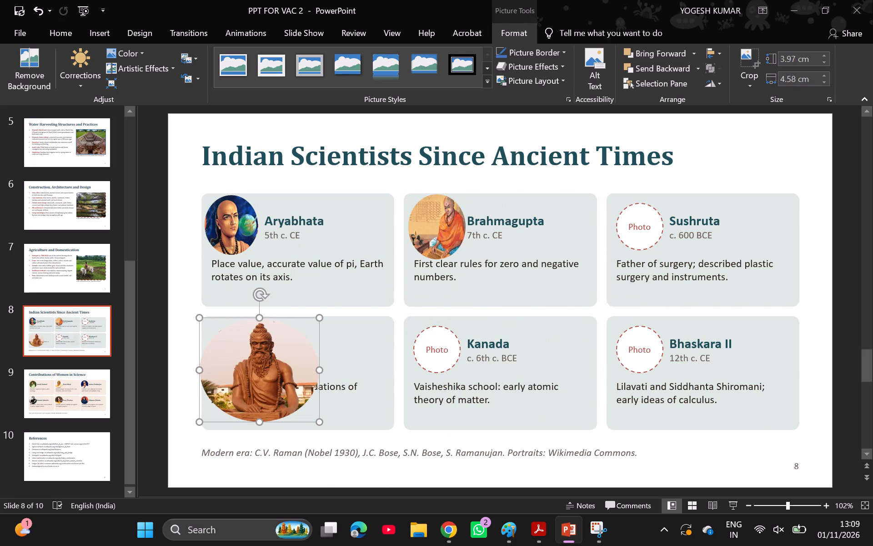
drag(323, 369, 272, 359)
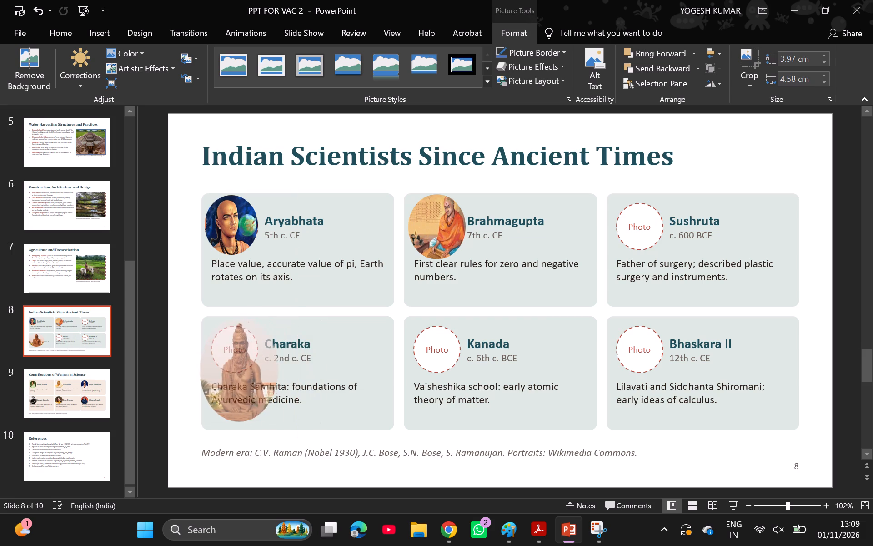
drag(272, 359, 266, 357)
drag(233, 420, 237, 402)
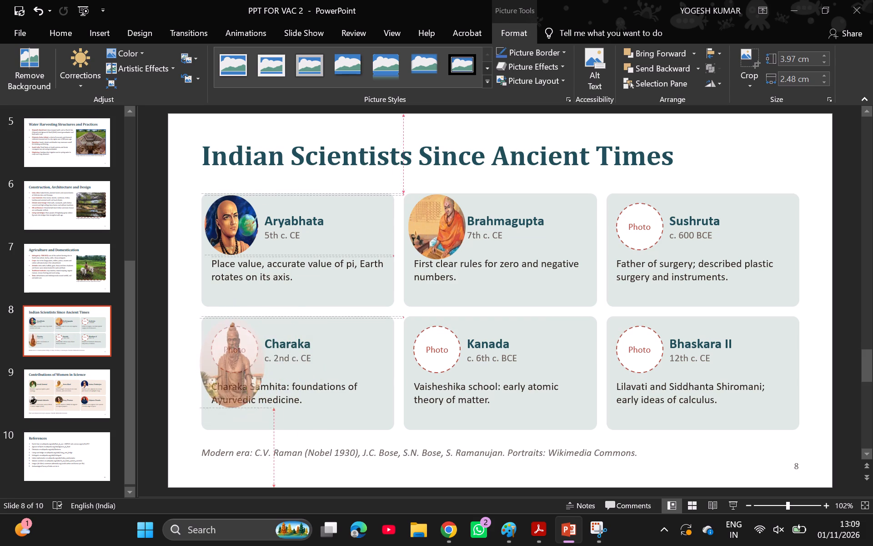
drag(237, 402, 241, 373)
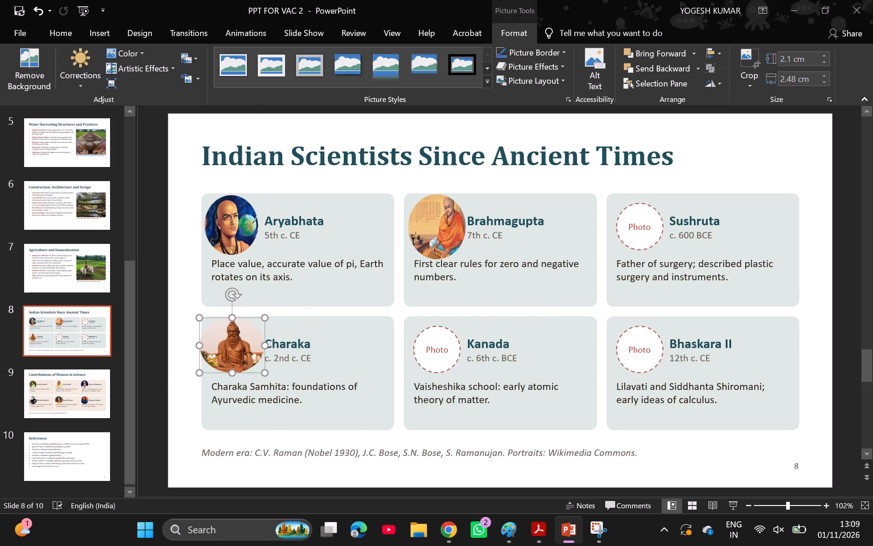
Move the oval picture onto the Sushruta card's photo circle and narrow it to about 1.93 cm wide.
drag(229, 367, 631, 247)
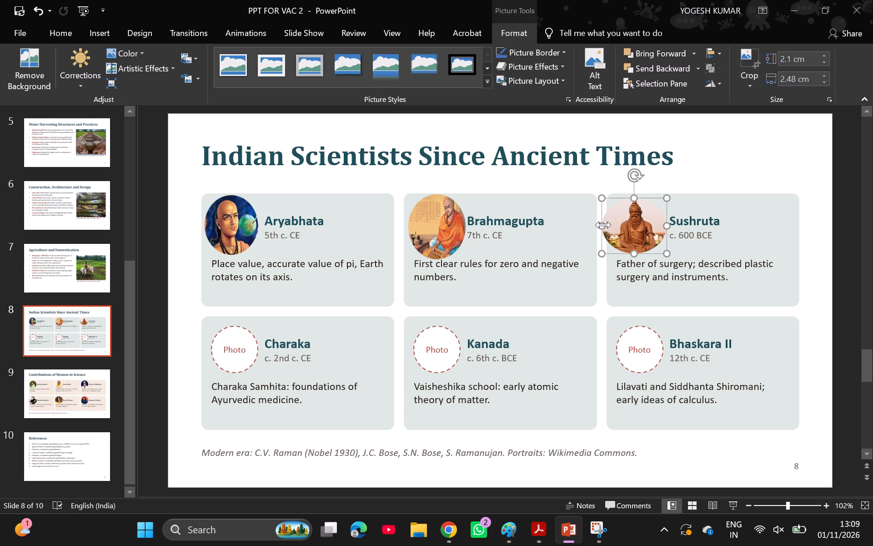
drag(601, 227, 606, 226)
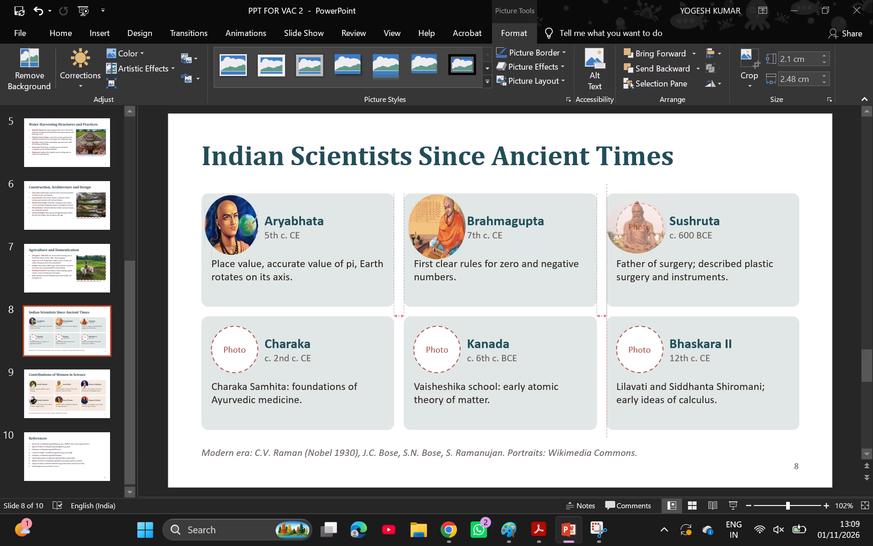
drag(606, 226, 614, 227)
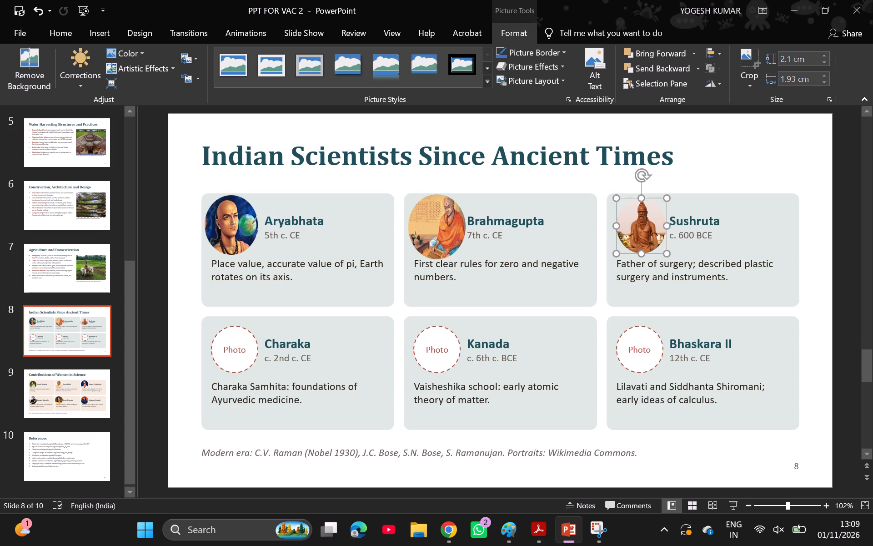
click(553, 283)
click(778, 142)
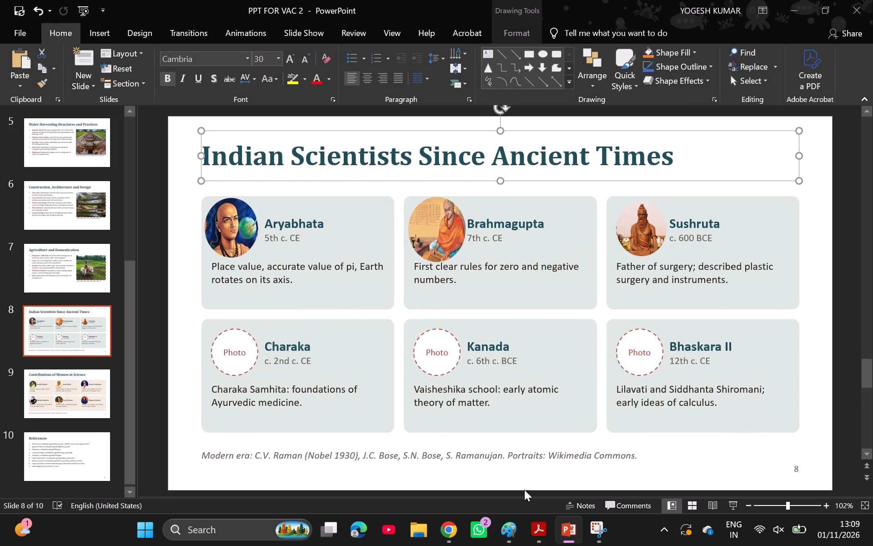
Switch to Chrome, return from the Sushruta image to the results and search images for charaka.
click(450, 529)
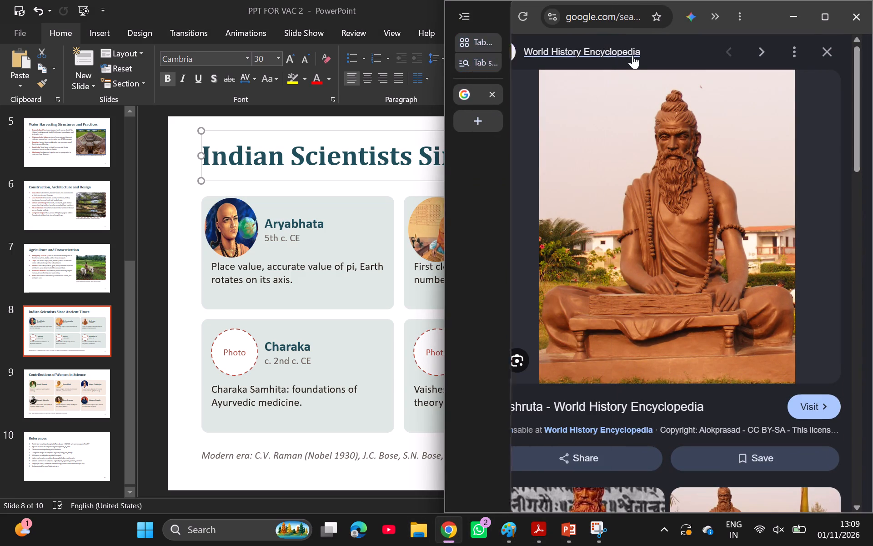
click(498, 29)
click(498, 22)
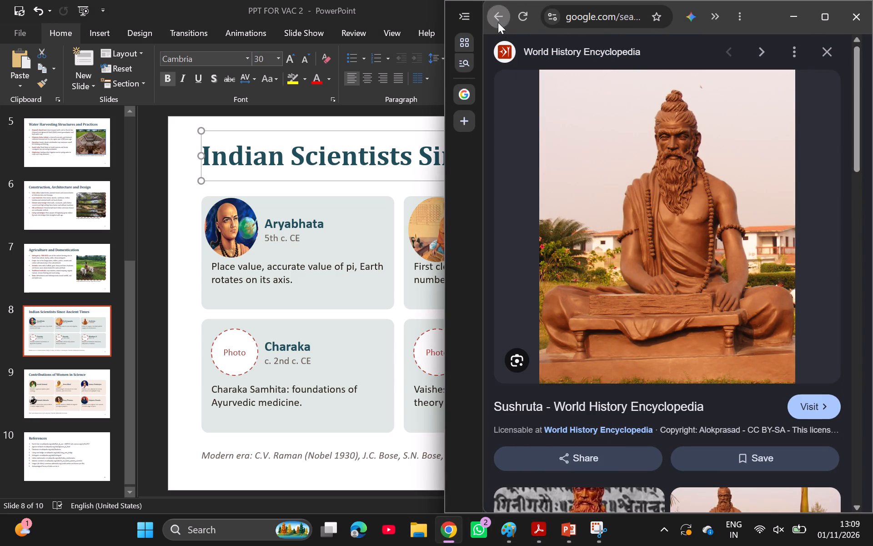
click(611, 63)
key(BackSpace)
key(BackSpace)
key(BackSpace)
key(BackSpace)
key(BackSpace)
key(BackSpace)
key(BackSpace)
key(BackSpace)
key(BackSpace)
key(BackSpace)
key(BackSpace)
key(BackSpace)
key(BackSpace)
key(BackSpace)
key(BackSpace)
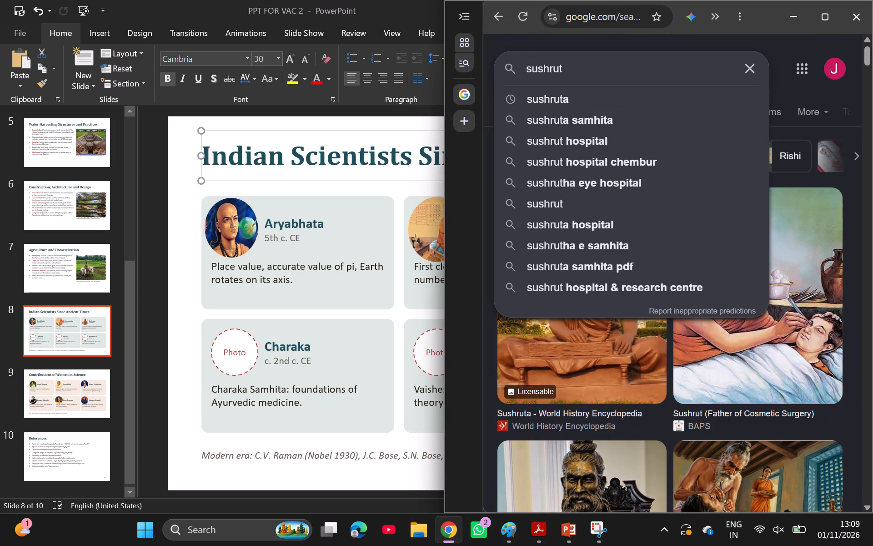
text(chaea)
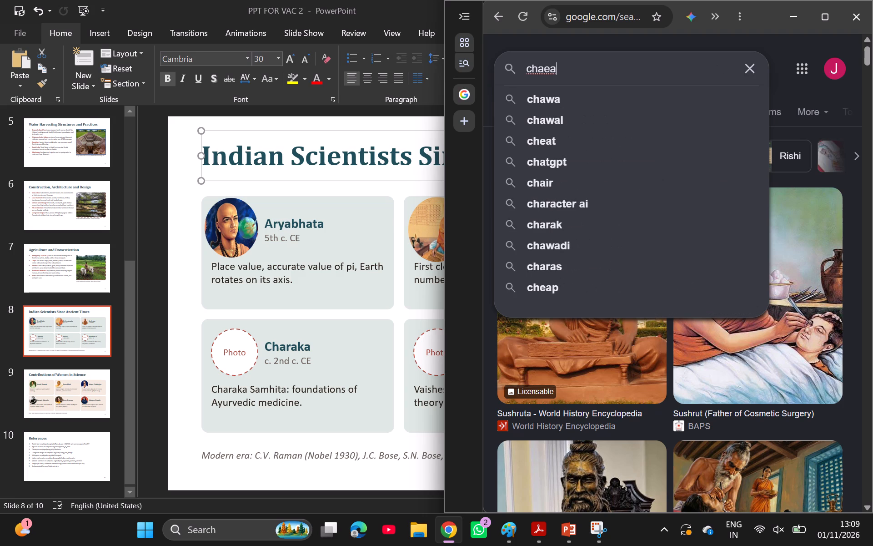
key(BackSpace)
key(BackSpace)
key(r)
text(aka)
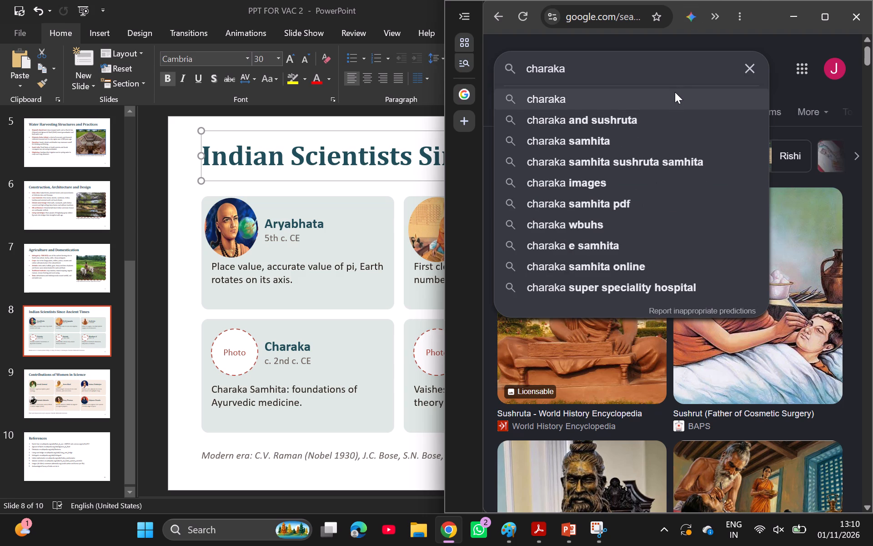
click(675, 92)
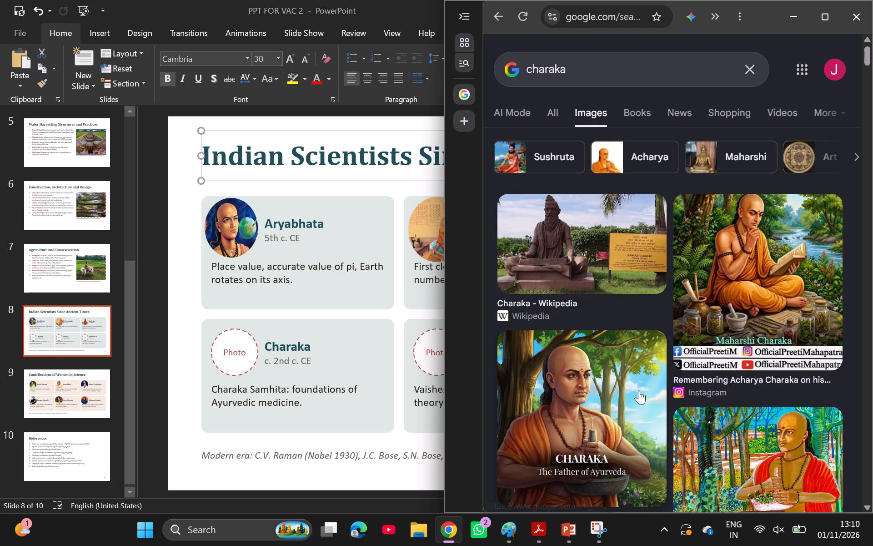
Open the Nilus Technology portrait of Maharishi Charaka and take a rectangular screenshot of the head, torso and hands.
scroll(639, 390, down, 5)
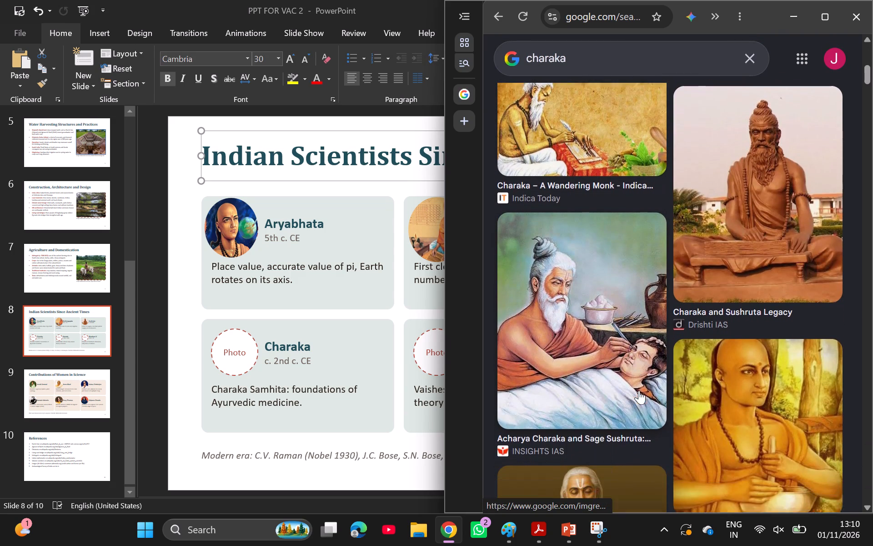
scroll(639, 390, down, 3)
click(768, 376)
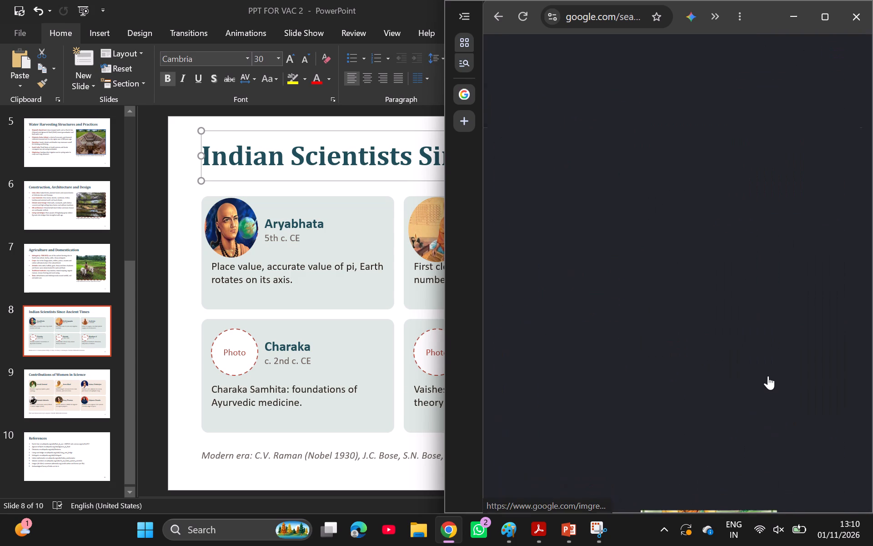
key(Print)
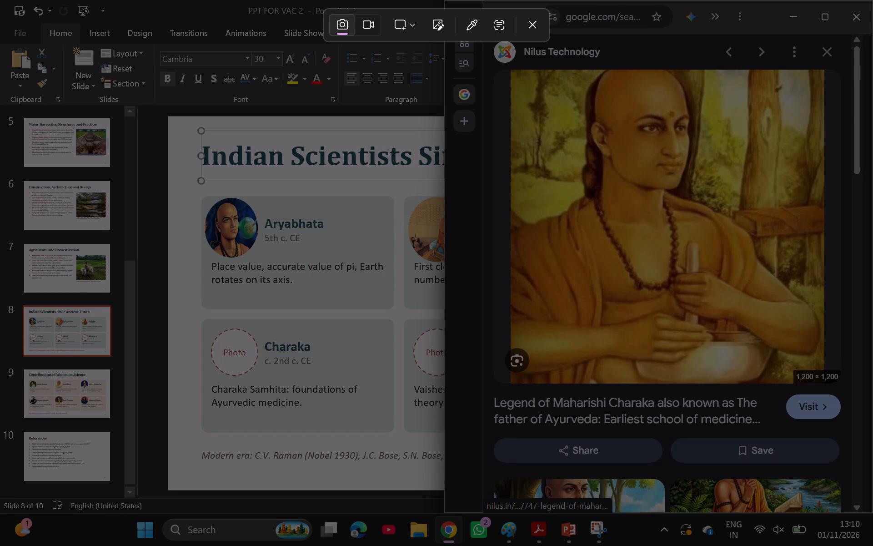
drag(522, 69, 800, 364)
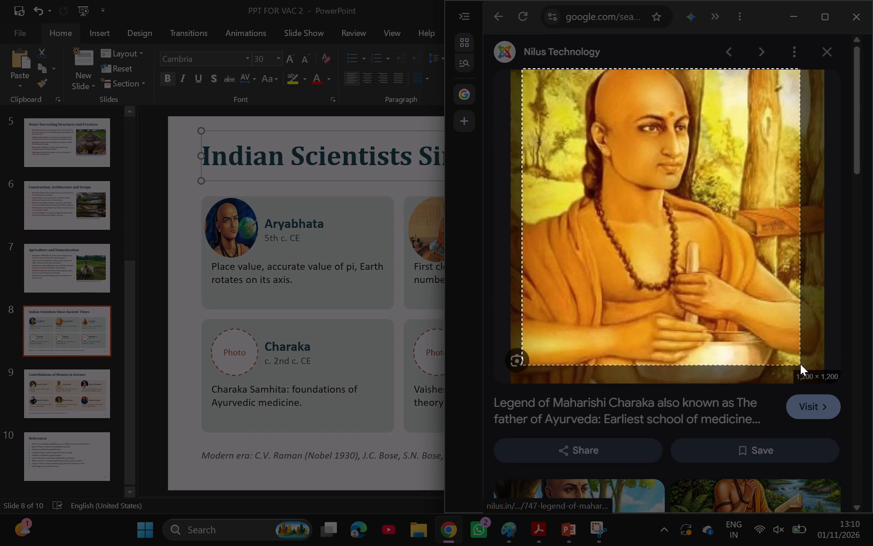
drag(800, 364, 806, 343)
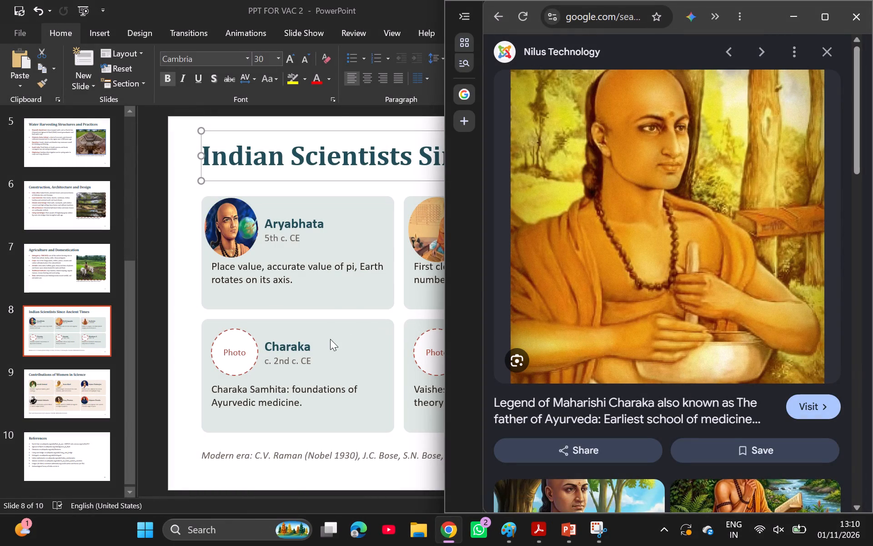
Switch to PowerPoint, paste the Charaka capture onto slide 8 and crop it to an oval shape.
click(330, 339)
key(ctrl+v)
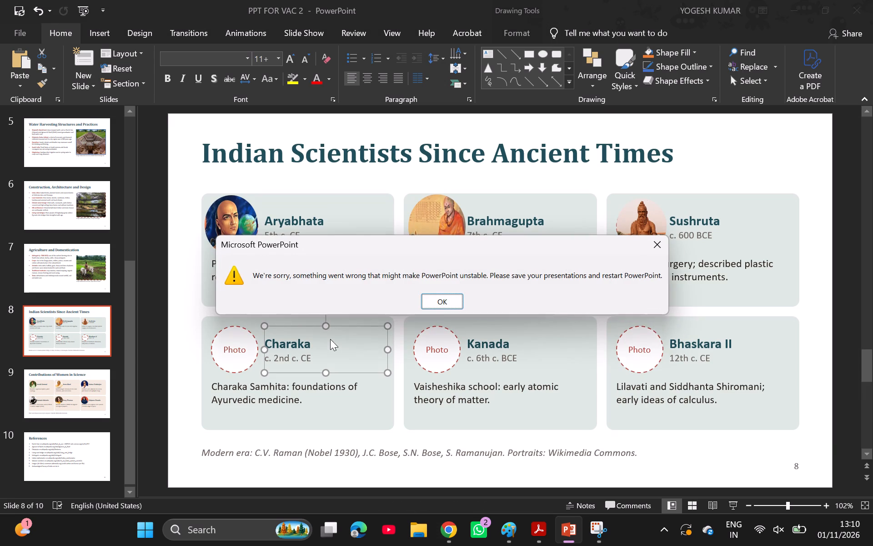
click(431, 301)
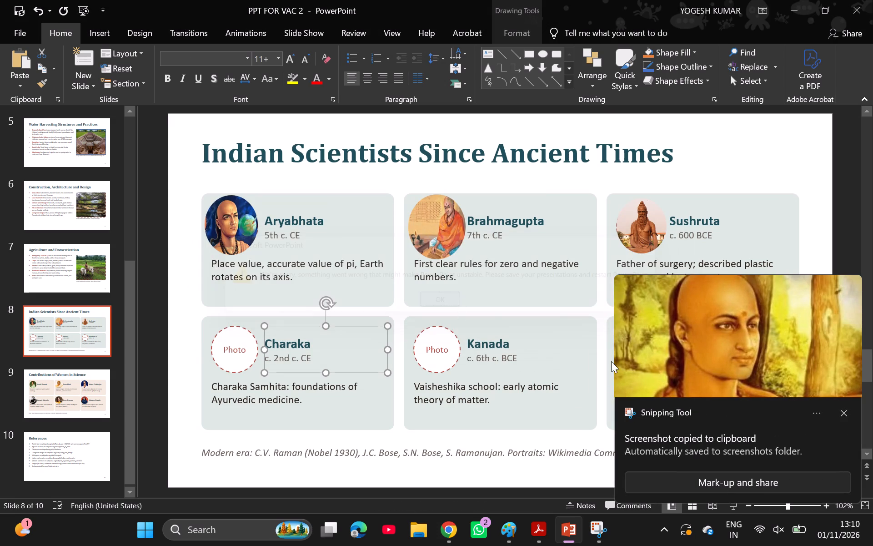
key(ctrl+v)
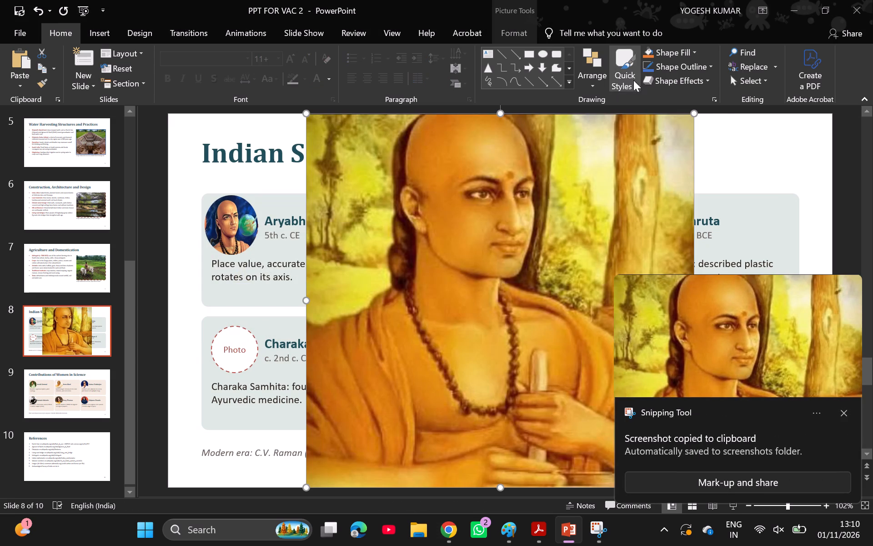
double_click(687, 129)
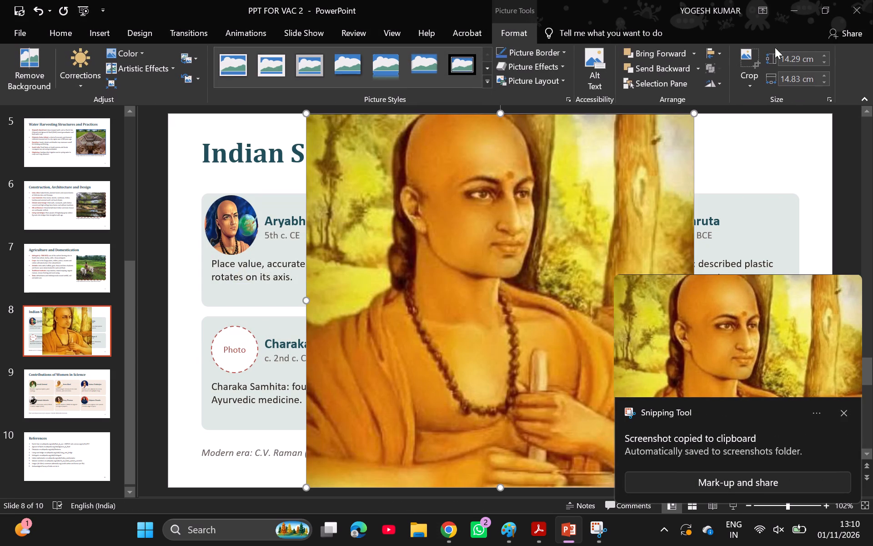
drag(752, 79, 765, 114)
click(765, 114)
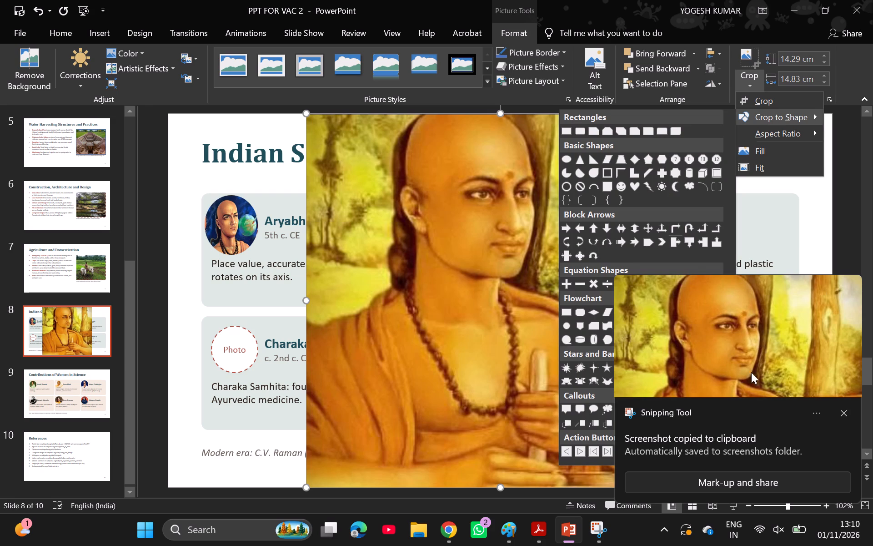
click(563, 160)
click(805, 277)
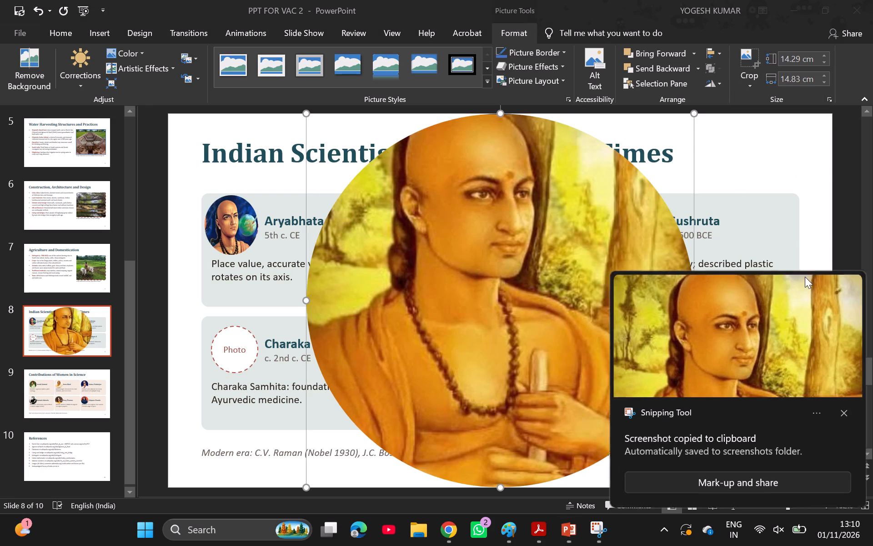
click(759, 76)
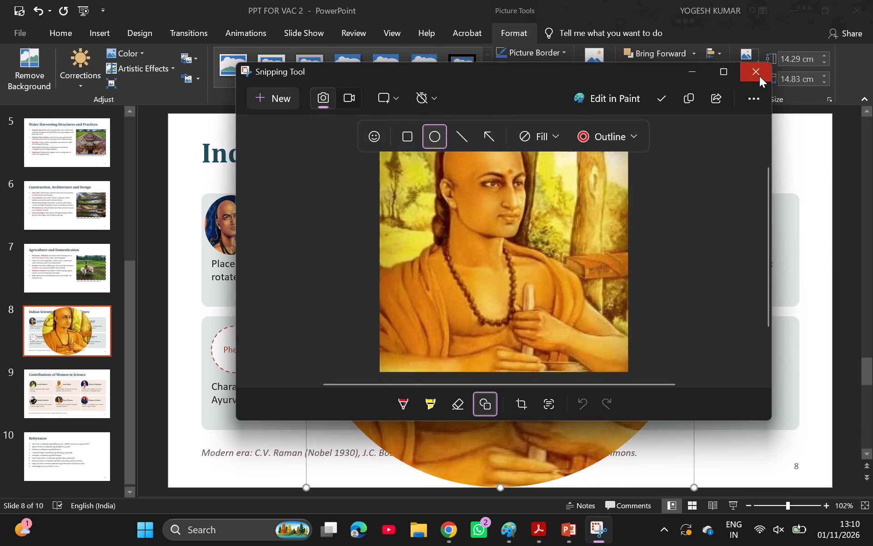
Shrink the oval Charaka picture to about 2.9 cm high and 3.23 cm wide.
drag(497, 115, 527, 322)
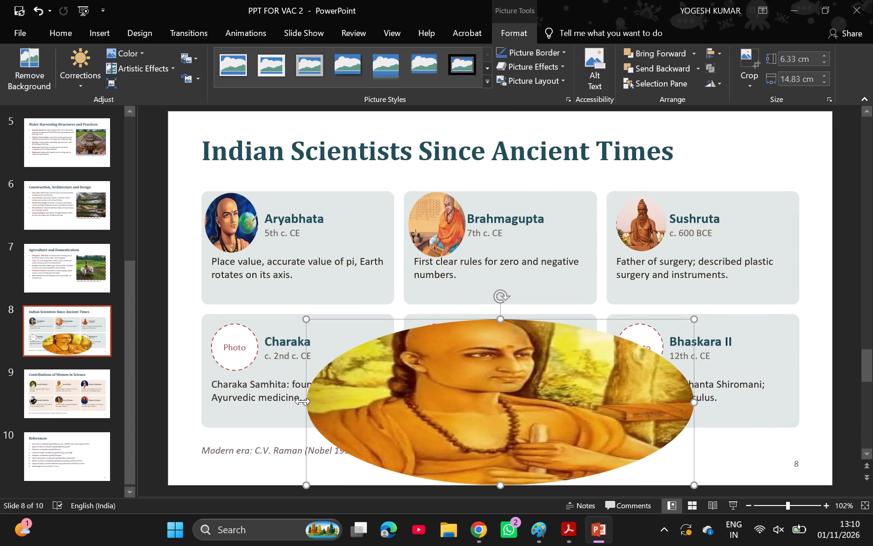
drag(303, 401, 571, 384)
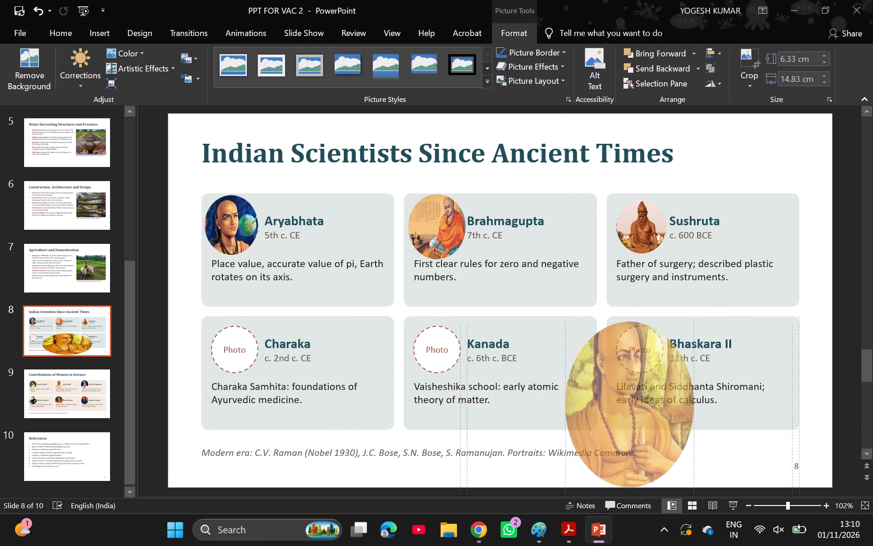
drag(571, 384, 575, 383)
drag(636, 486, 634, 444)
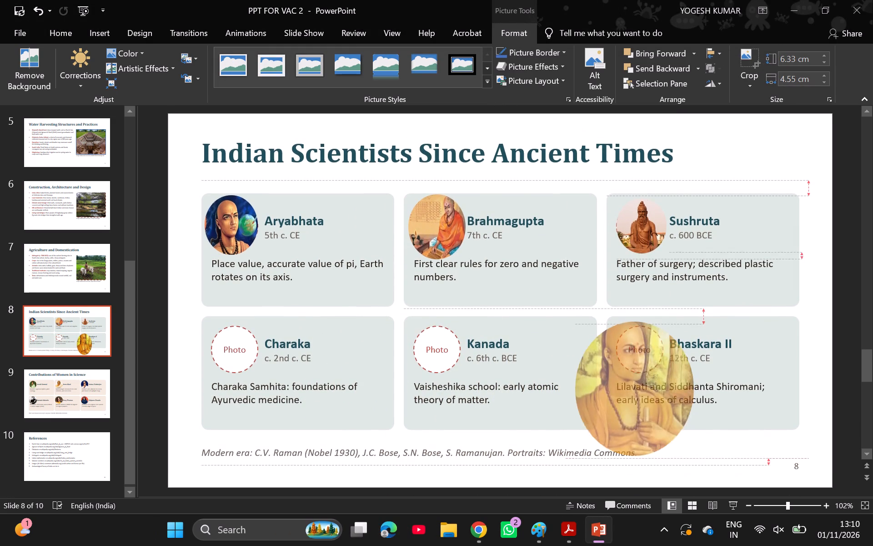
drag(634, 444, 632, 395)
drag(694, 361, 661, 367)
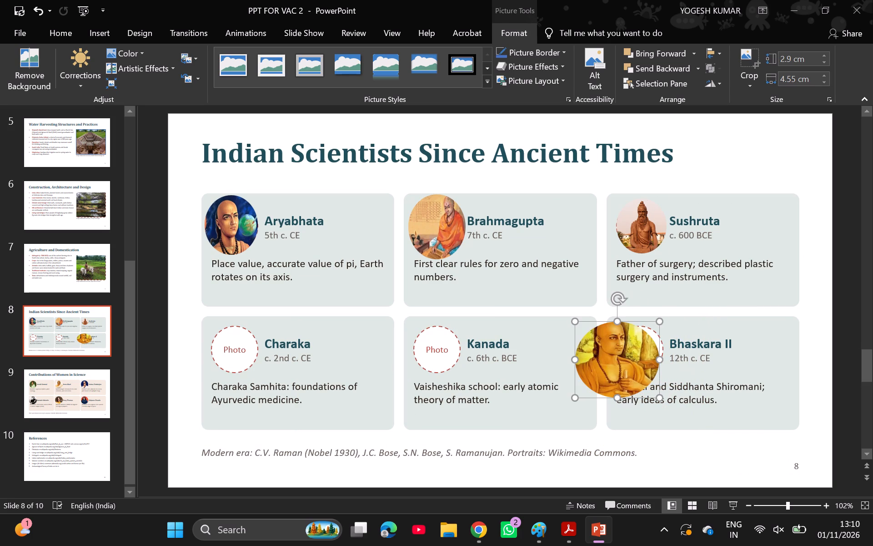
Move the oval picture onto the Charaka card's photo circle and resize it to about 2.02 cm high and 2.07 cm wide.
drag(609, 357, 227, 354)
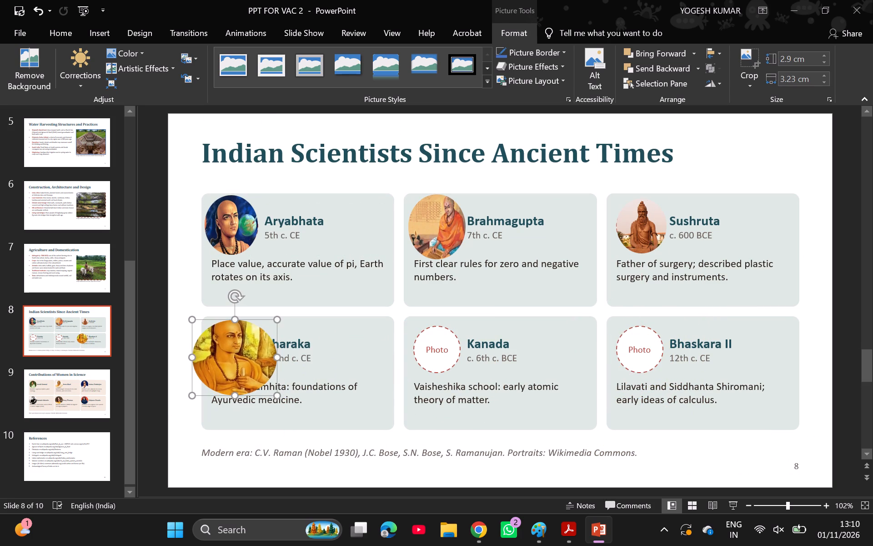
drag(189, 356, 216, 353)
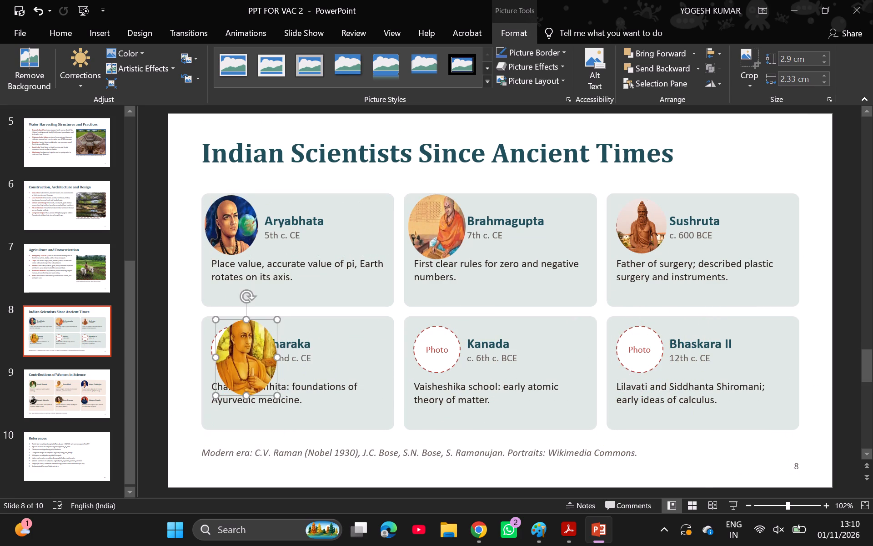
drag(239, 363, 226, 359)
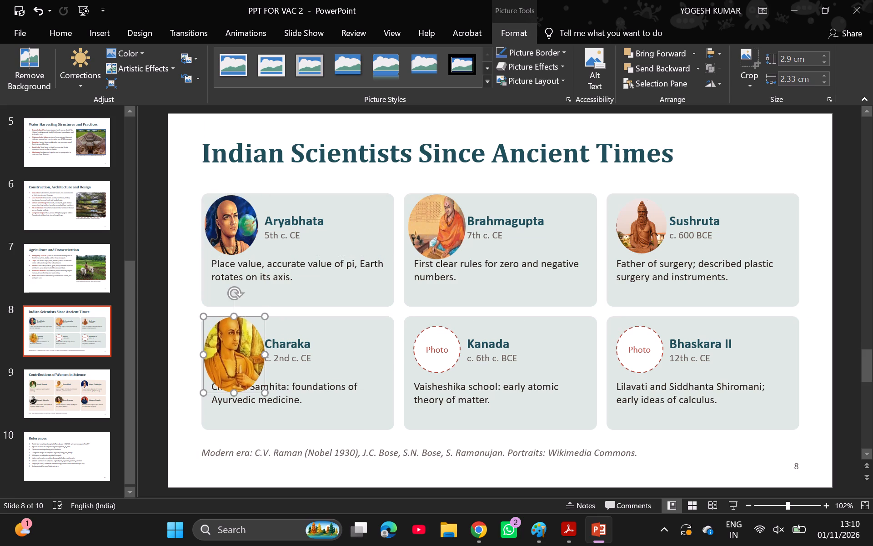
drag(234, 391, 238, 371)
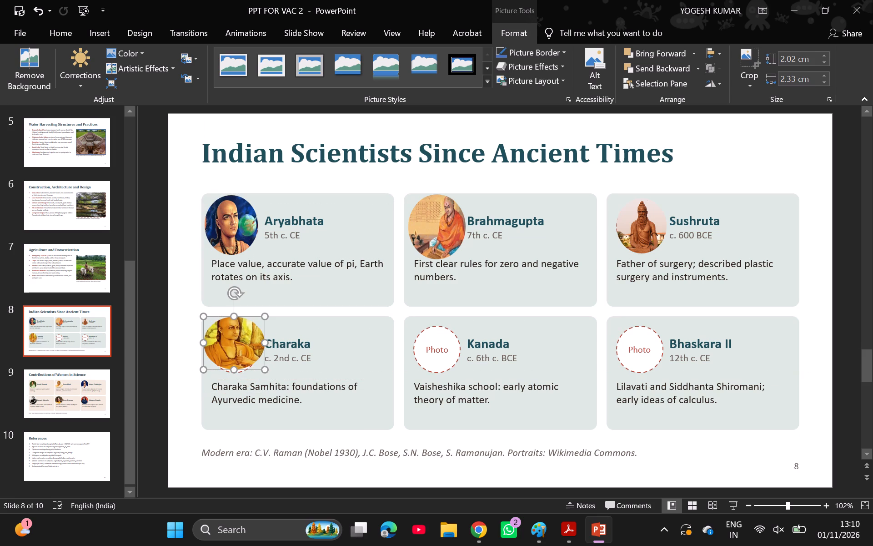
drag(240, 358, 240, 364)
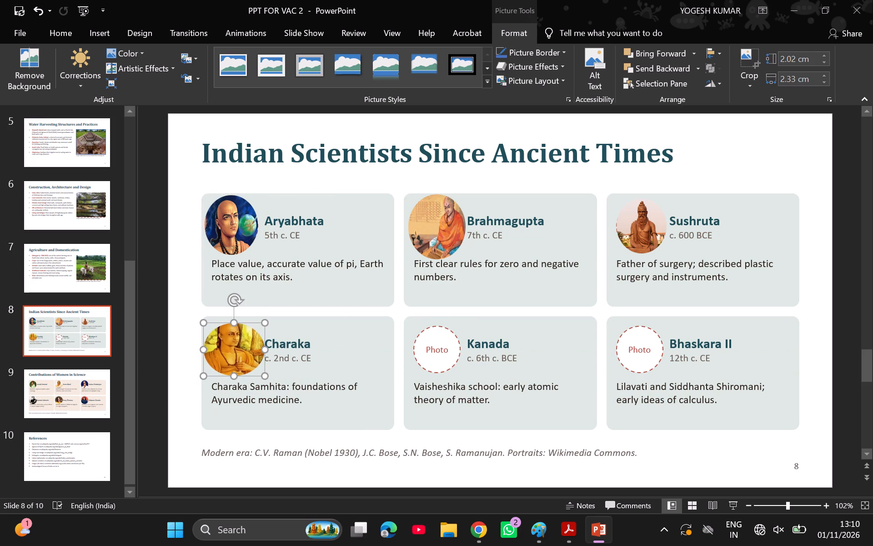
click(247, 349)
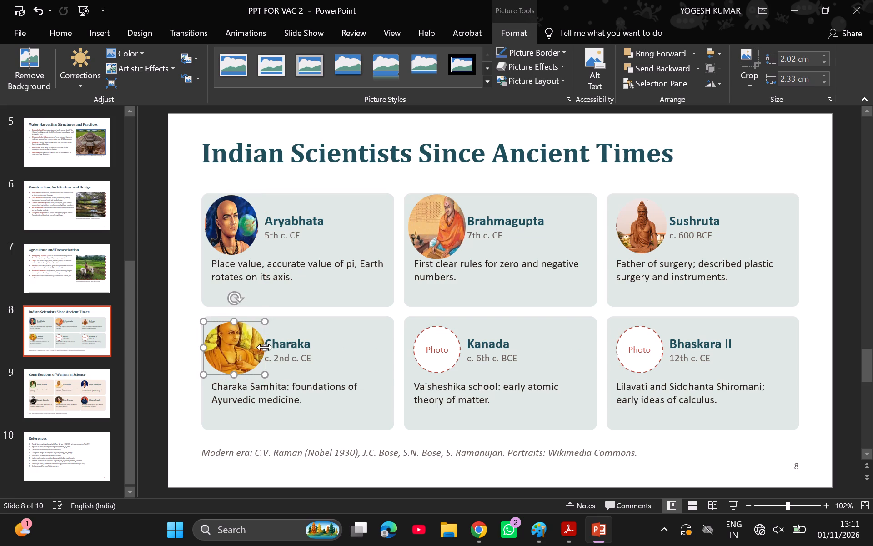
drag(264, 347, 260, 347)
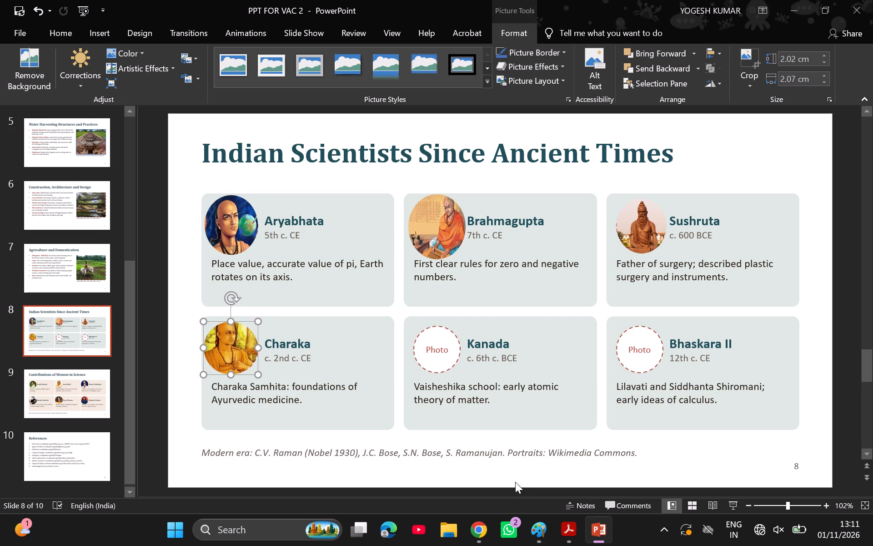
Switch to Chrome, go back to the image results and search for kanada.
click(465, 472)
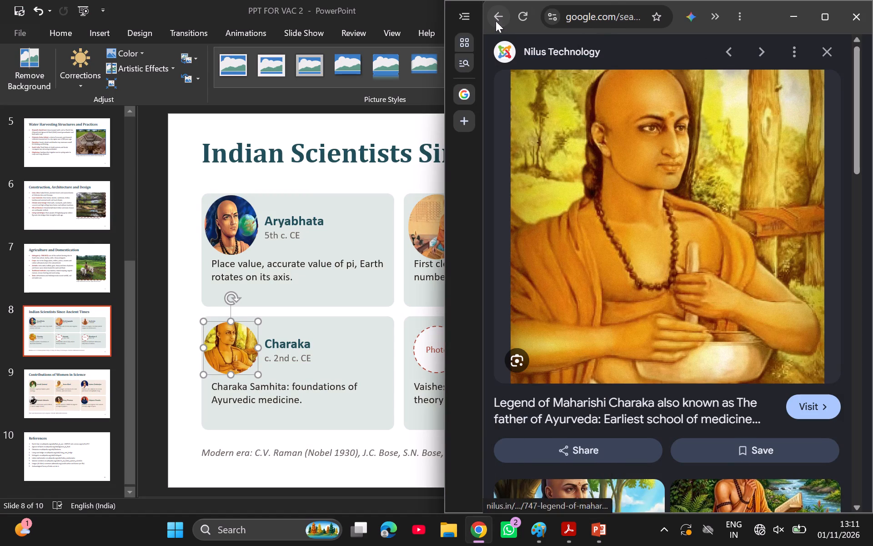
click(495, 22)
click(599, 56)
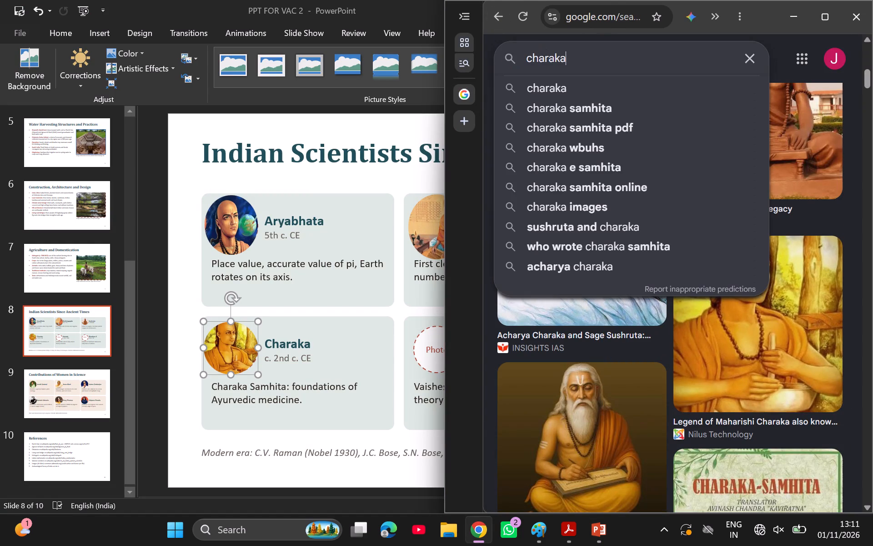
key(BackSpace)
key(BackSpace)
key(BackSpace)
key(BackSpace)
key(BackSpace)
key(BackSpace)
key(BackSpace)
key(BackSpace)
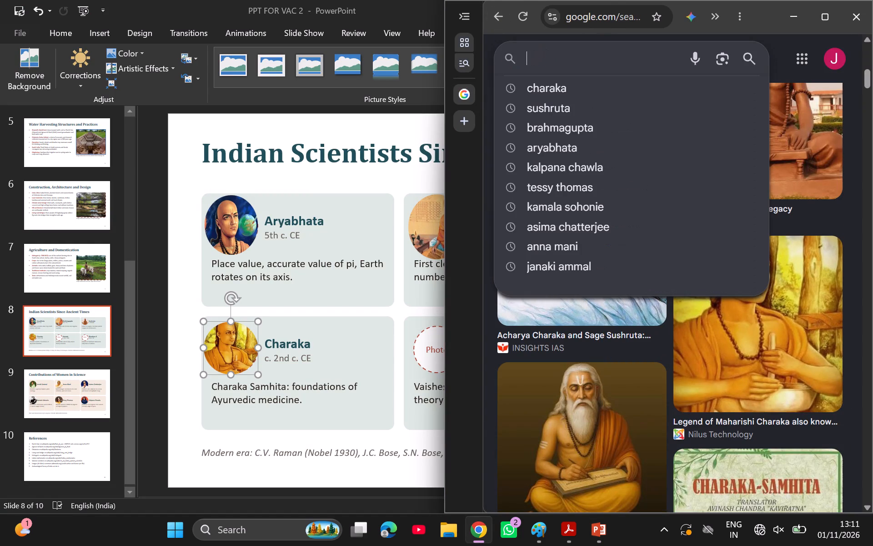
text(kanada)
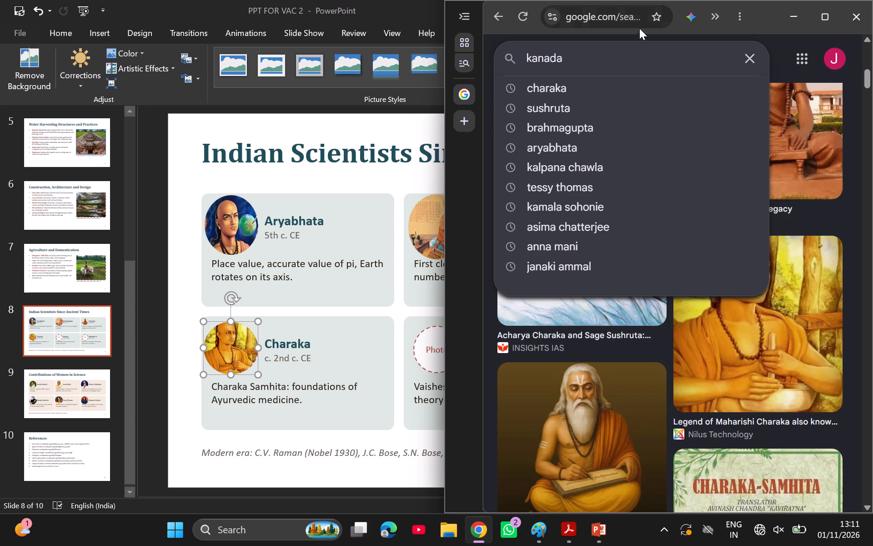
key(Return)
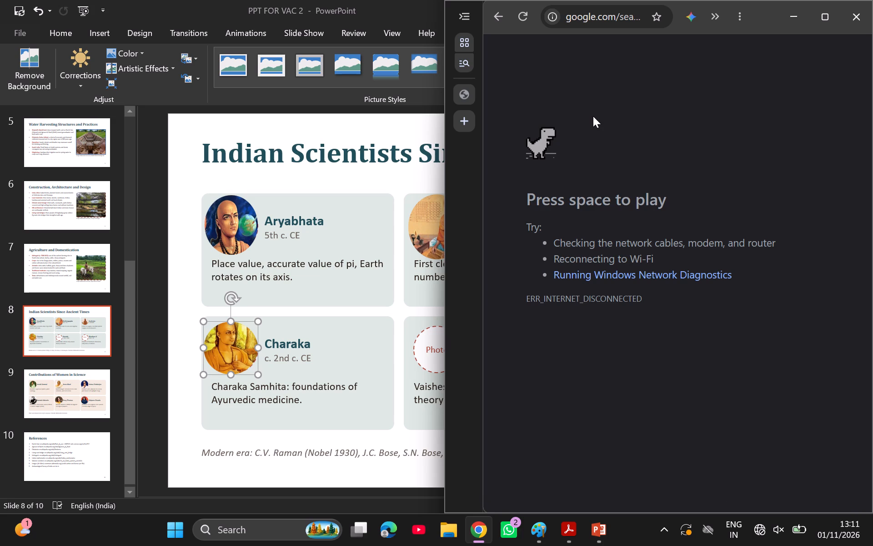
Restart Wi-Fi and connect the computer to the A 16 phone hotspot.
click(763, 521)
click(697, 268)
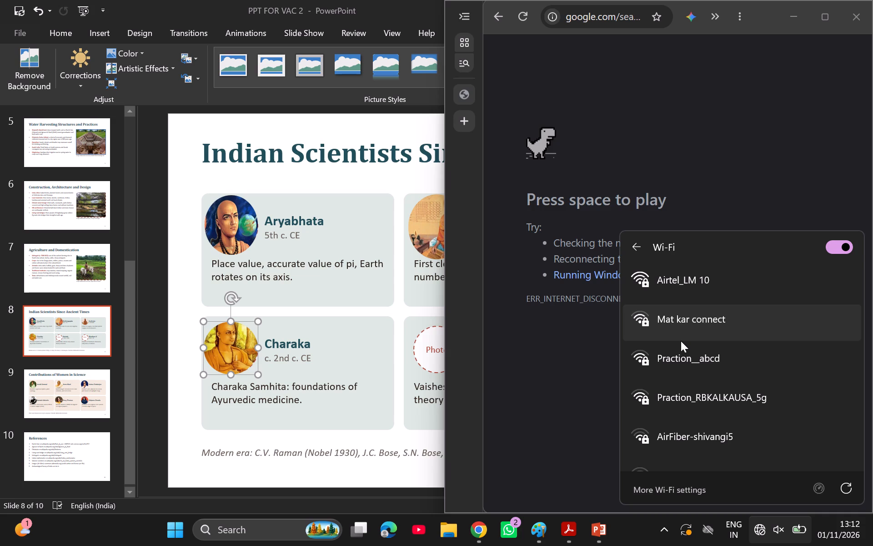
scroll(712, 313, up, 7)
click(836, 252)
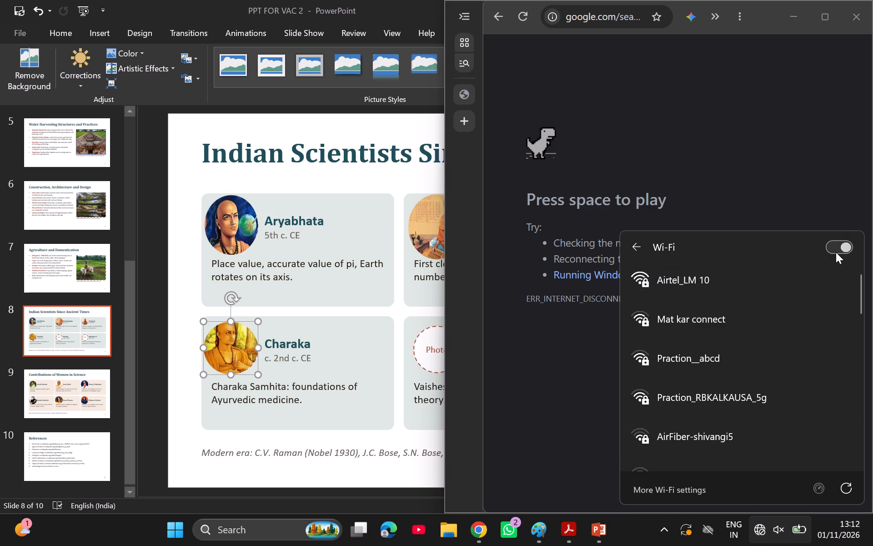
click(836, 252)
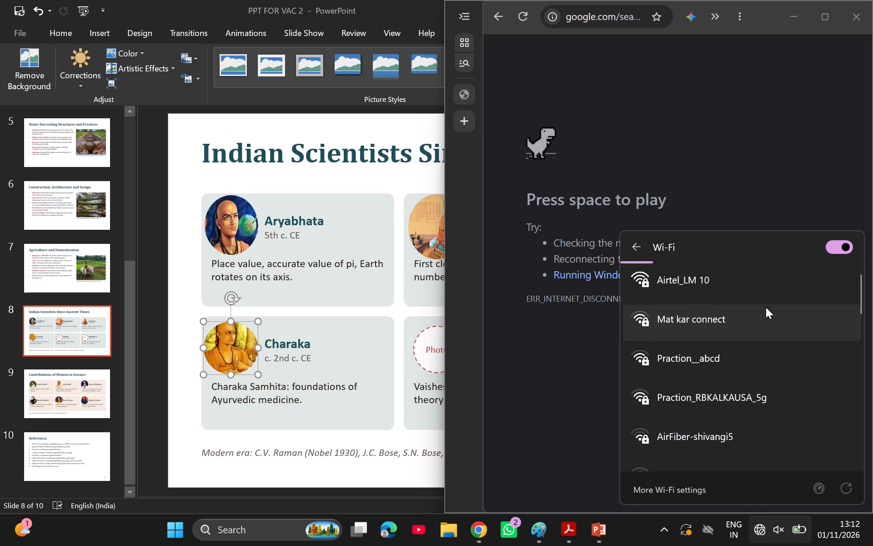
scroll(766, 307, up, 7)
scroll(766, 307, down, 13)
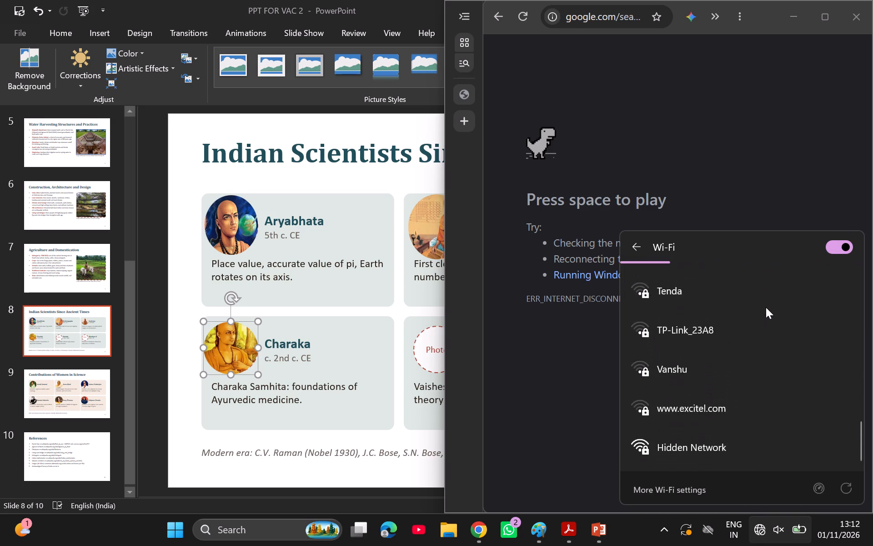
scroll(766, 307, up, 8)
scroll(766, 307, up, 14)
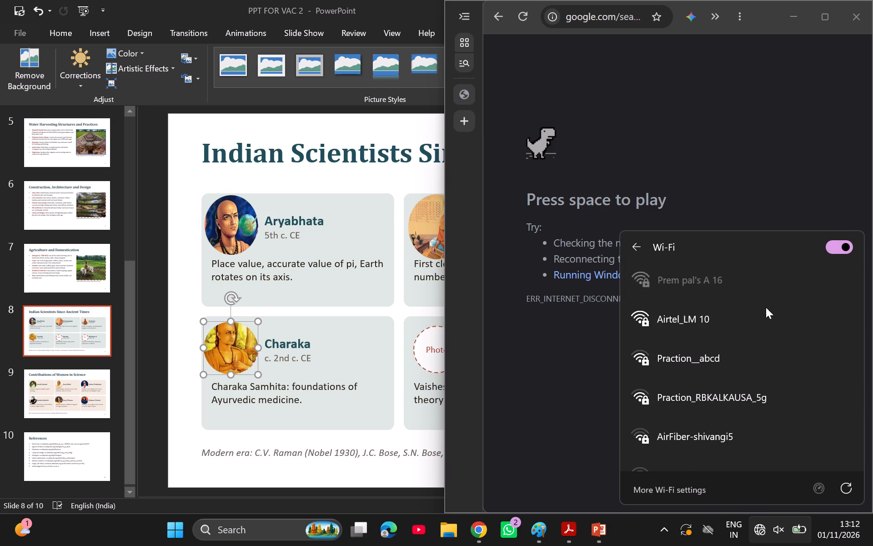
click(716, 278)
click(764, 343)
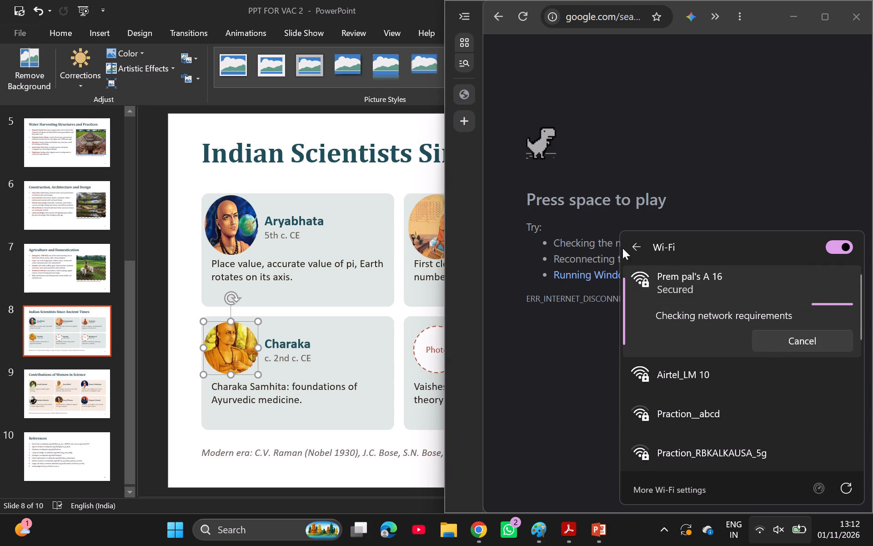
click(643, 246)
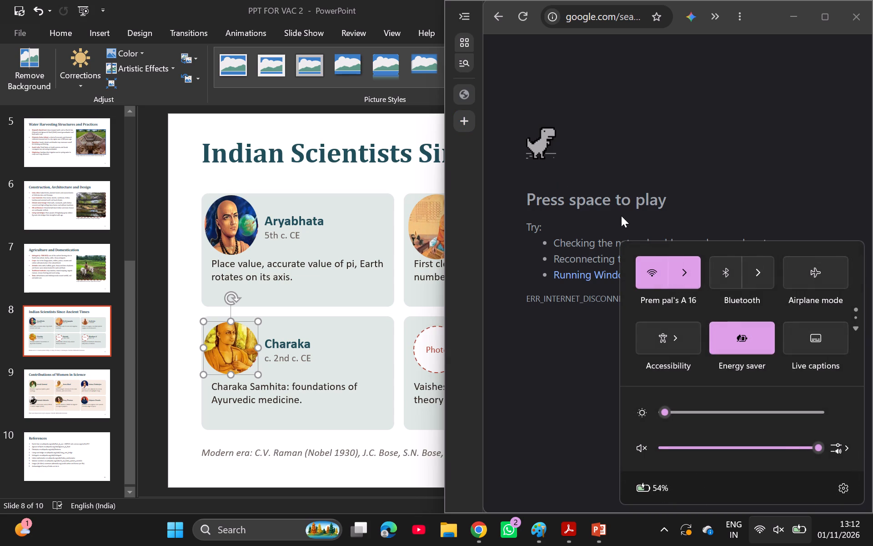
click(642, 222)
Return to the charaka image results in Chrome and search images for kanada instead.
click(509, 25)
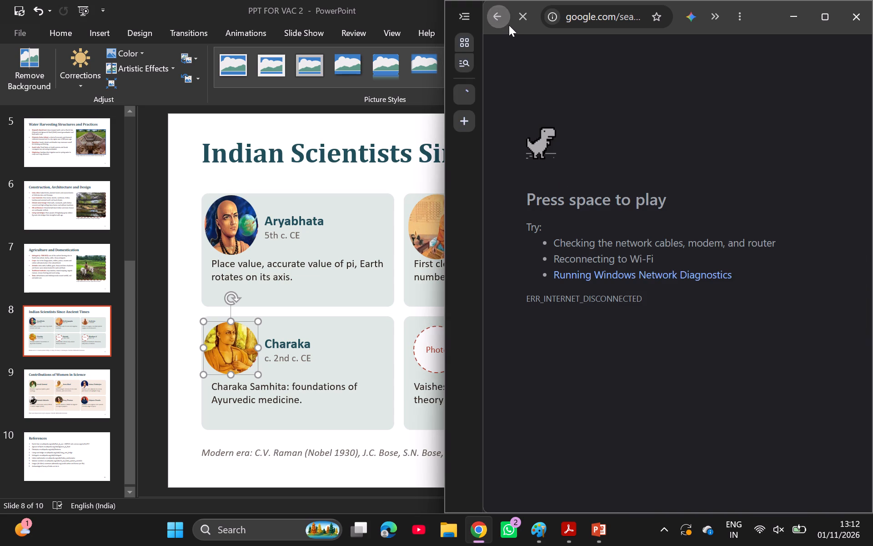
scroll(625, 125, up, 5)
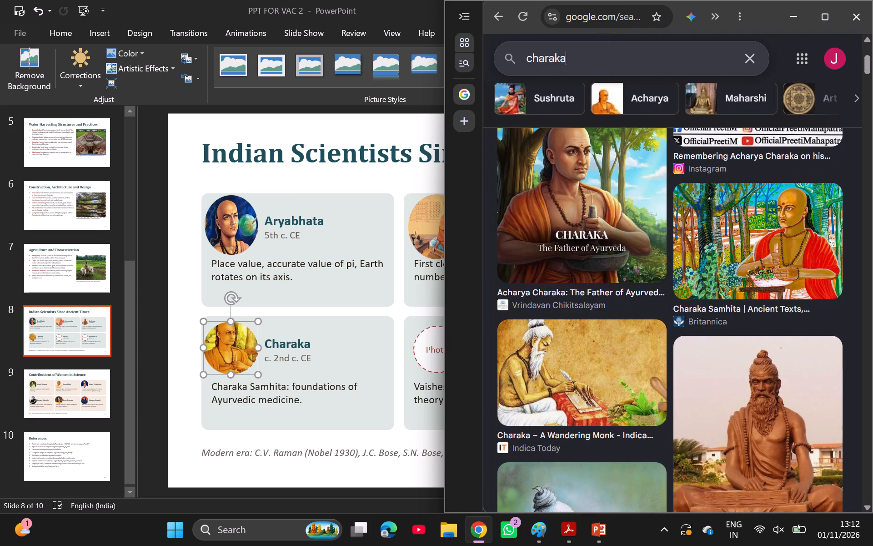
click(640, 50)
key(BackSpace)
key(BackSpace)
key(BackSpace)
key(BackSpace)
key(BackSpace)
key(BackSpace)
key(BackSpace)
key(BackSpace)
key(BackSpace)
key(BackSpace)
key(BackSpace)
key(BackSpace)
key(BackSpace)
key(BackSpace)
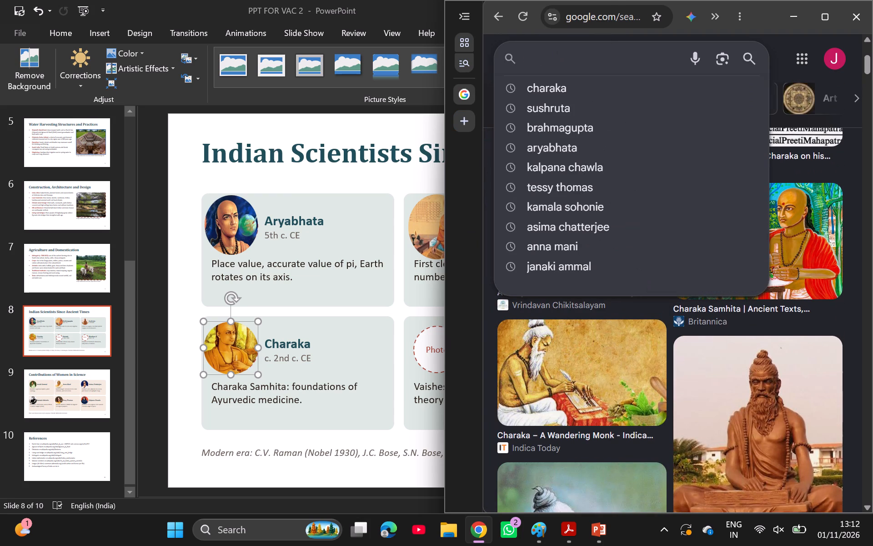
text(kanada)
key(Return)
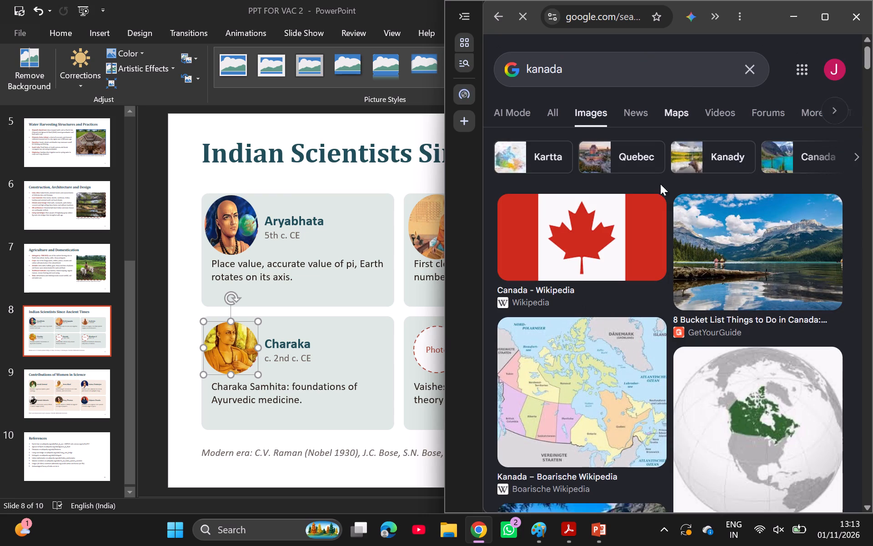
Switch to PowerPoint and check the Kanada card on slide 8.
click(388, 332)
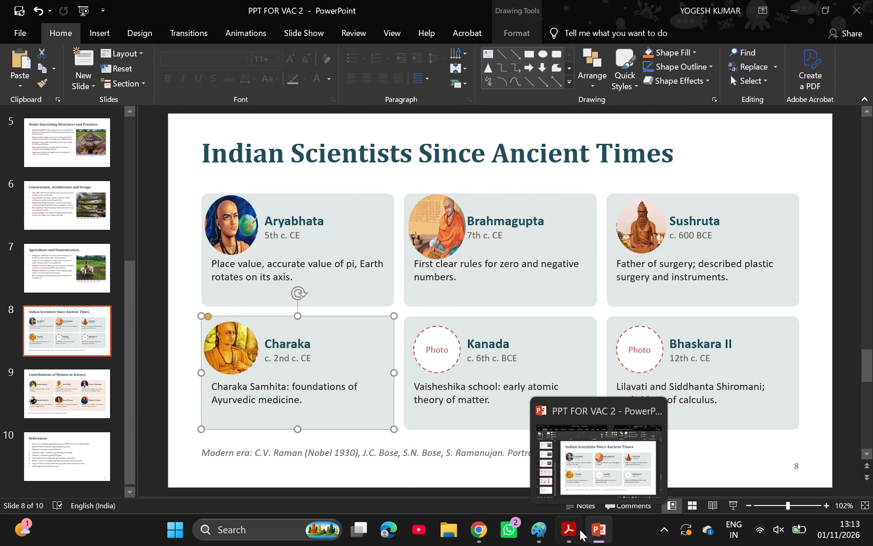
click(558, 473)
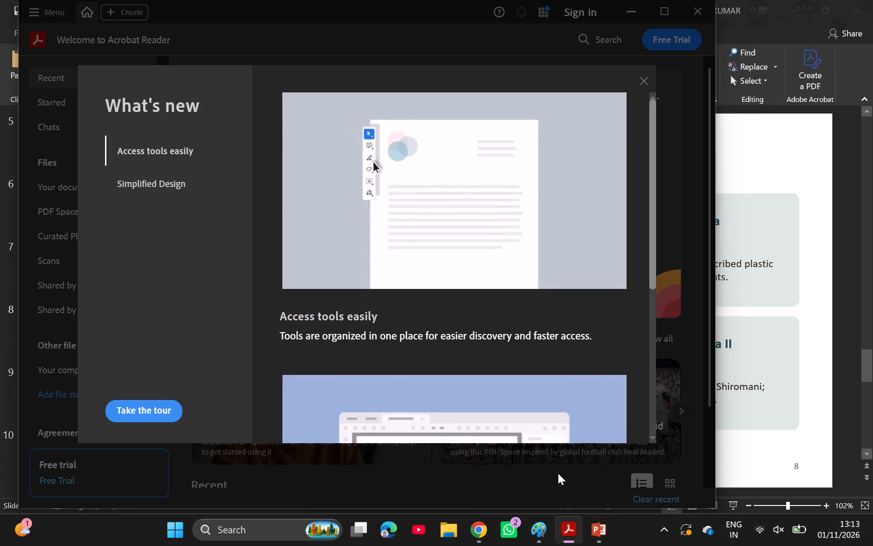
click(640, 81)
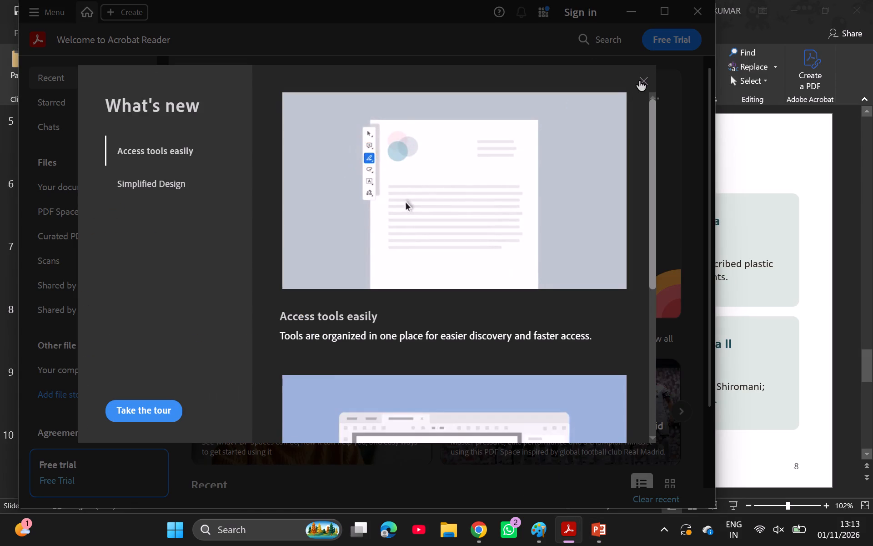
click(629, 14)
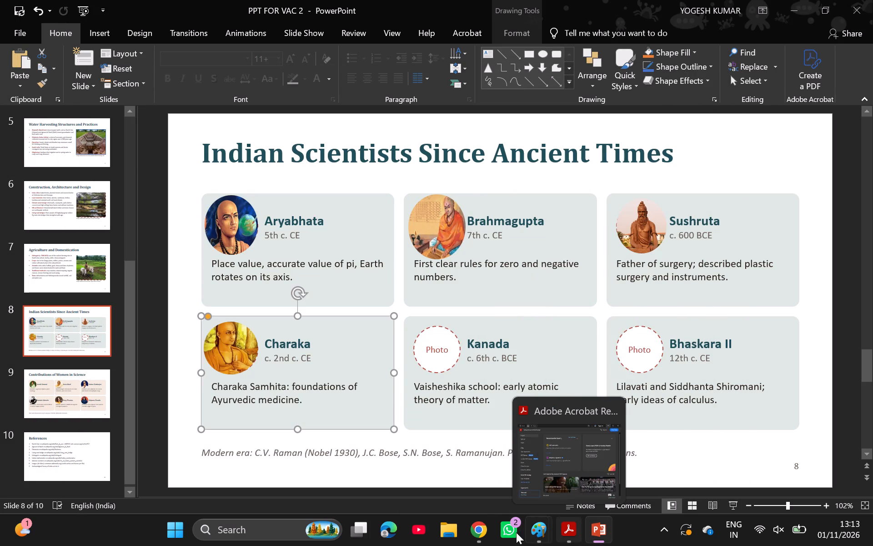
Switch to Chrome and refine the image search to kanada vaisheshika.
click(486, 534)
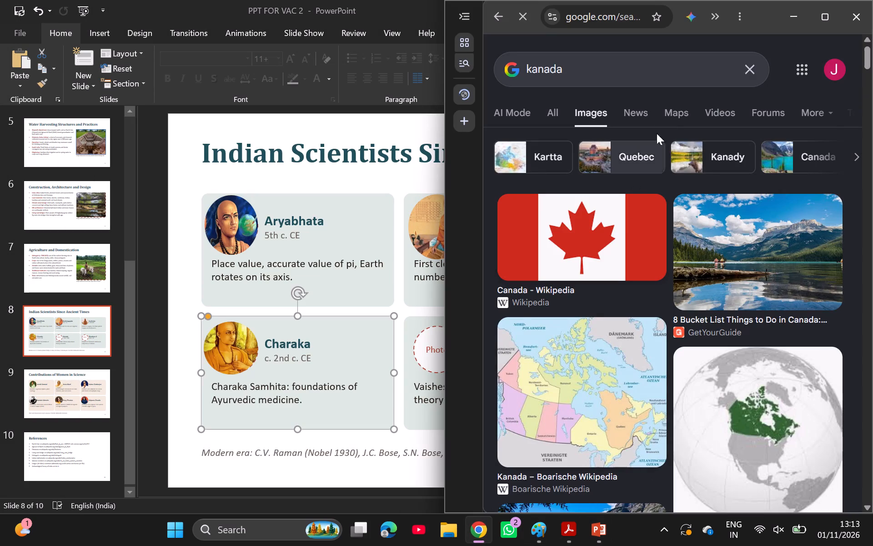
click(652, 69)
key(space)
text(va)
text(is)
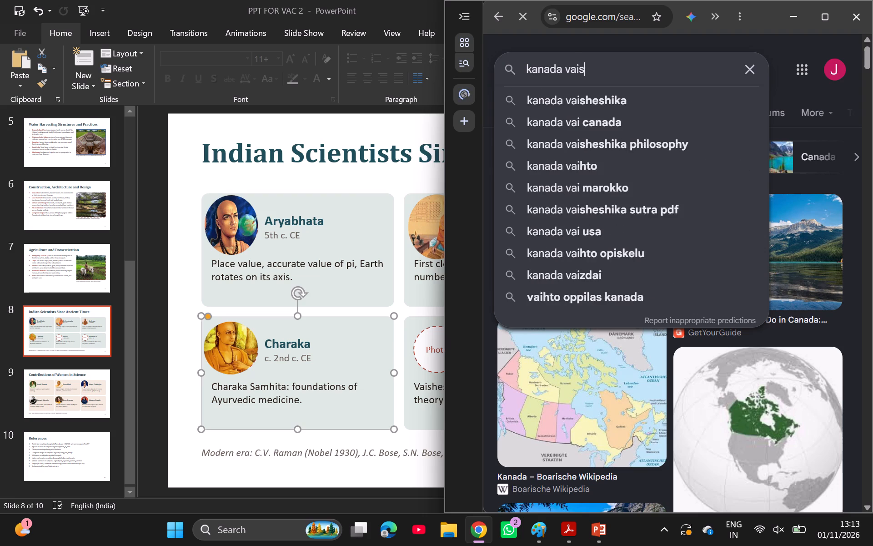
click(667, 96)
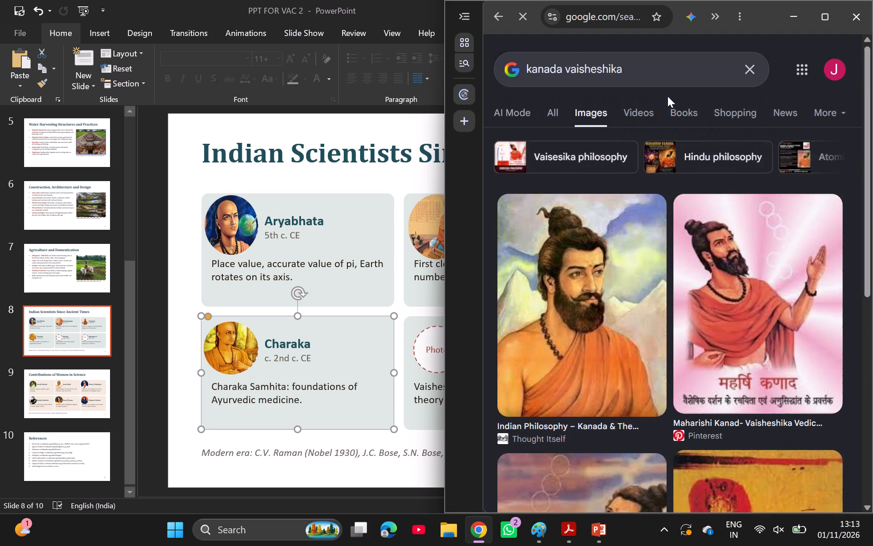
Open the Kanada portrait from Thought Itself and take a screen capture of nearly the whole picture.
click(580, 219)
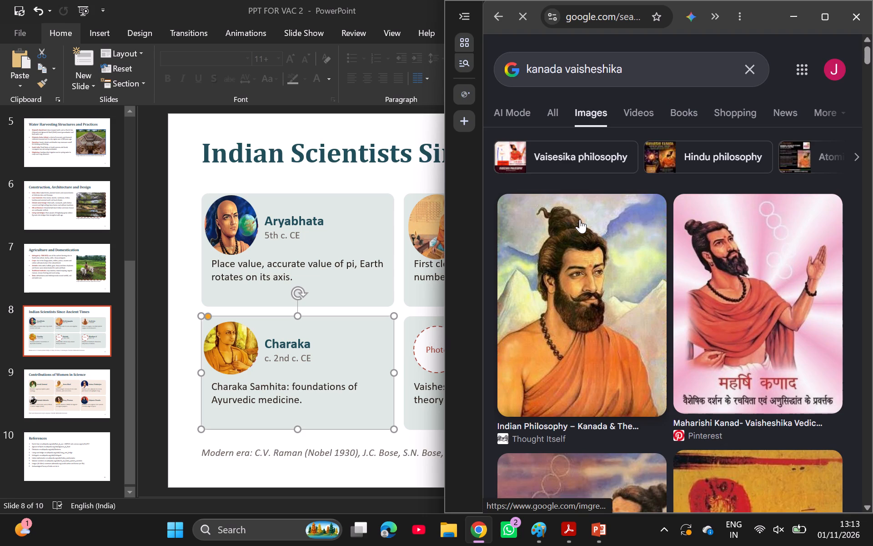
key(Print)
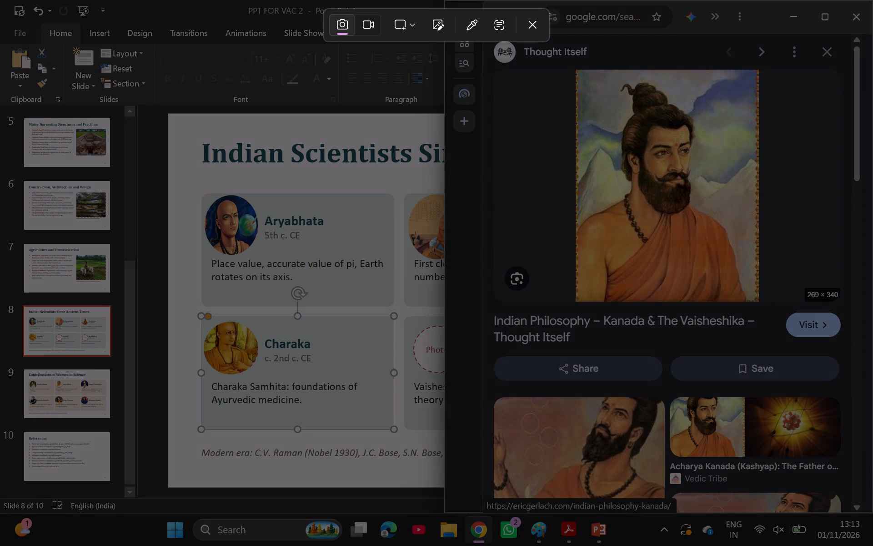
drag(579, 73, 719, 276)
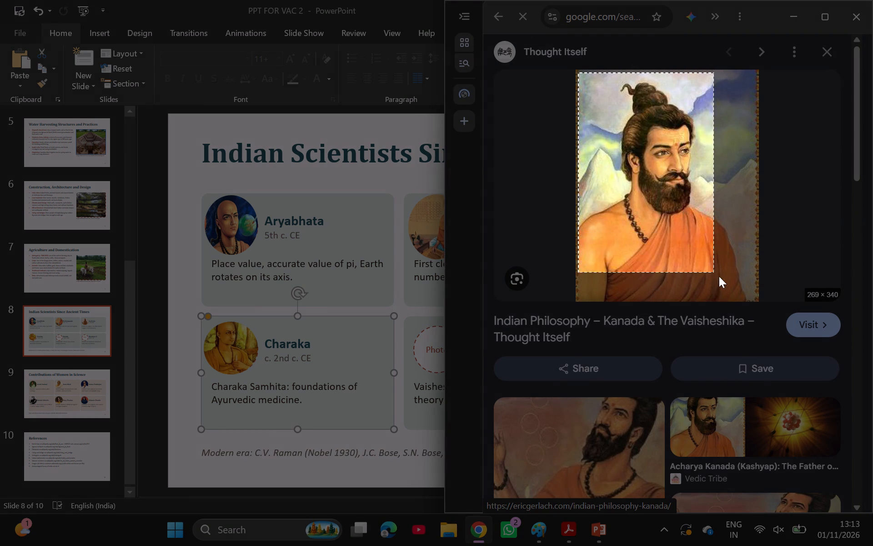
drag(719, 276, 757, 291)
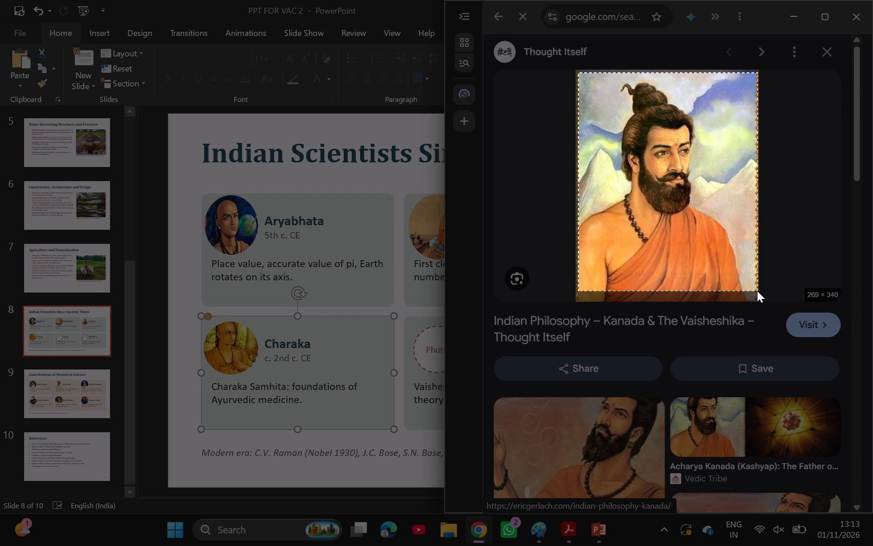
drag(757, 291, 754, 293)
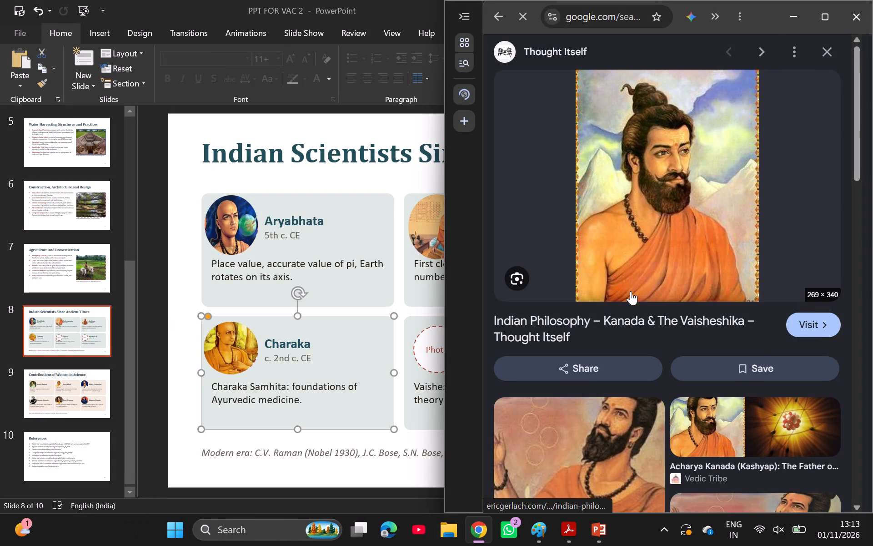
Return to PowerPoint, paste the Kanada capture onto slide 8 and crop it to an oval shape.
click(786, 14)
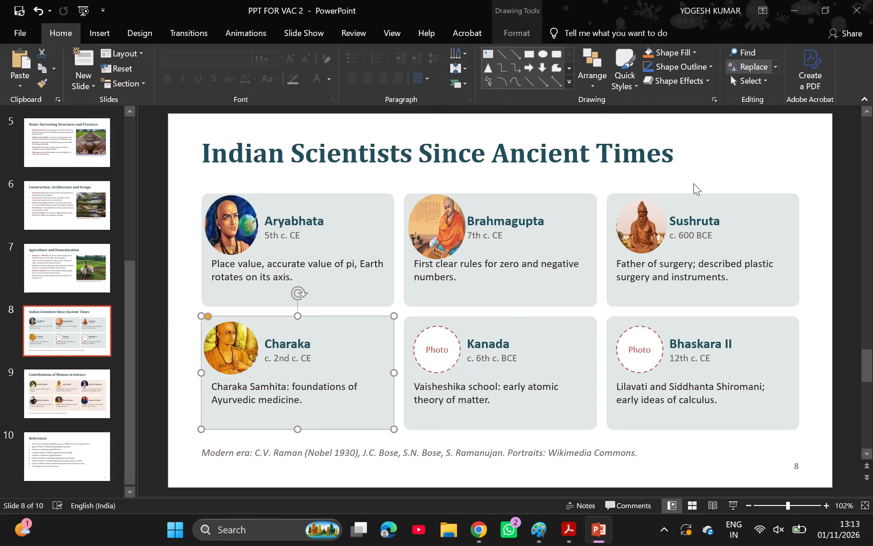
key(ctrl+v)
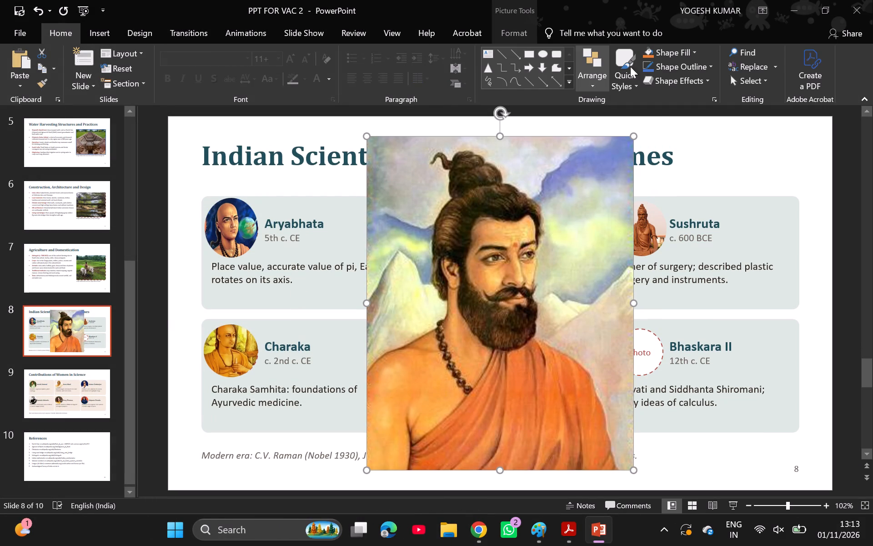
double_click(520, 250)
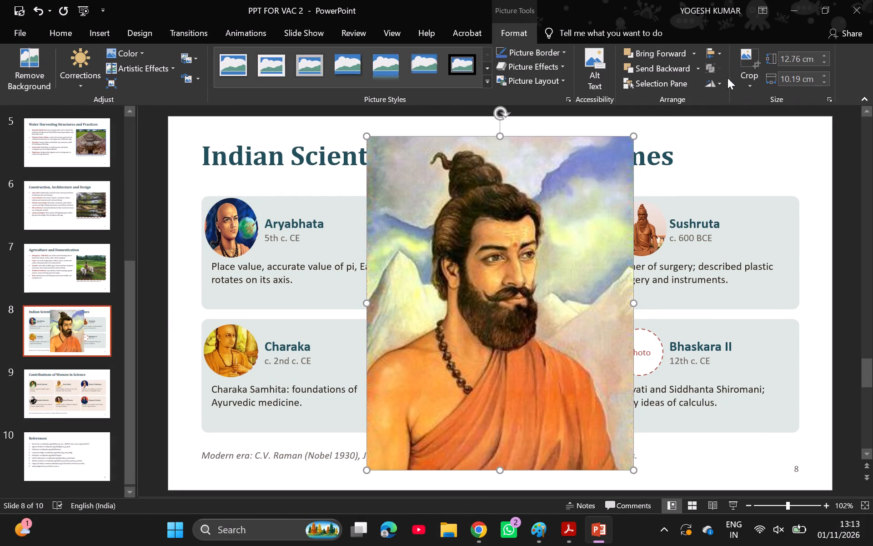
click(744, 79)
click(752, 115)
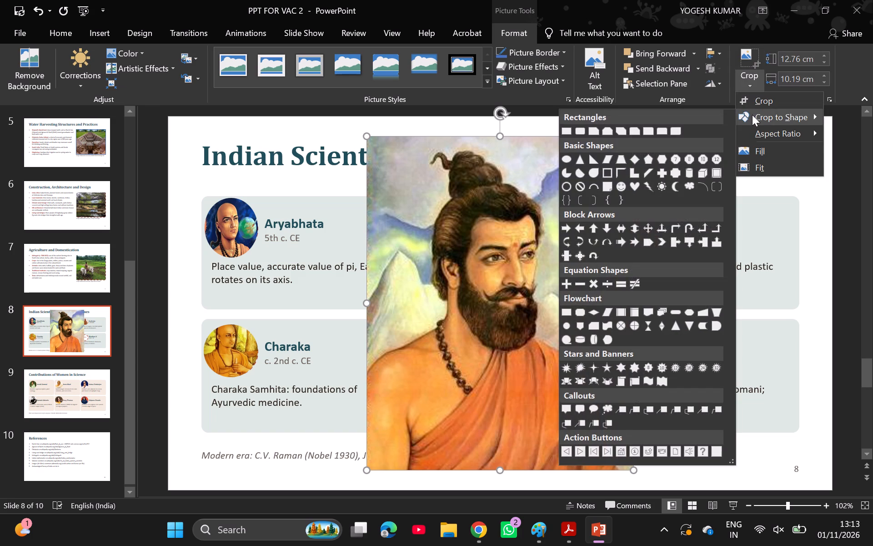
click(563, 161)
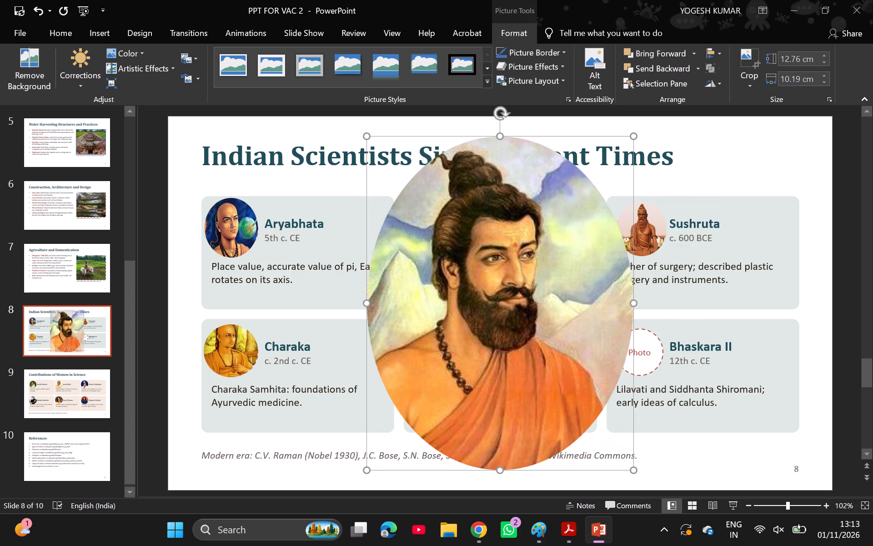
Shrink the oval Kanada picture to about 3.47 cm high and 3.25 cm wide.
drag(499, 137, 510, 206)
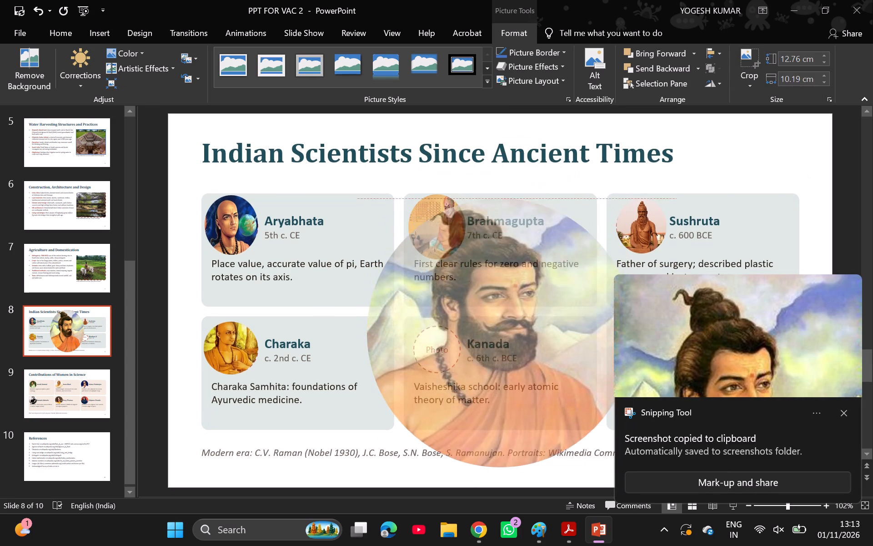
drag(510, 206, 528, 316)
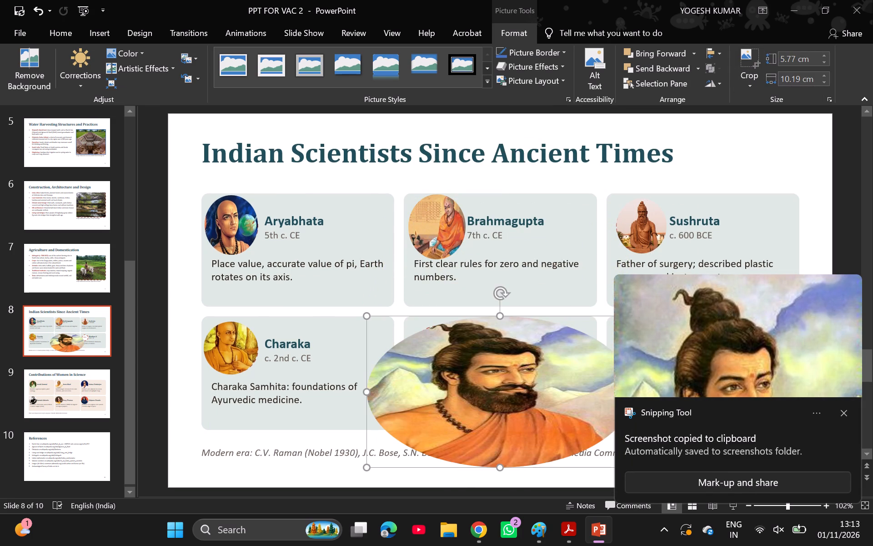
drag(370, 393, 447, 391)
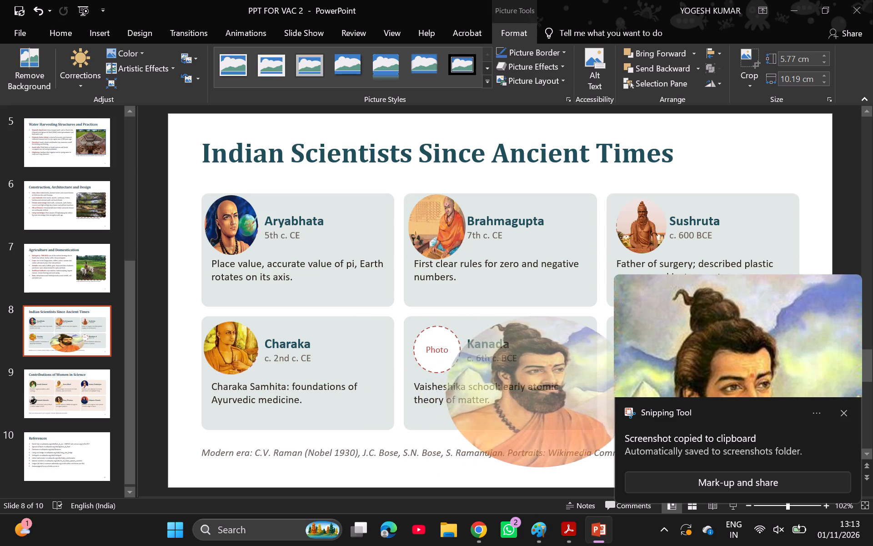
drag(447, 391, 459, 391)
click(542, 467)
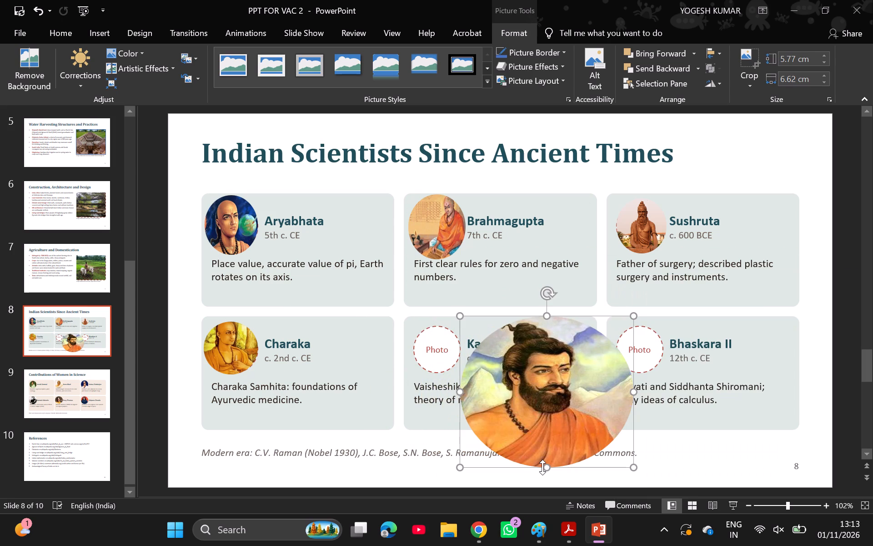
click(546, 470)
drag(546, 470, 546, 464)
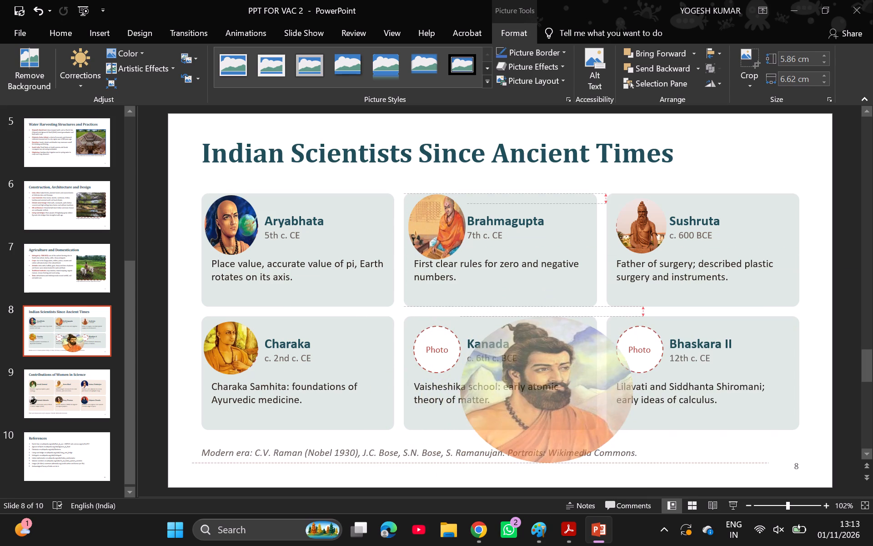
drag(546, 464, 535, 405)
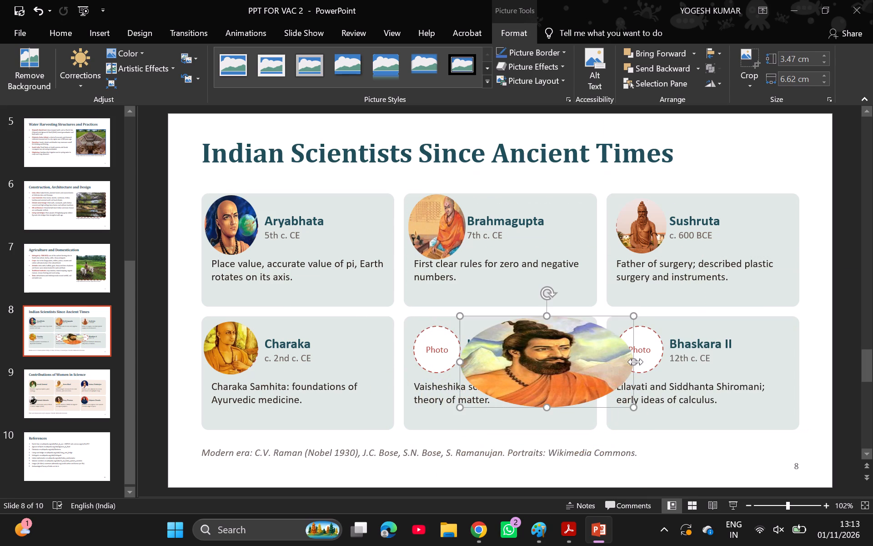
drag(636, 362, 555, 371)
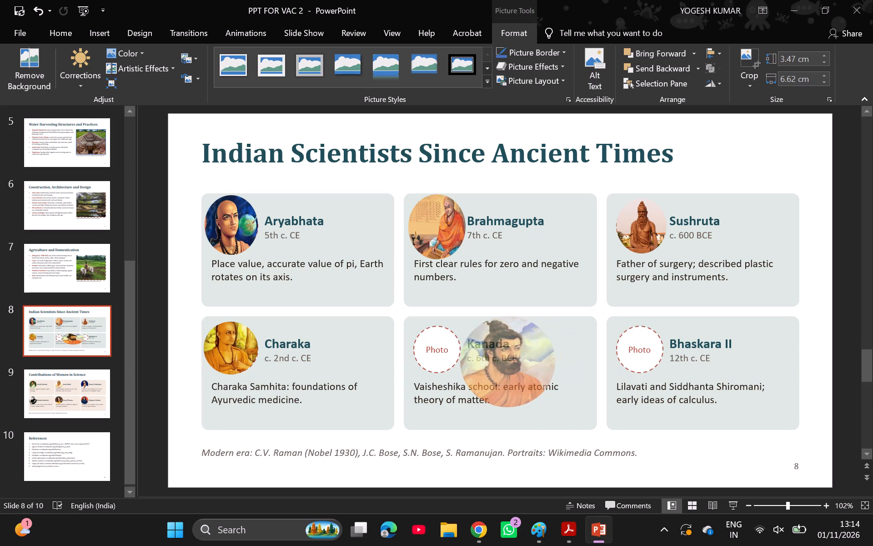
drag(555, 371, 545, 372)
Move the oval picture onto the Kanada card's photo circle and resize it to about 2.53 cm high and 2.25 cm wide.
drag(509, 363, 452, 360)
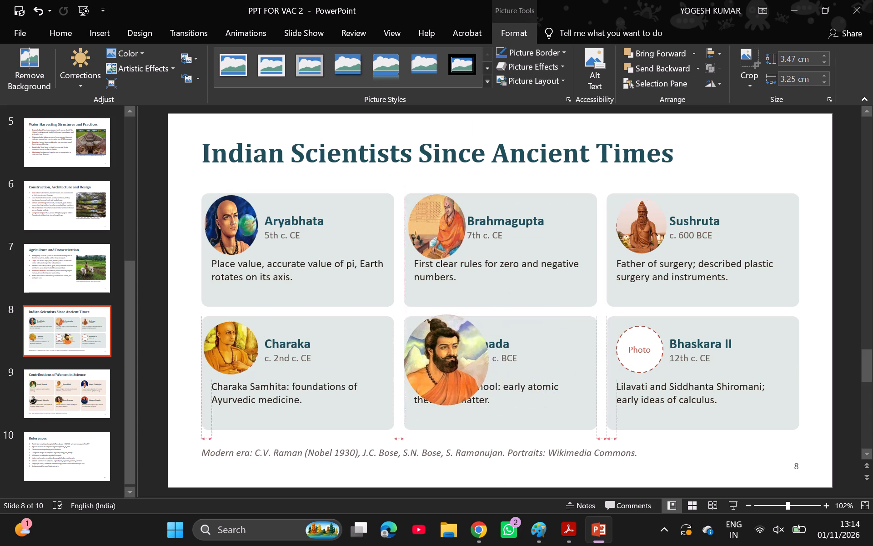
drag(452, 360, 450, 360)
drag(399, 357, 414, 356)
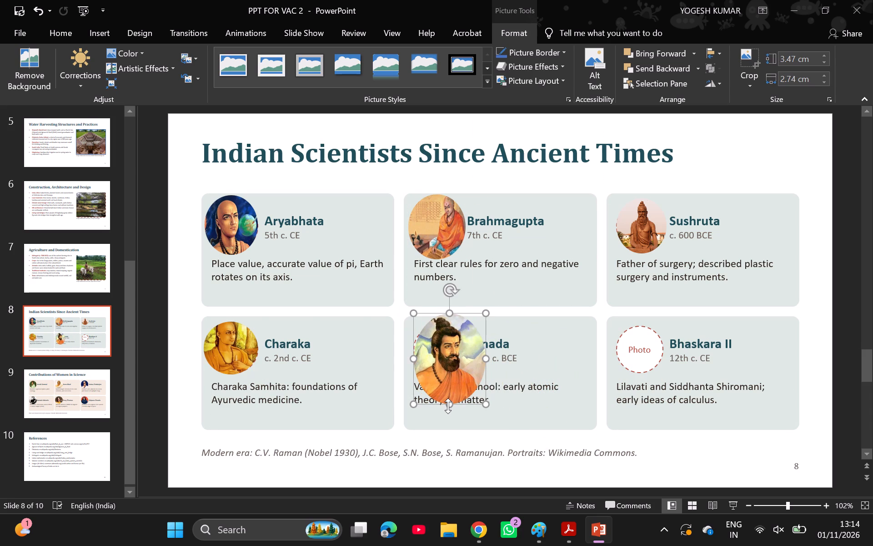
drag(448, 406, 447, 378)
drag(445, 357, 433, 361)
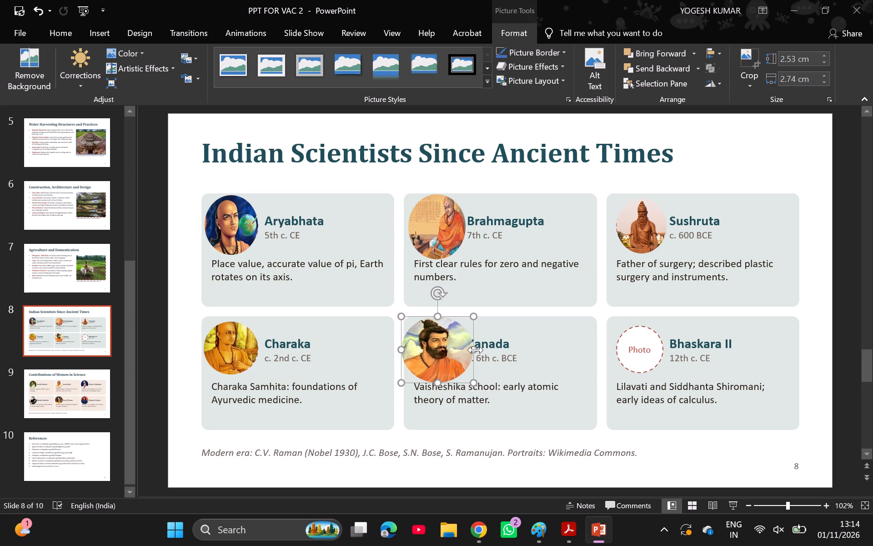
drag(476, 350, 463, 350)
click(455, 349)
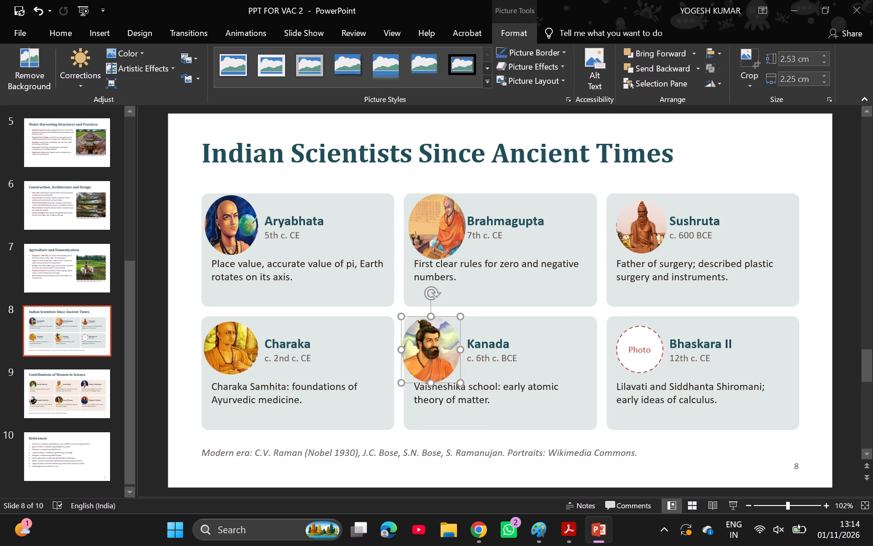
drag(439, 350, 444, 349)
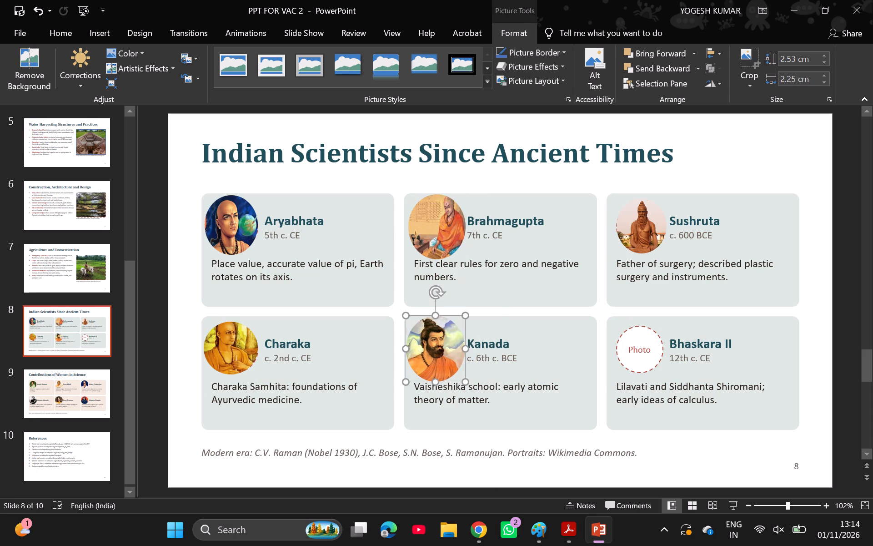
click(403, 428)
click(432, 384)
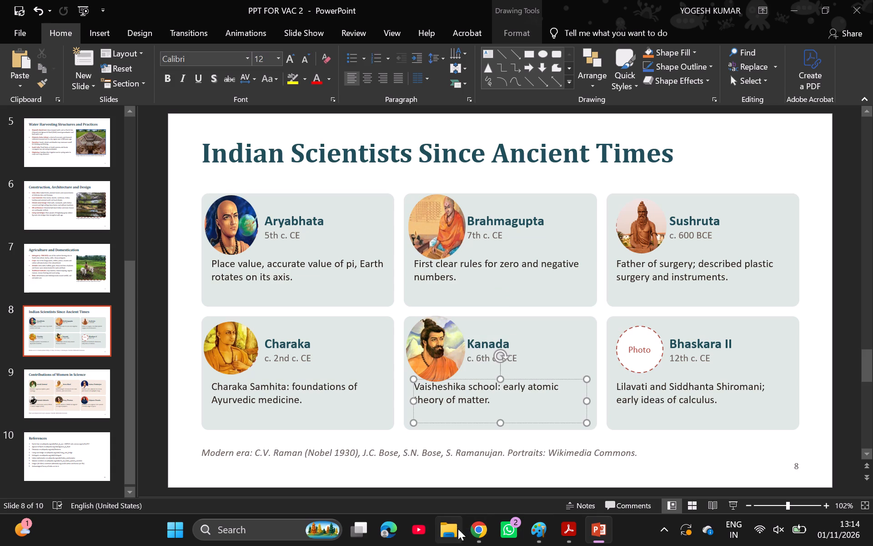
Switch to Chrome, go back to the image results and search for bhaskara 2.
click(483, 489)
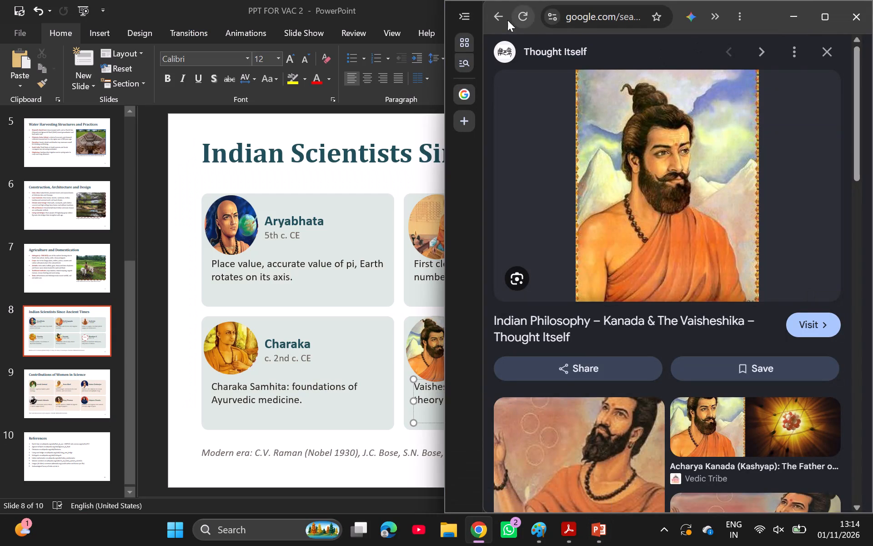
click(504, 18)
click(657, 59)
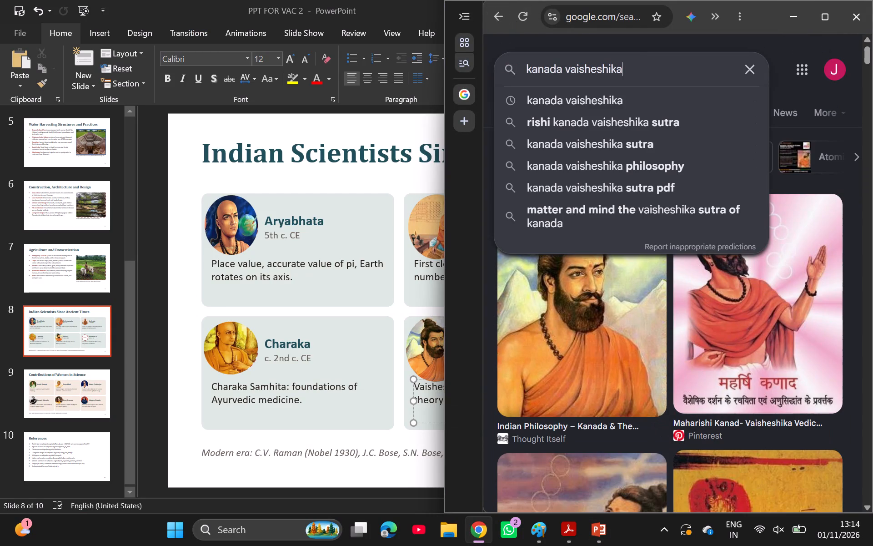
key(BackSpace)
key(BackSpace)
key(BackSpace)
key(BackSpace)
key(BackSpace)
key(BackSpace)
key(BackSpace)
key(BackSpace)
key(BackSpace)
key(BackSpace)
key(BackSpace)
key(BackSpace)
key(BackSpace)
key(BackSpace)
key(BackSpace)
key(BackSpace)
key(BackSpace)
key(BackSpace)
key(BackSpace)
key(BackSpace)
text(bhasa)
key(BackSpace)
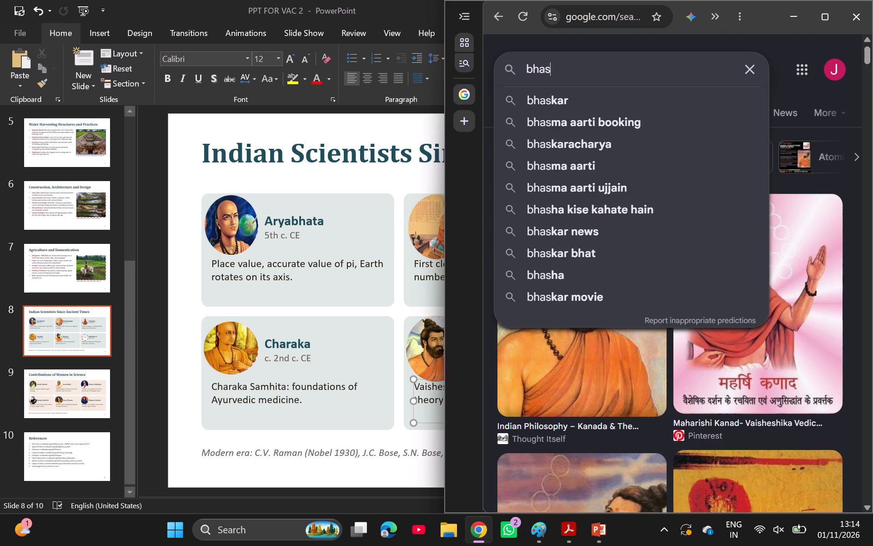
text(kara)
key(space)
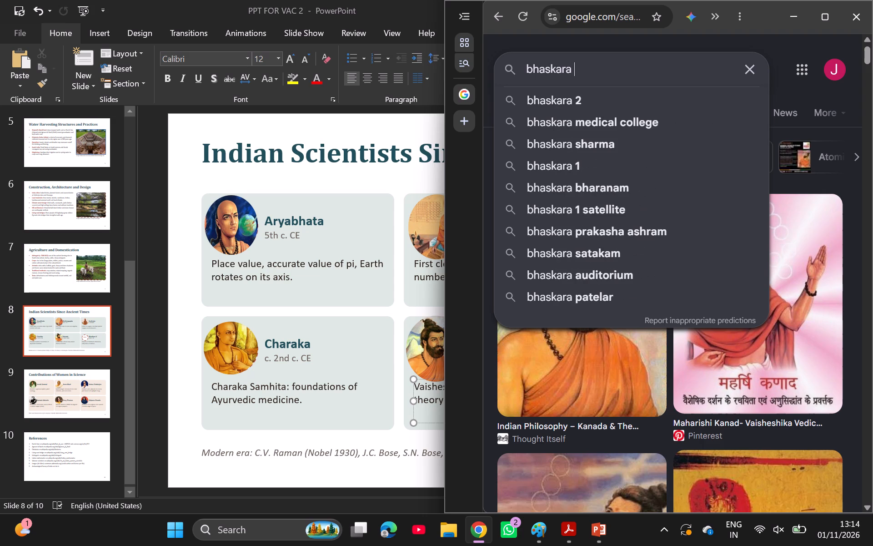
key(2)
key(Return)
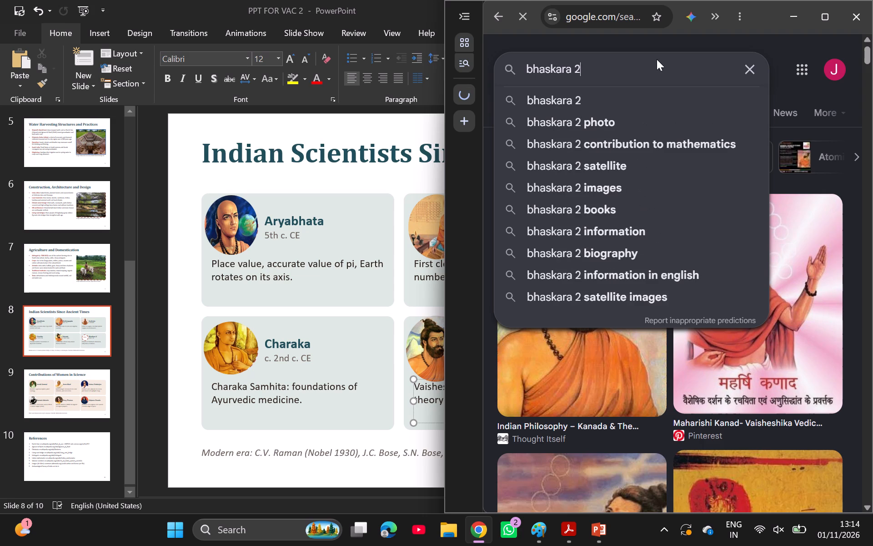
Open the Bhaskara II portrait from Cuemath and take a screen capture of the picture.
scroll(770, 307, down, 2)
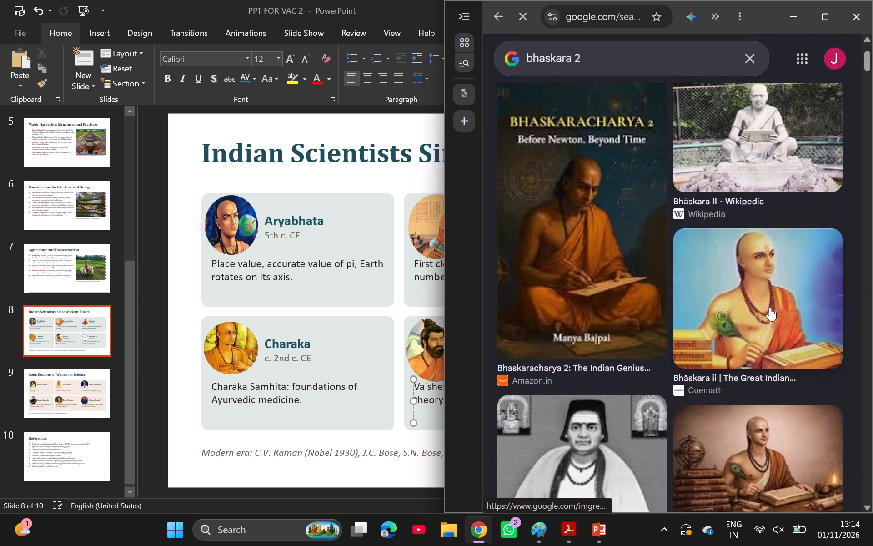
scroll(770, 307, down, 1)
click(770, 307)
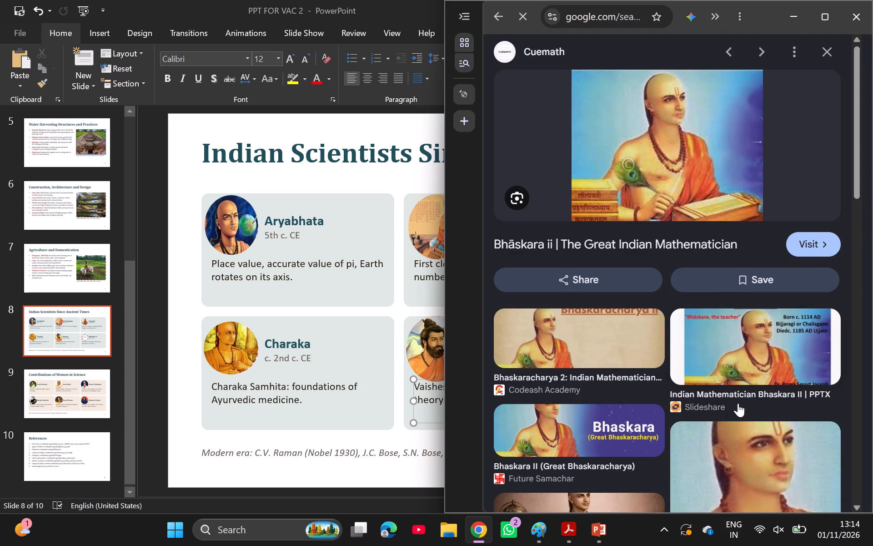
key(Print)
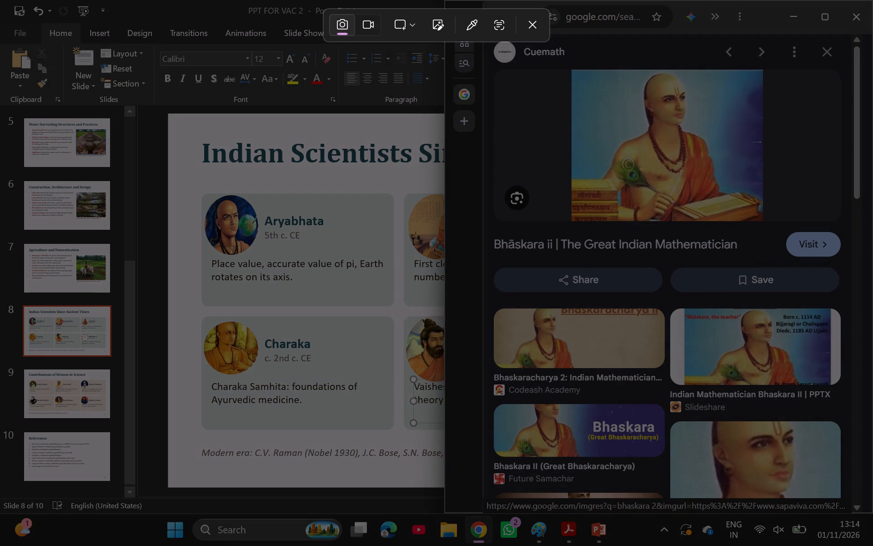
drag(574, 71, 752, 211)
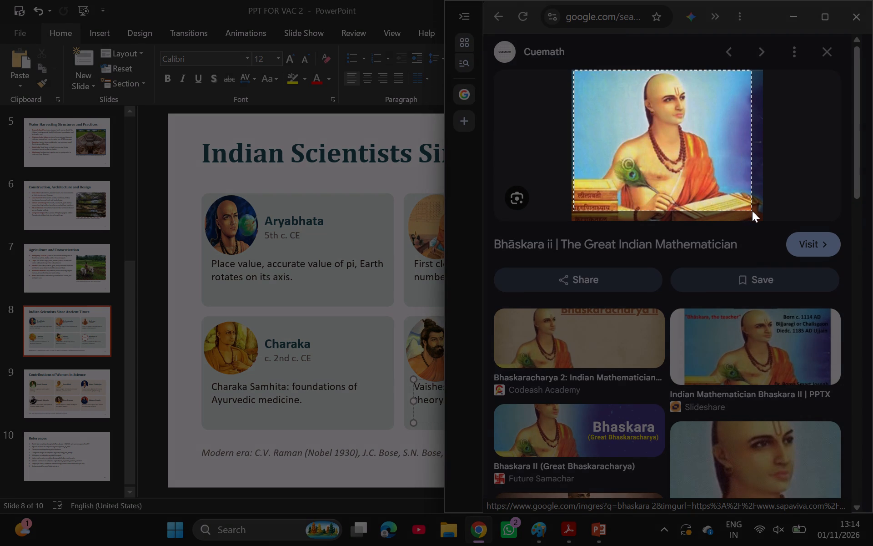
drag(752, 211, 761, 211)
Switch to PowerPoint and paste the Bhaskara II capture onto slide 8.
click(370, 274)
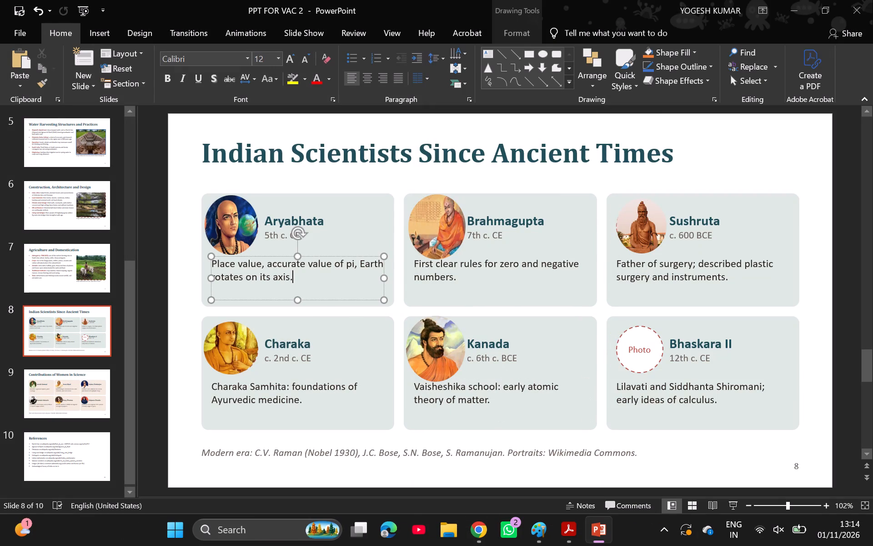
key(ctrl+v)
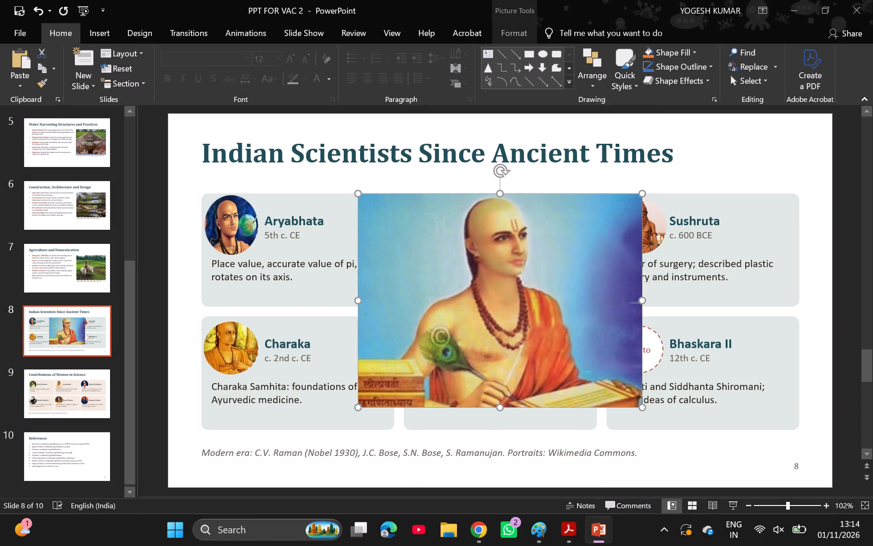
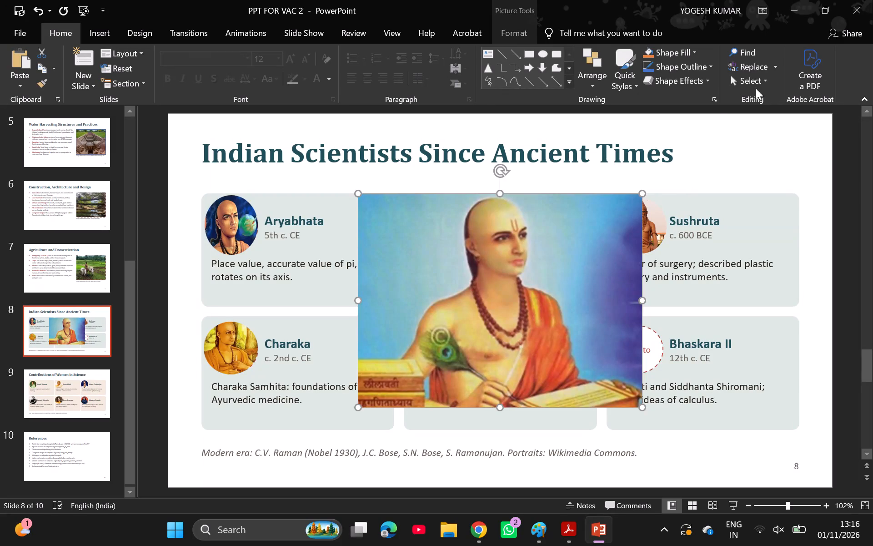
Crop the pasted Bhaskara II picture on slide 8 to an oval shape.
double_click(522, 263)
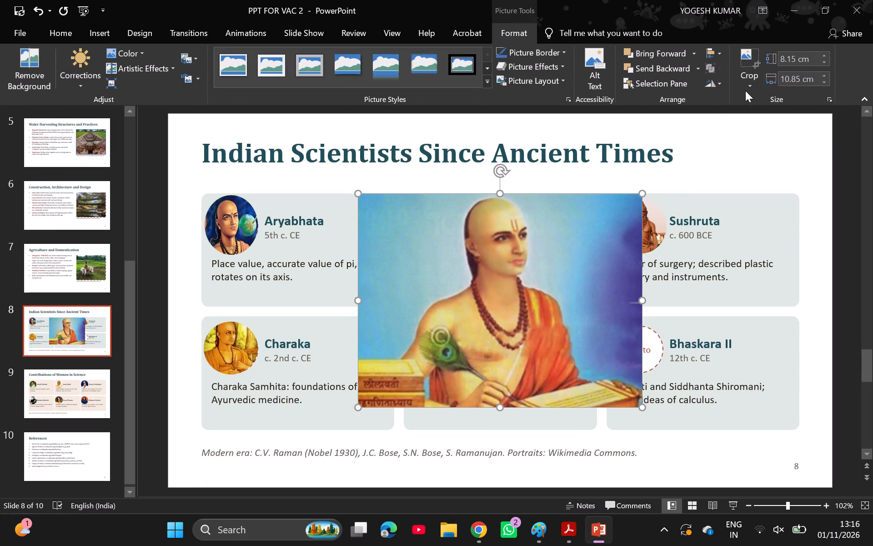
click(747, 84)
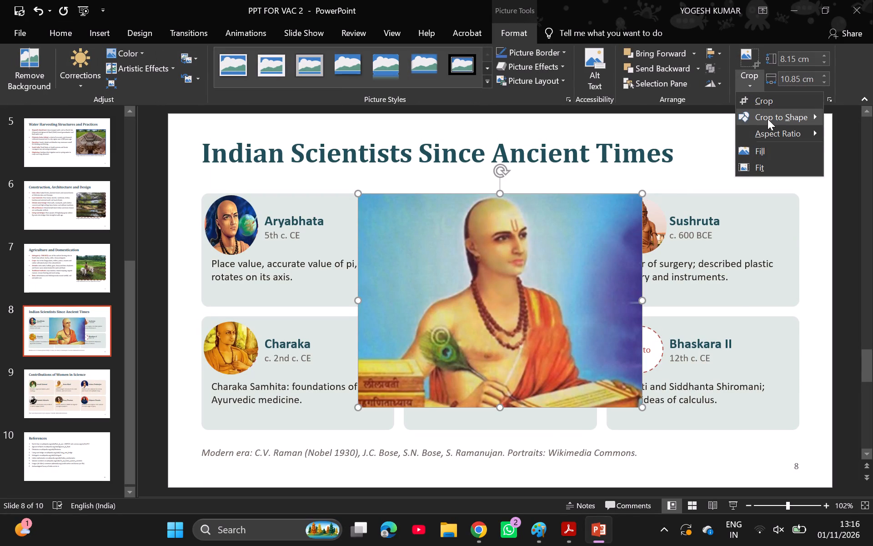
click(768, 118)
click(567, 157)
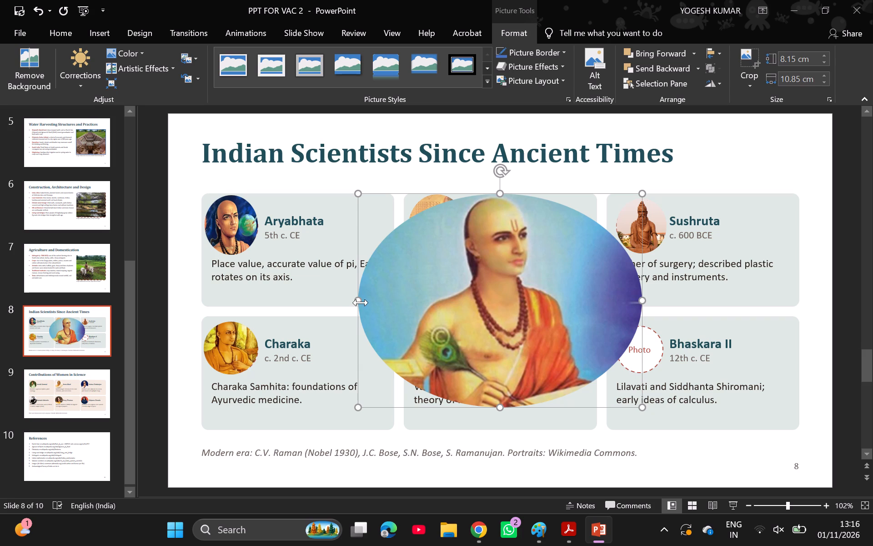
Shrink the oval picture to about 4.04 cm high and 3.5 cm wide and move it onto the Bhaskara II card.
drag(361, 303, 488, 304)
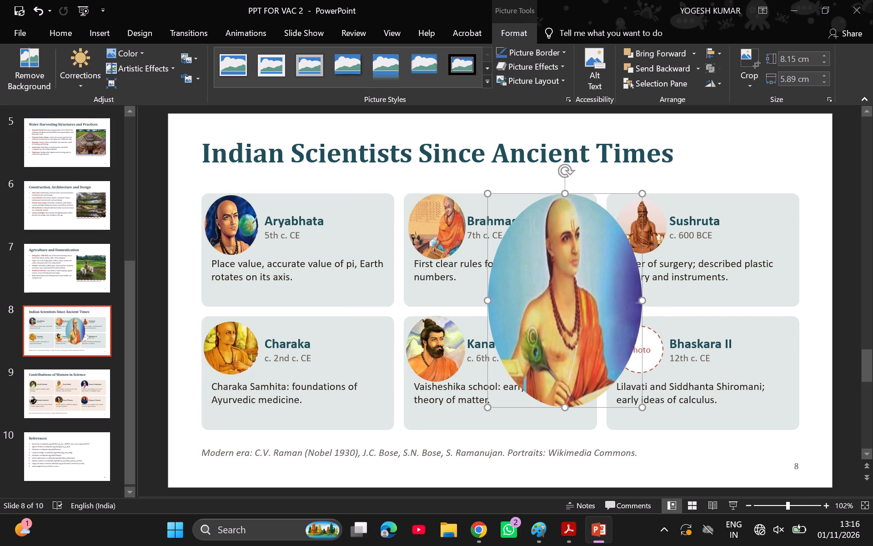
drag(563, 408, 568, 309)
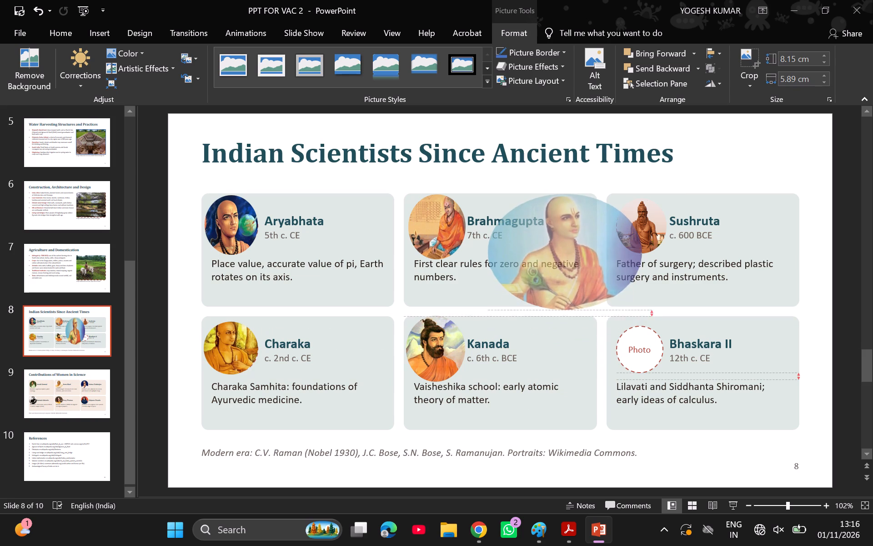
drag(568, 309, 567, 297)
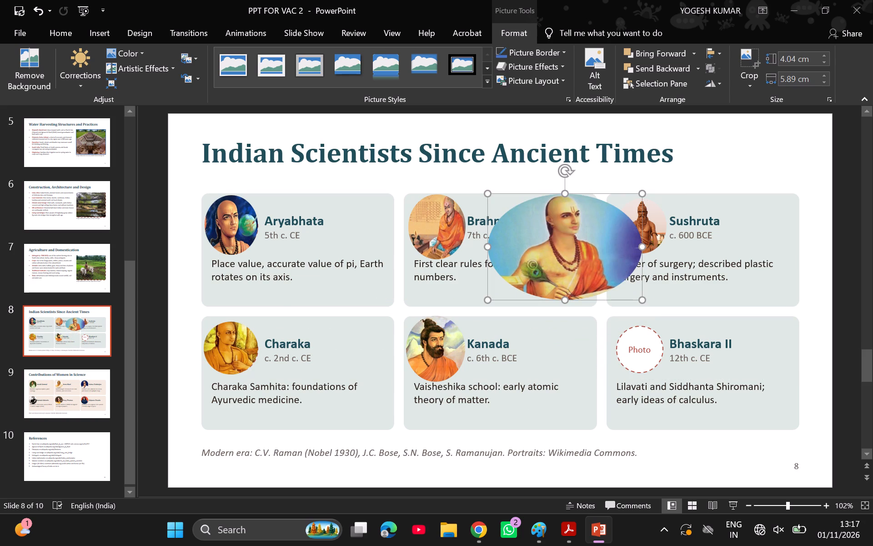
drag(642, 250, 579, 253)
drag(532, 234, 621, 320)
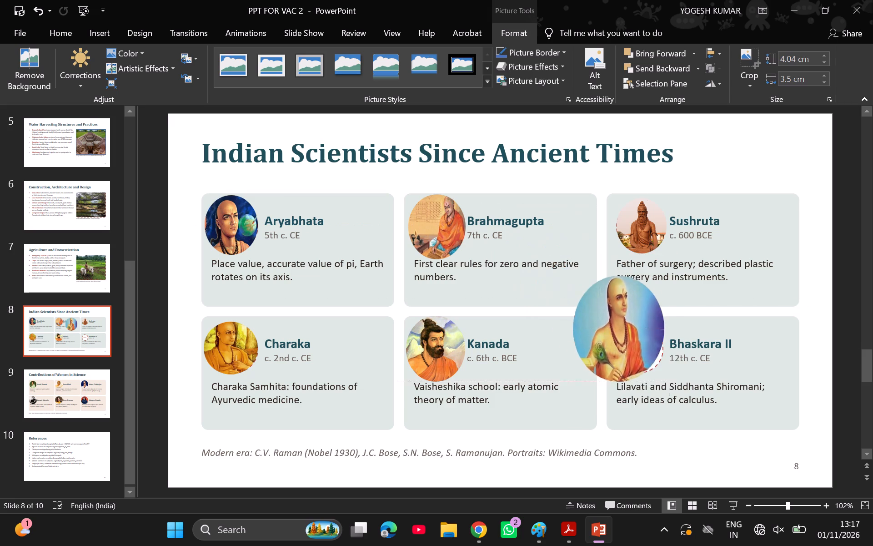
drag(621, 320, 646, 343)
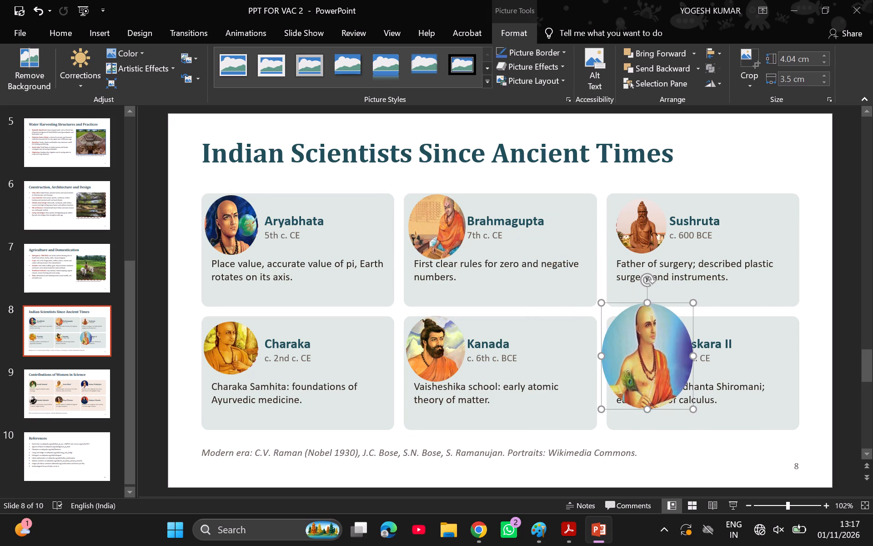
Fit the oval picture over the Bhaskara II card's photo circle, resizing it to about 2.08 cm high and 2.22 cm wide.
drag(647, 301, 647, 325)
drag(601, 368, 612, 366)
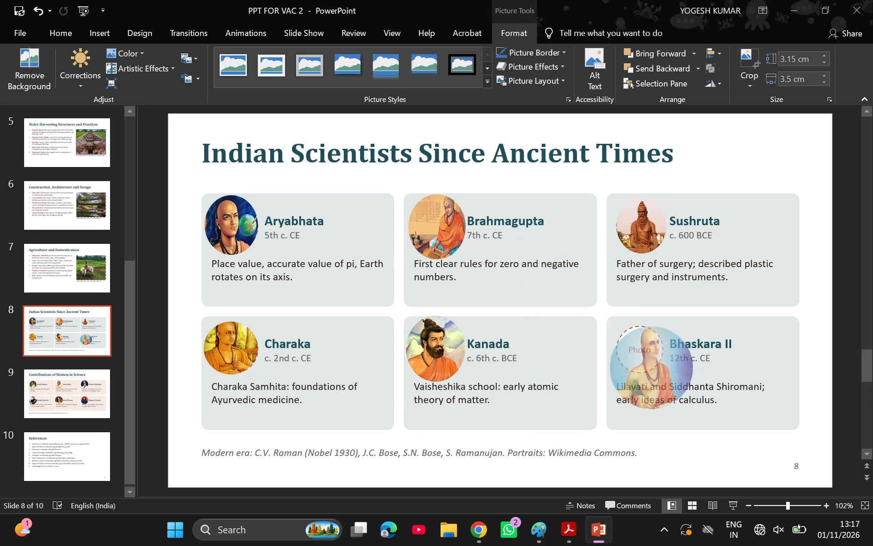
drag(612, 366, 618, 365)
drag(646, 361, 634, 348)
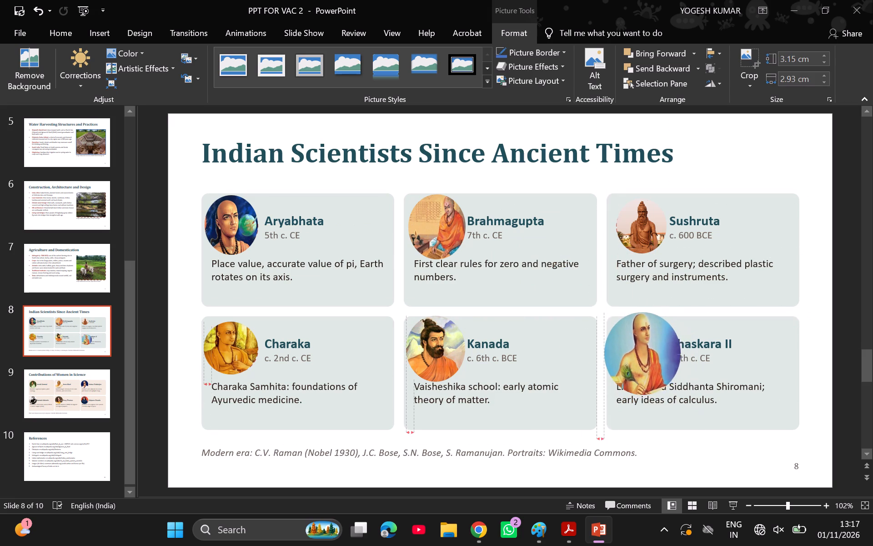
drag(634, 348, 637, 354)
drag(646, 399, 643, 373)
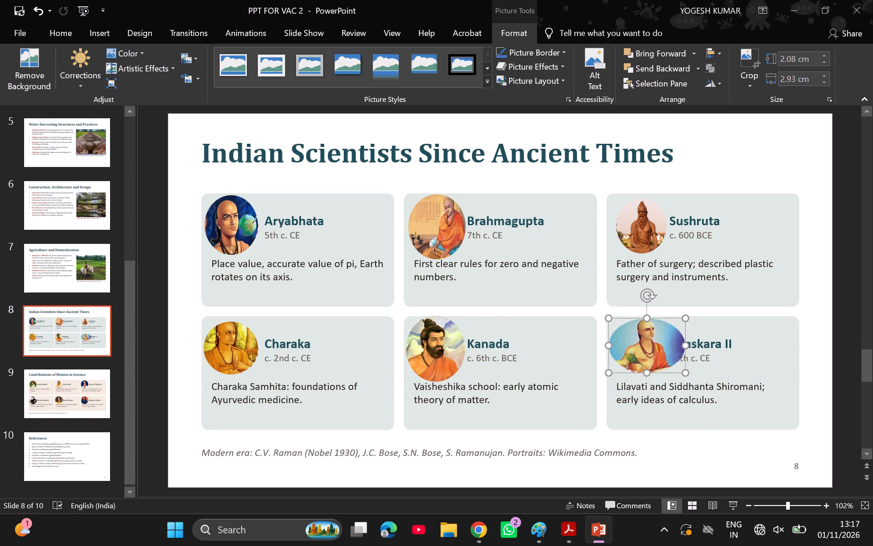
drag(683, 343, 672, 343)
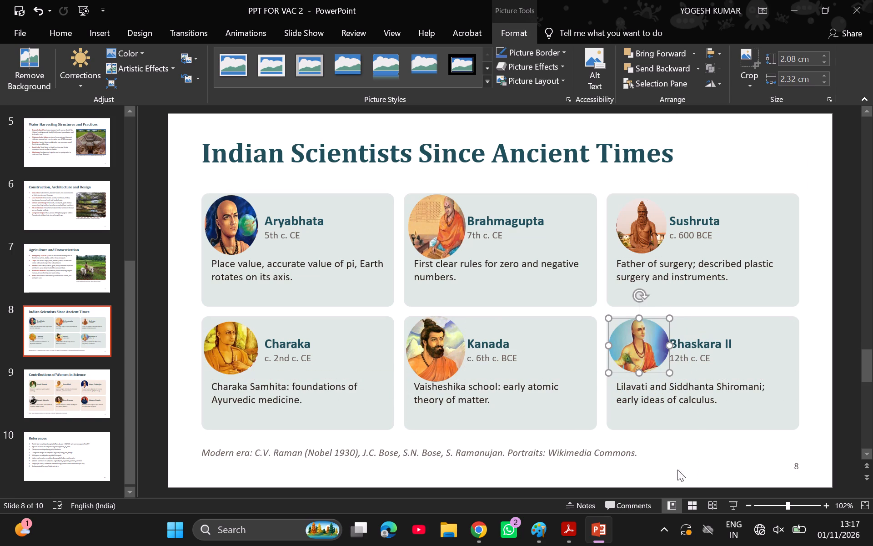
click(724, 475)
click(646, 357)
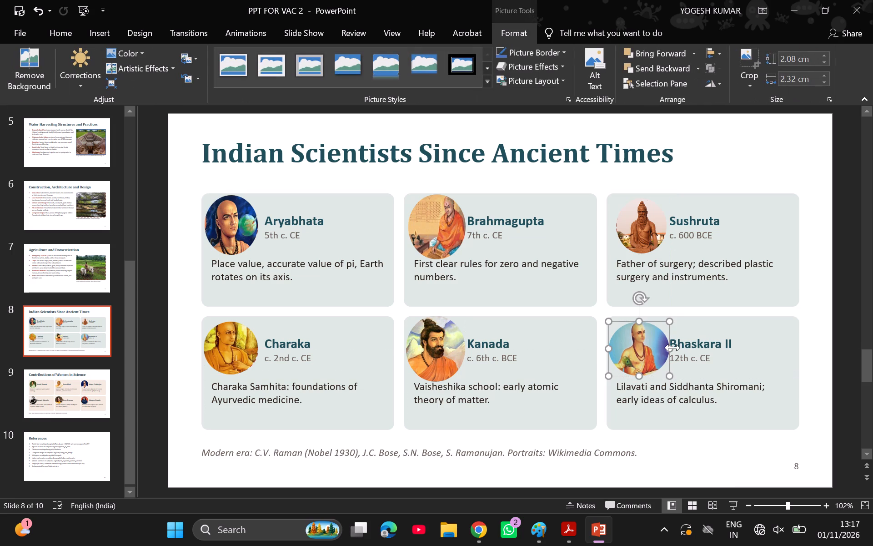
drag(672, 348, 666, 348)
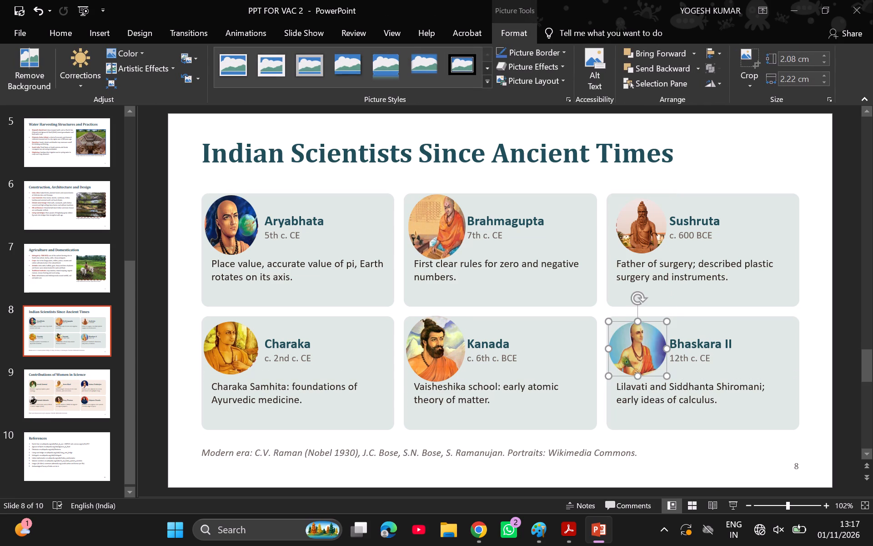
click(672, 473)
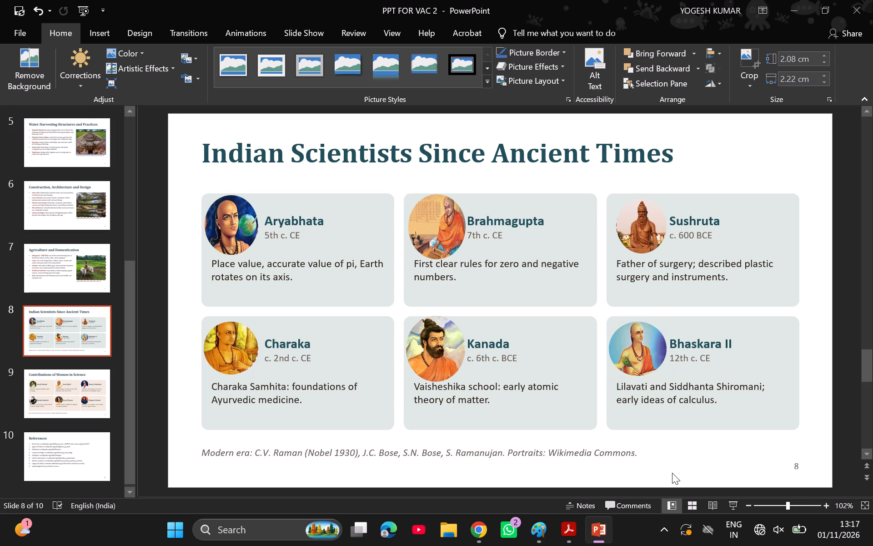
Go back through the presentation to slide 1 with the large empty circle.
scroll(672, 473, up, 1)
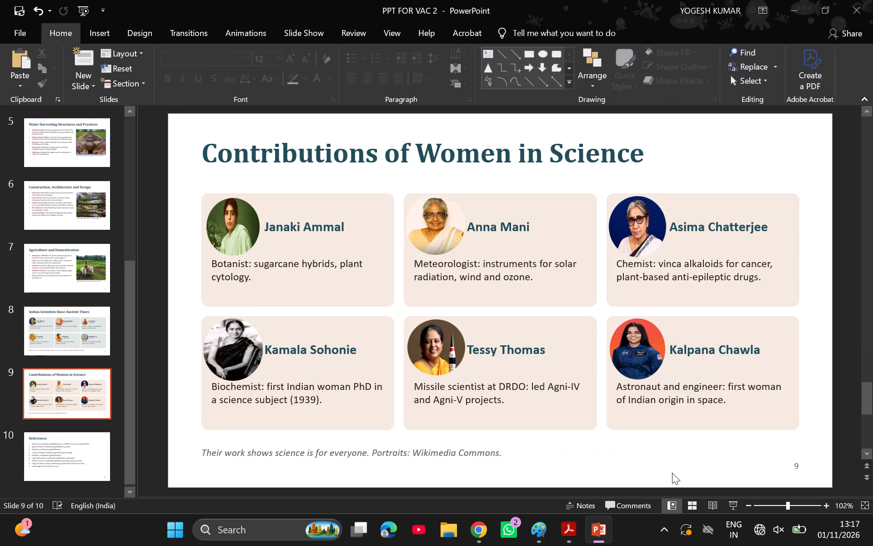
scroll(672, 473, up, 2)
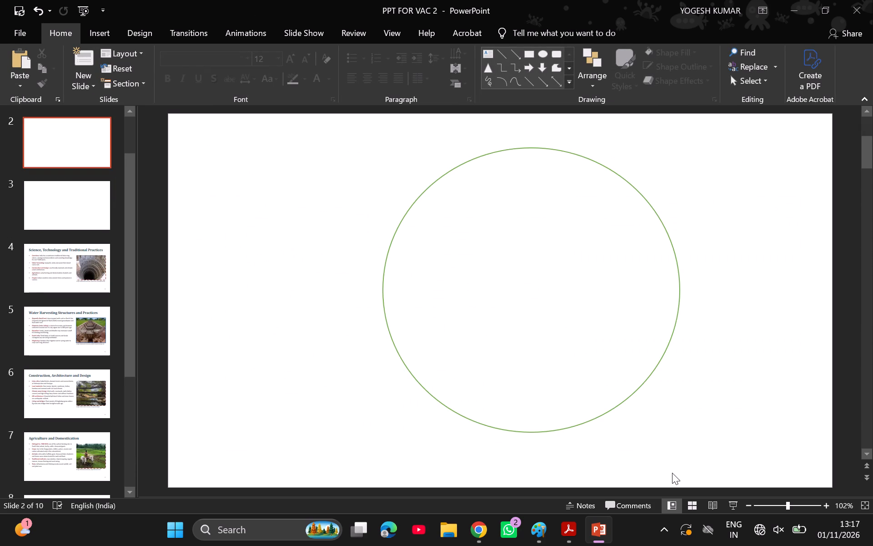
scroll(672, 473, up, 2)
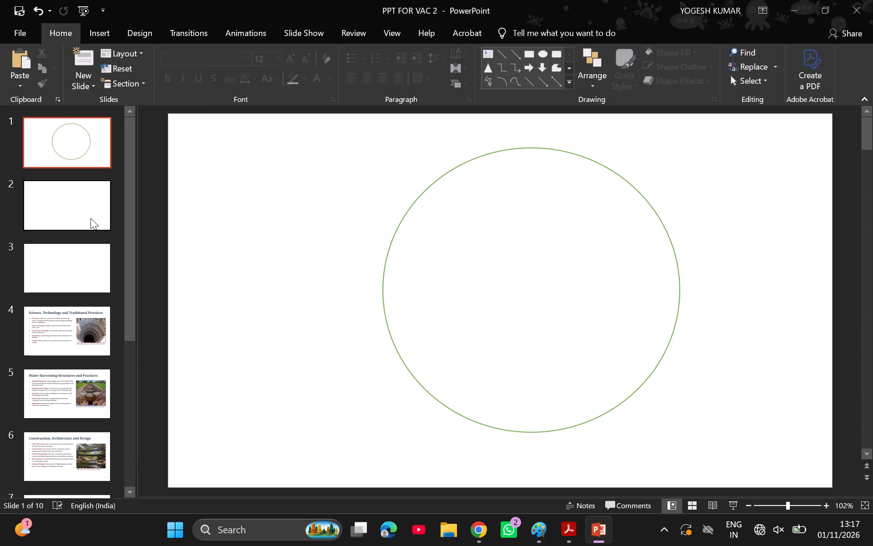
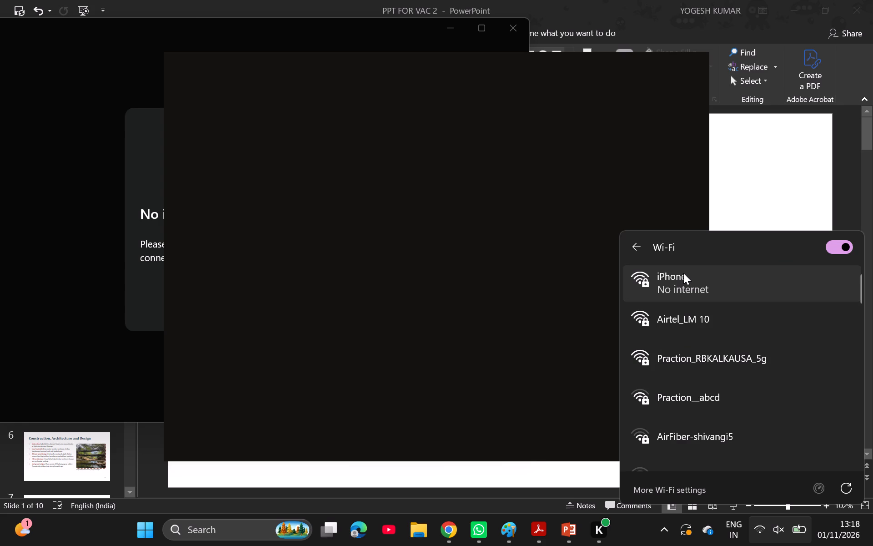
Check the connection status of the iPhone Wi-Fi network and return to the quick settings overview.
click(683, 273)
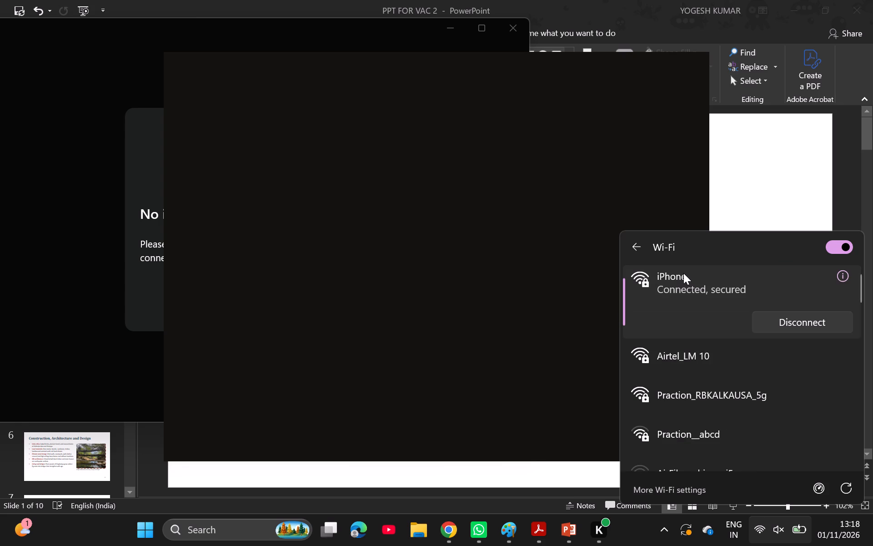
click(632, 249)
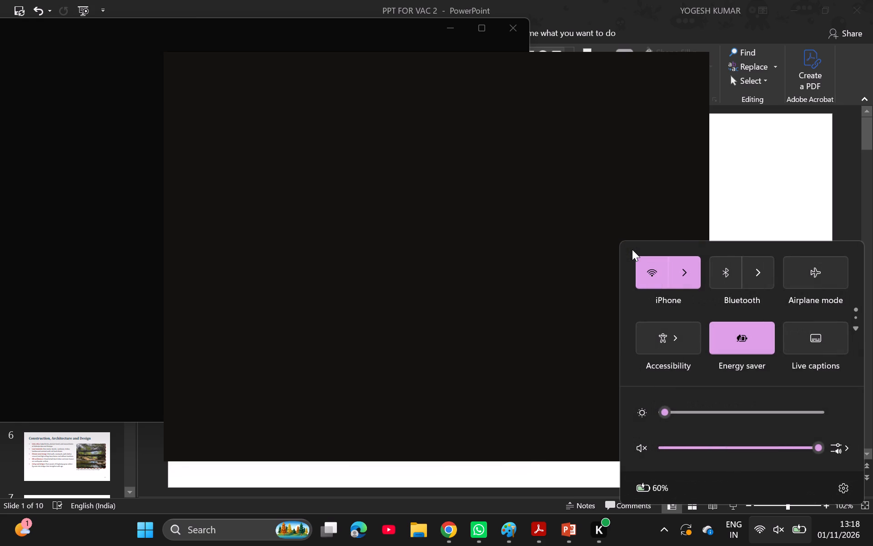
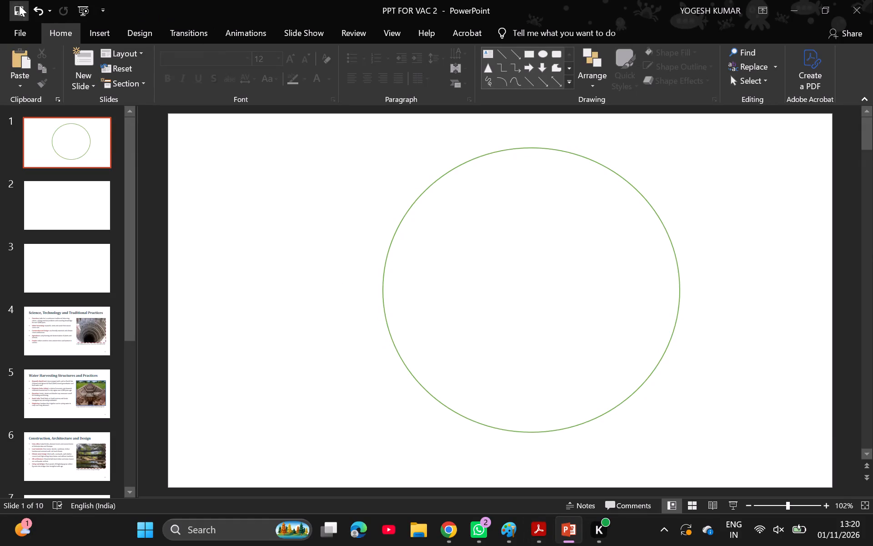
Open the recent presentation Science_Technology_Traditional_Practices saved yesterday in the OneDrive Desktop folder.
click(20, 26)
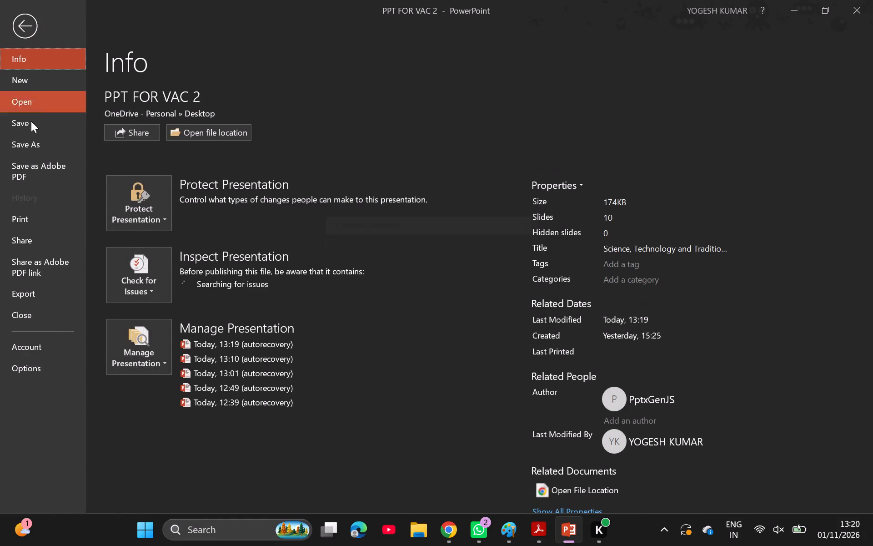
click(30, 109)
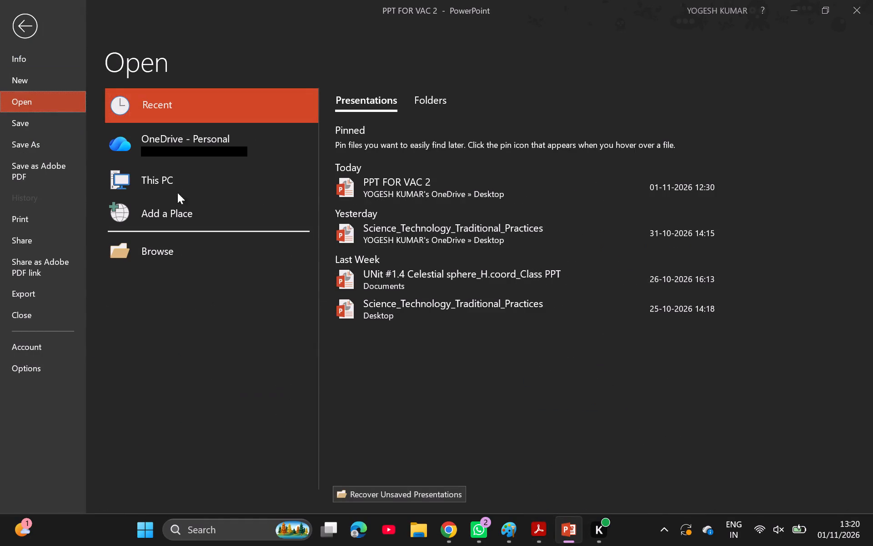
click(366, 223)
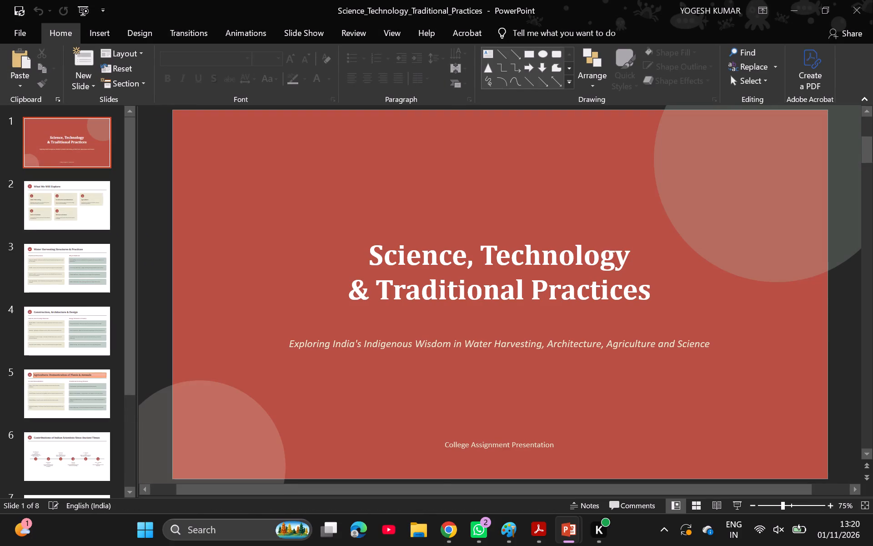
Capture a screen snip of the full red title slide in the Science_Technology_Traditional_Practices presentation.
click(391, 263)
click(323, 374)
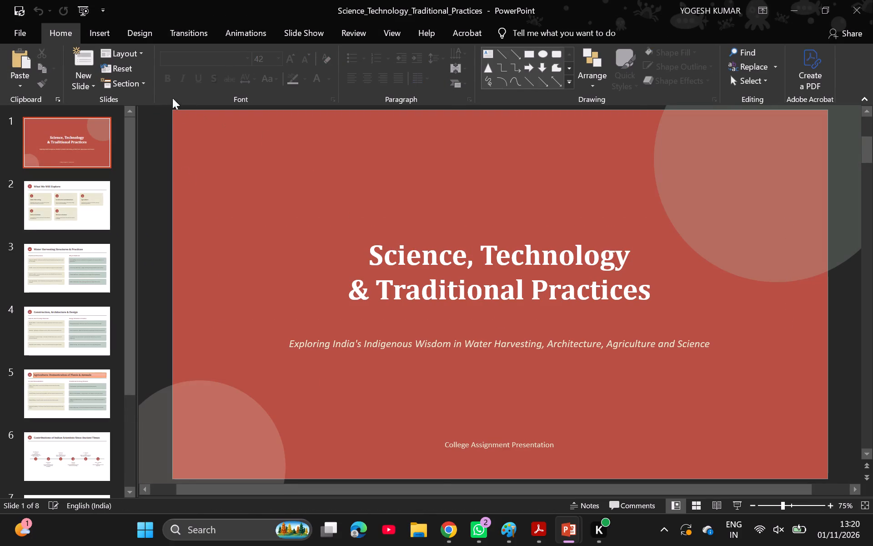
key(Print)
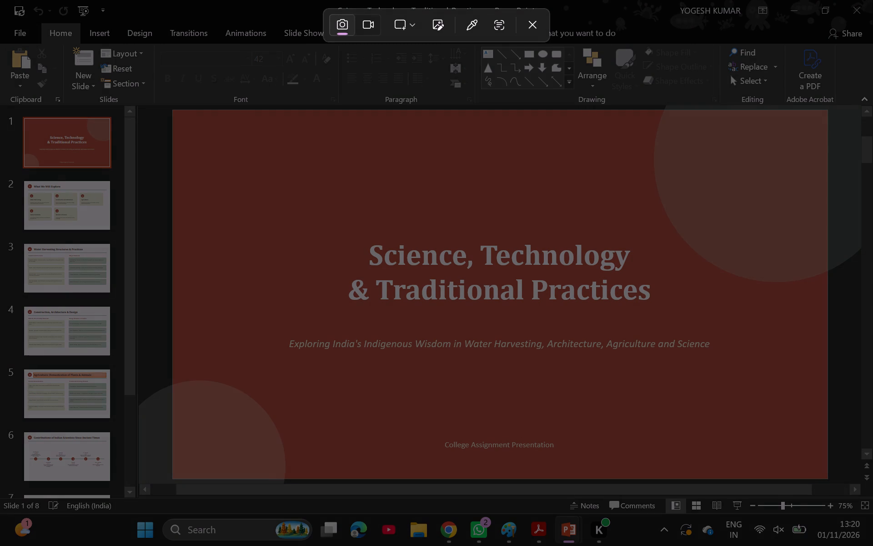
drag(172, 111, 174, 110)
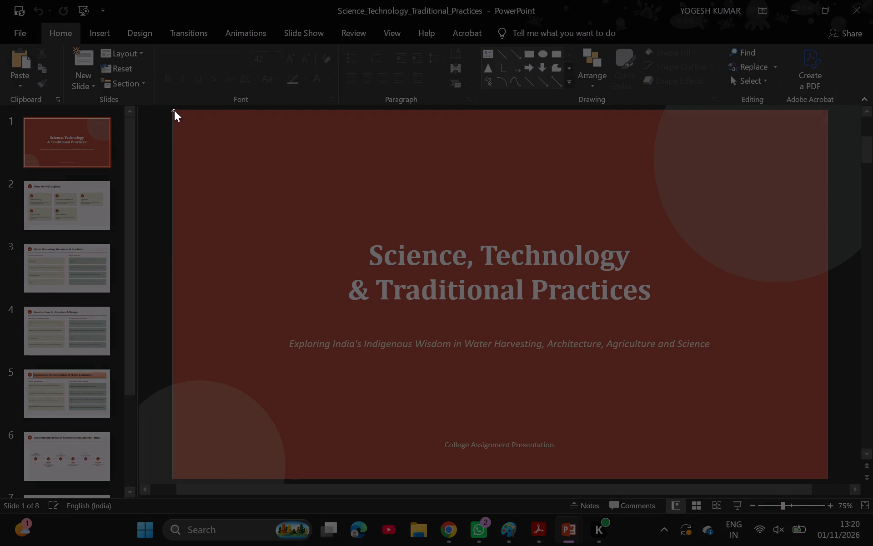
drag(174, 110, 586, 481)
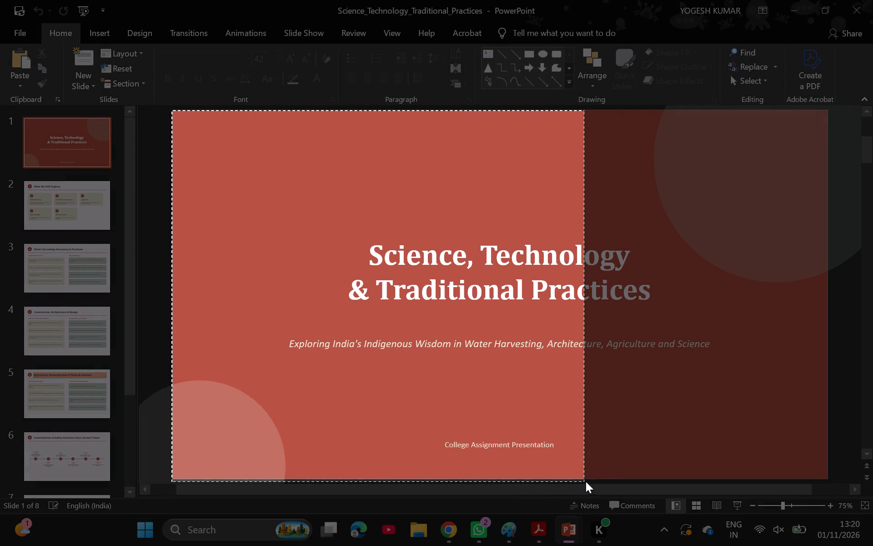
drag(586, 481, 827, 482)
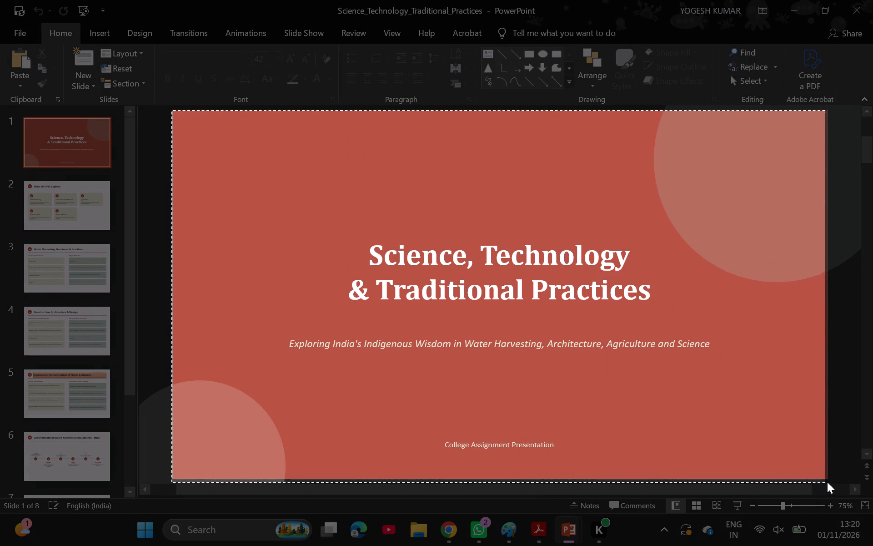
drag(827, 482, 838, 476)
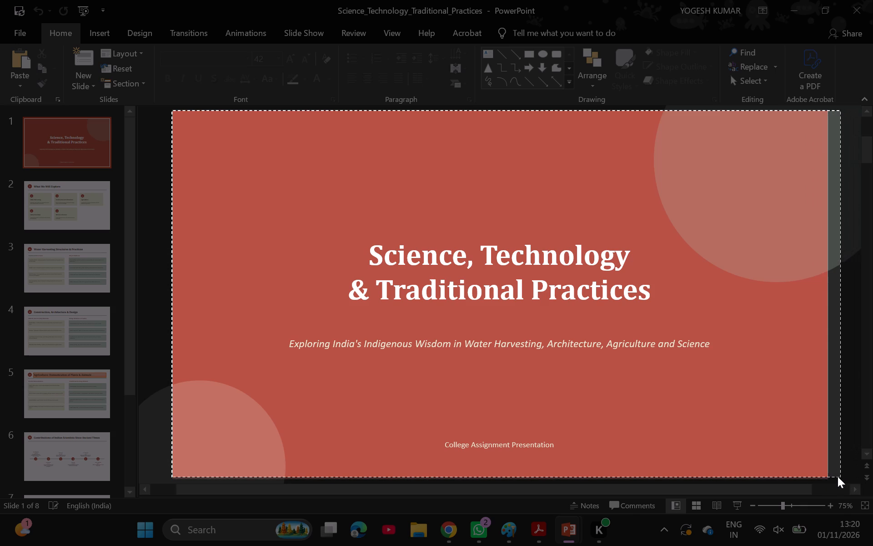
drag(838, 476, 828, 478)
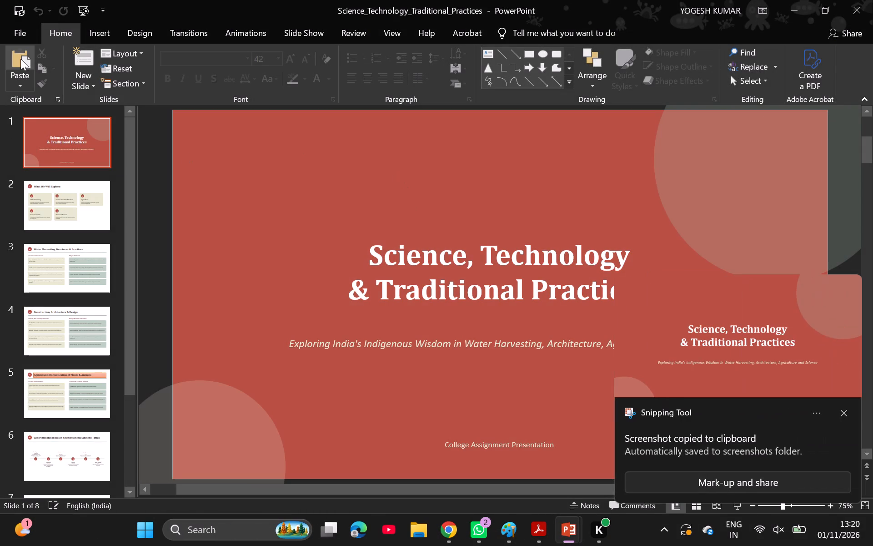
Switch to the recent presentation PPT FOR VAC 2.
click(16, 40)
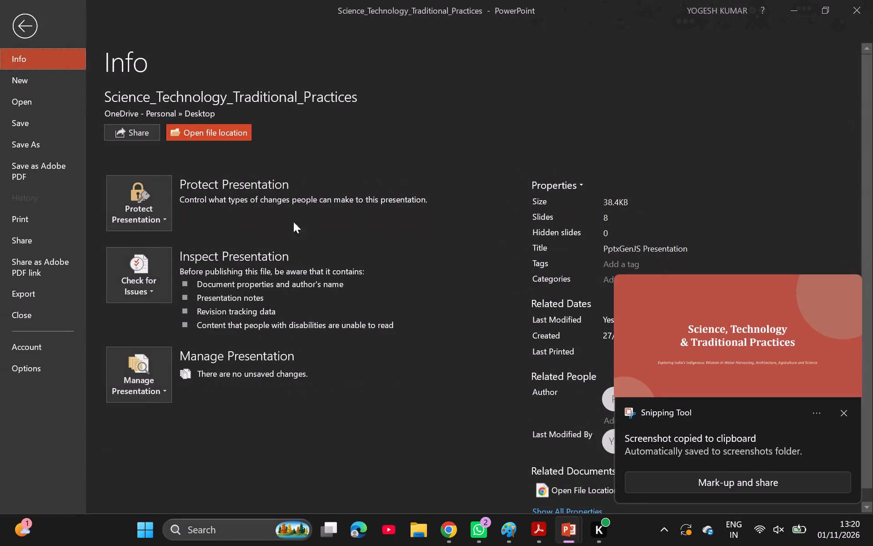
click(33, 106)
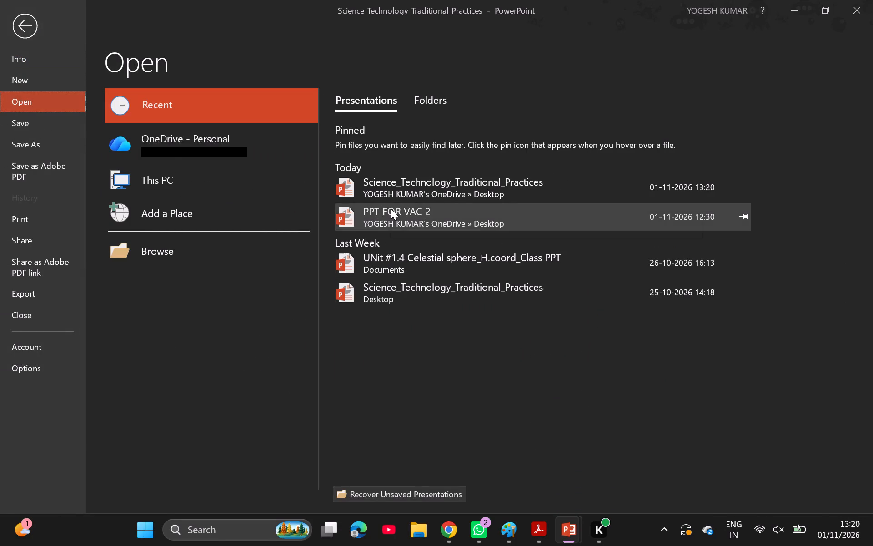
click(391, 208)
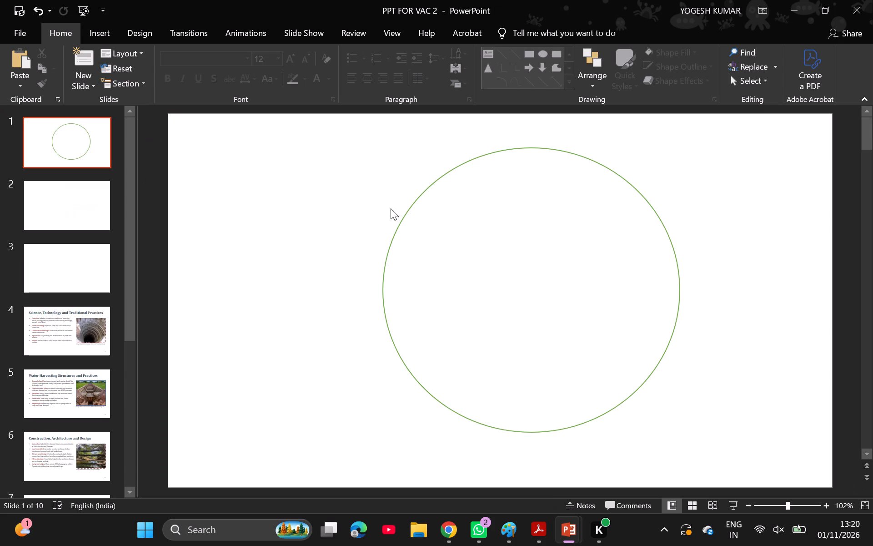
Undo the last few edits, back through the Bhaskara II portrait's resizing on slide 8, and redo one of them.
click(478, 197)
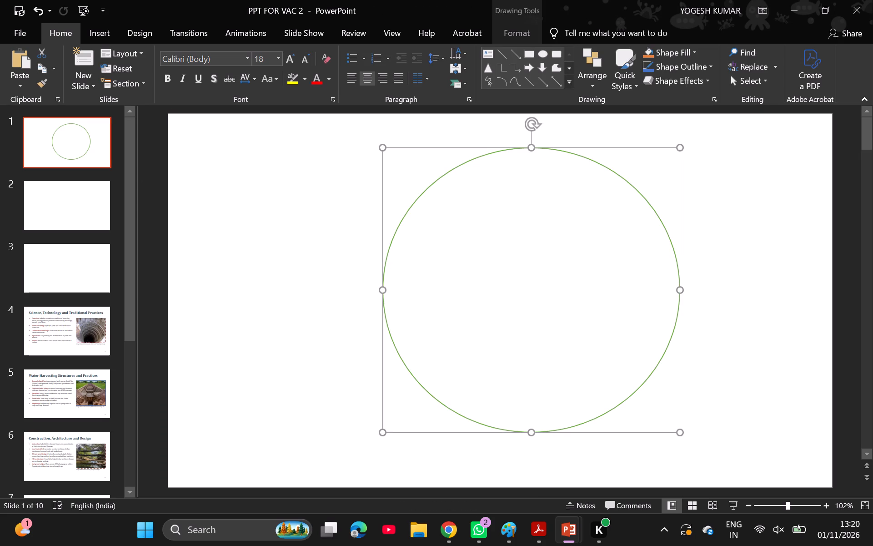
key(ctrl+z)
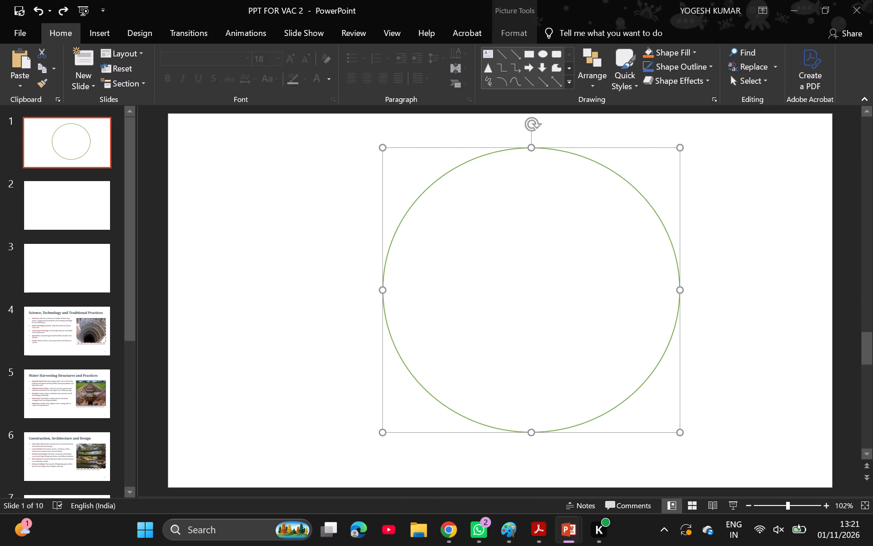
key(ctrl+z)
scroll(382, 227, up, 10)
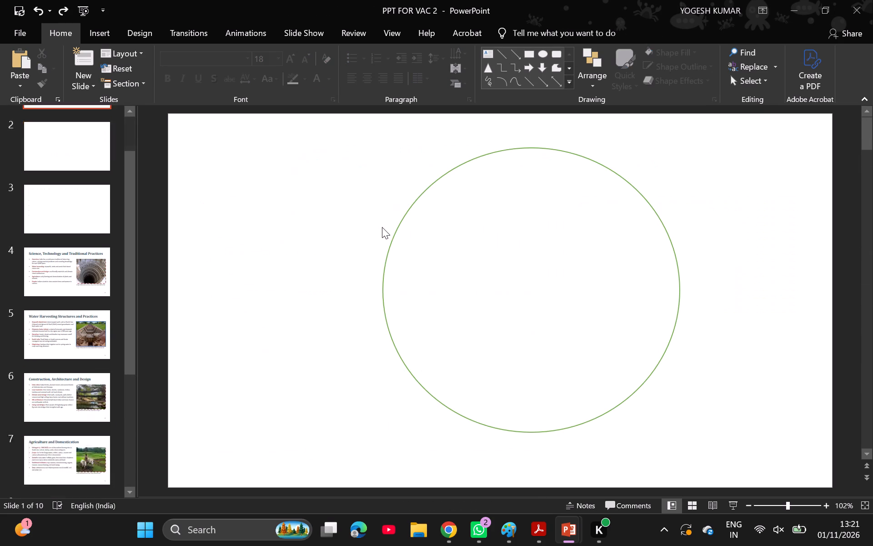
click(69, 146)
click(457, 325)
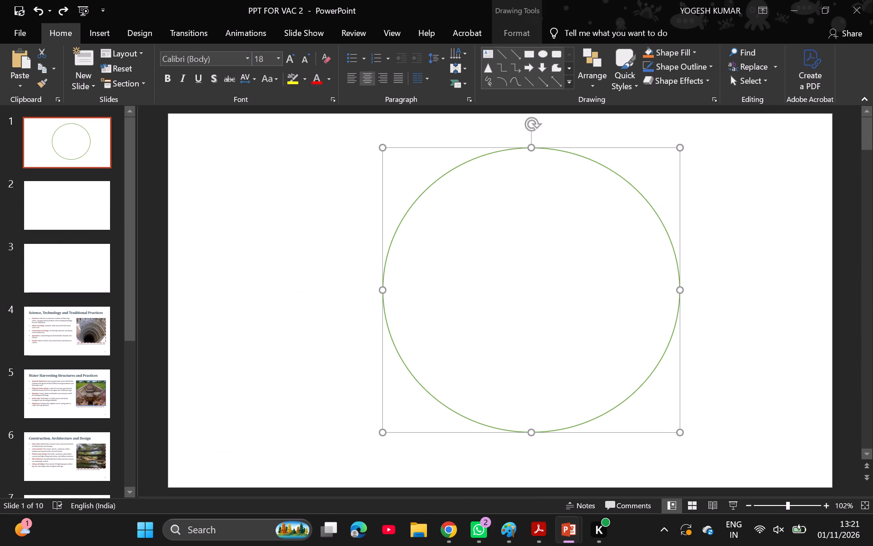
double_click(458, 166)
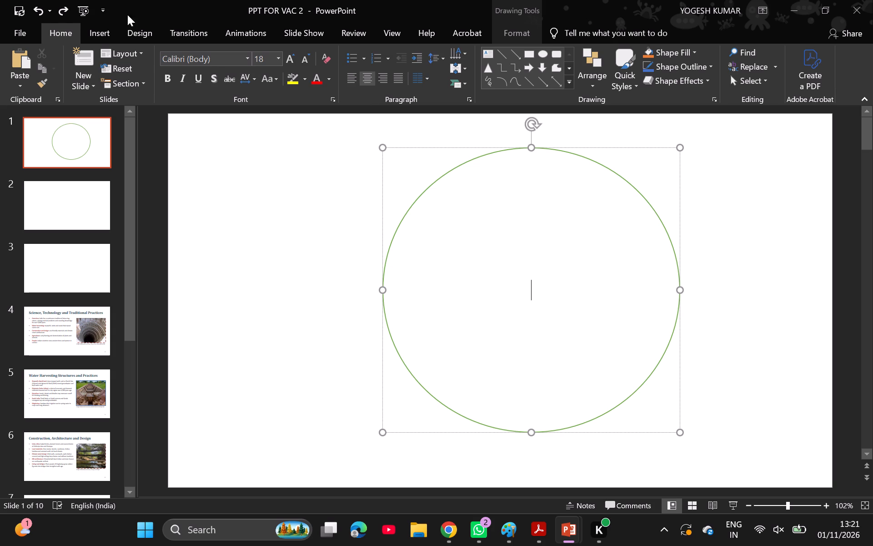
click(41, 9)
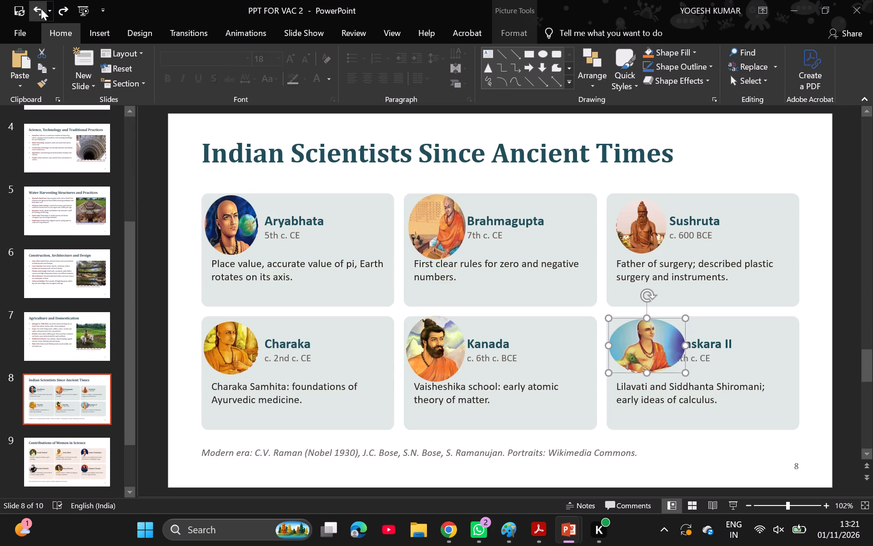
click(35, 8)
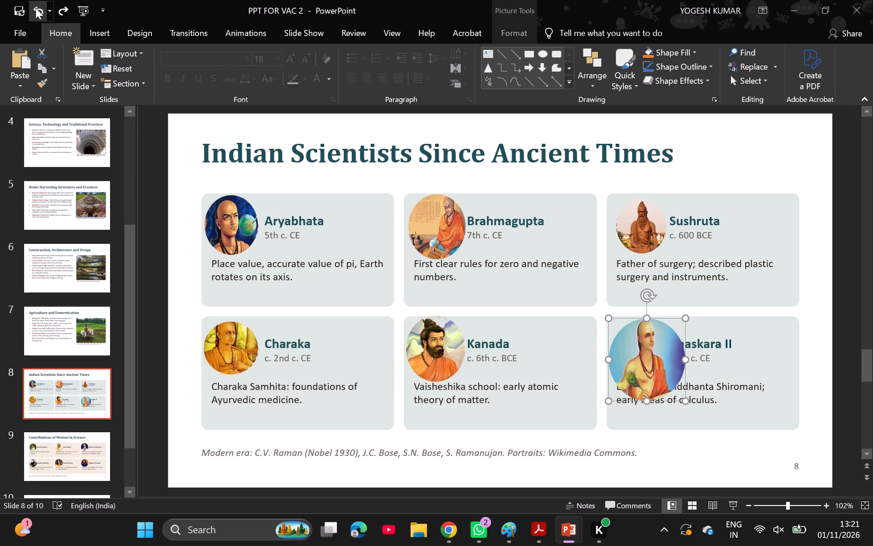
click(63, 10)
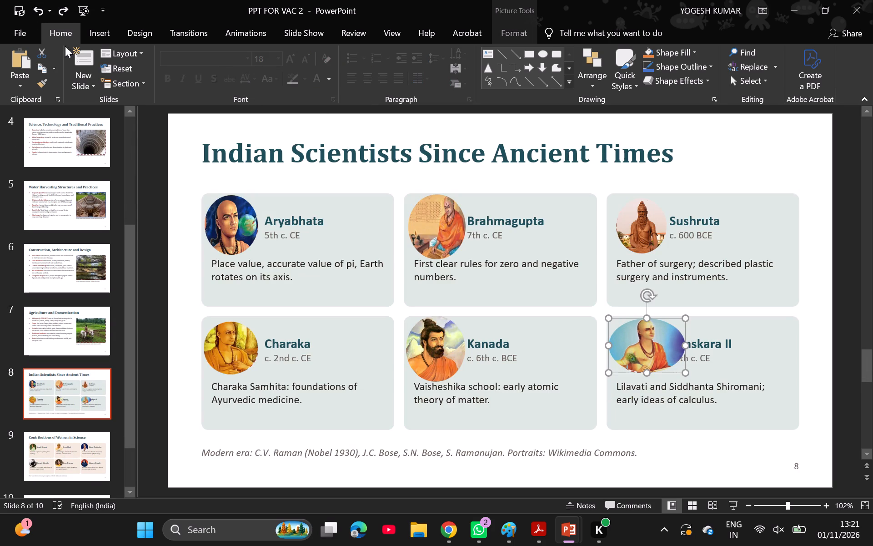
Paste the captured title slide image onto slide 1 over the green circle and fit it to cover the whole slide.
scroll(45, 159, up, 7)
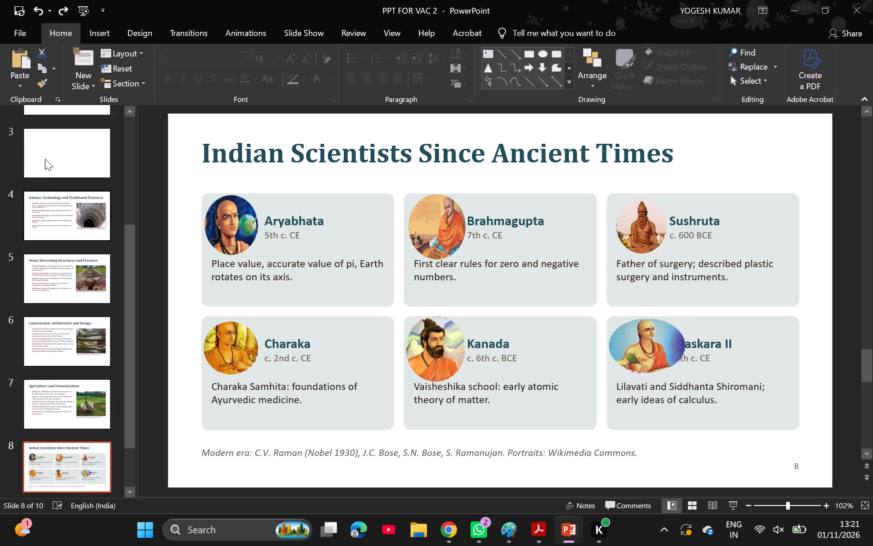
click(45, 159)
click(489, 312)
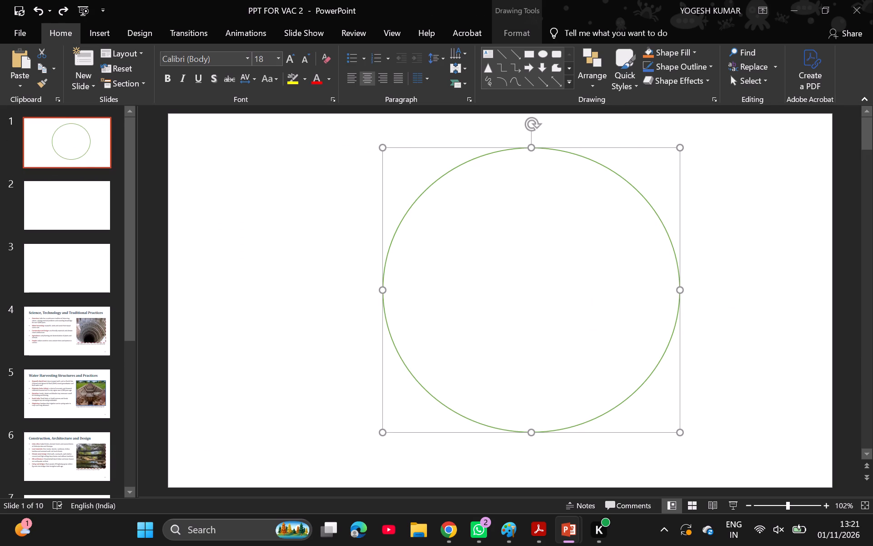
key(ctrl+v)
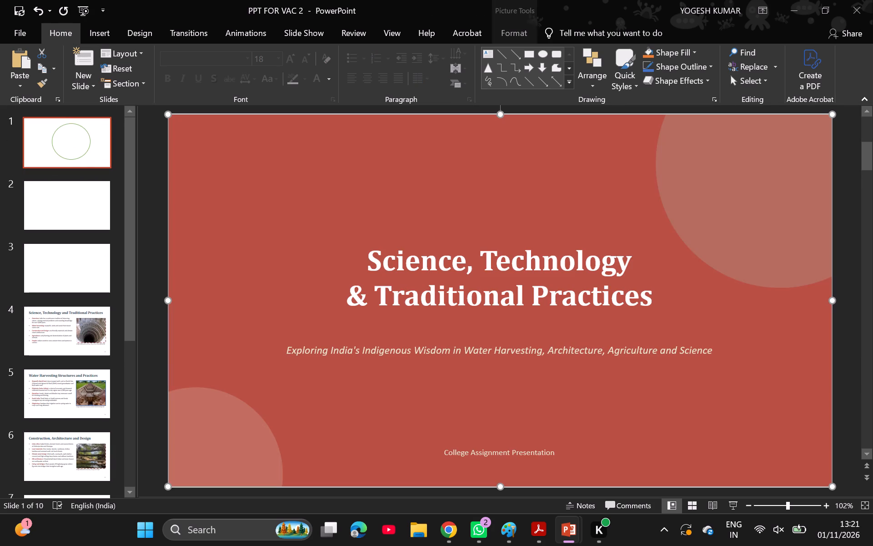
click(350, 235)
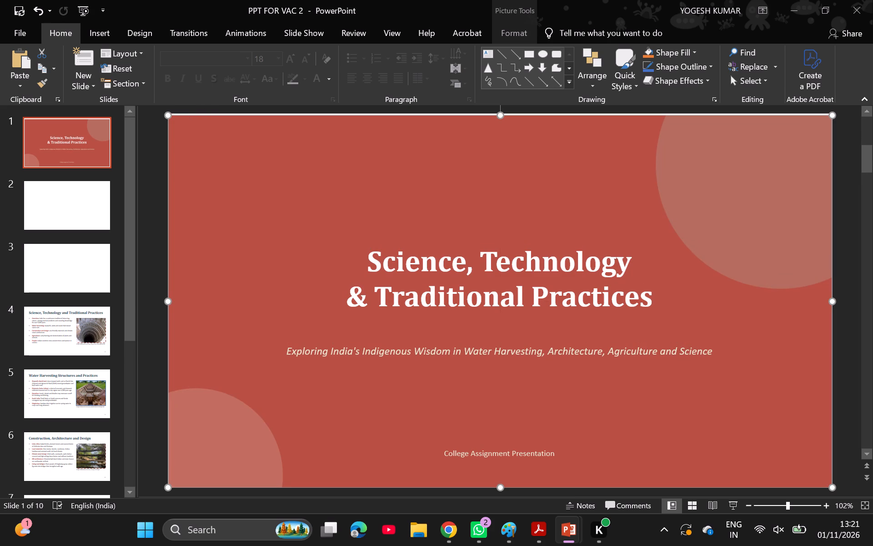
click(500, 117)
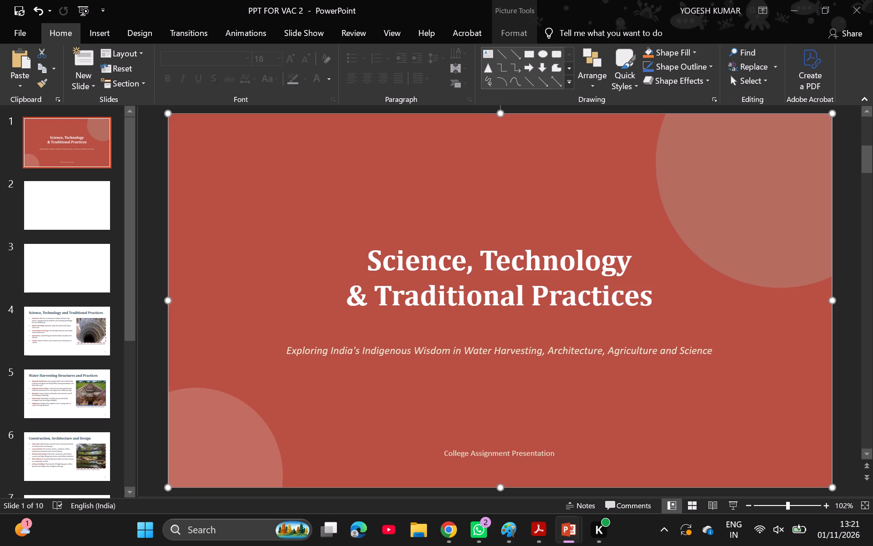
click(417, 324)
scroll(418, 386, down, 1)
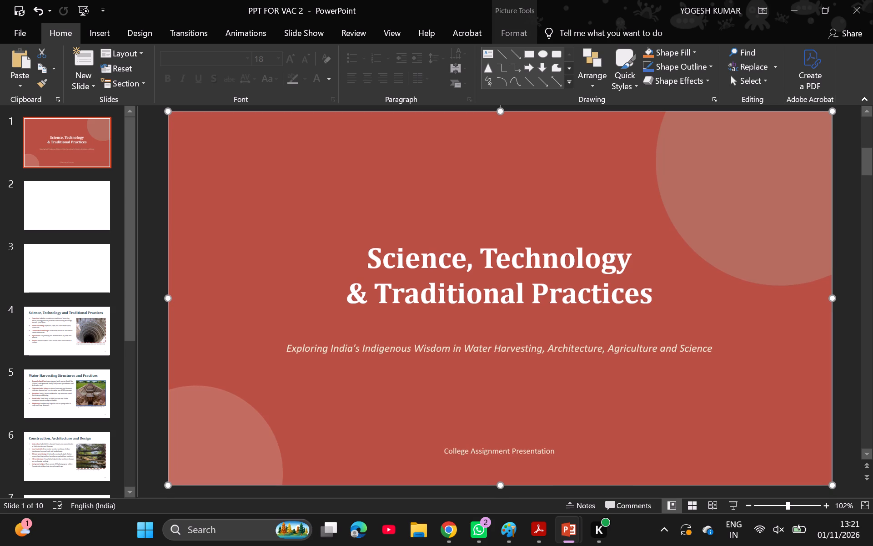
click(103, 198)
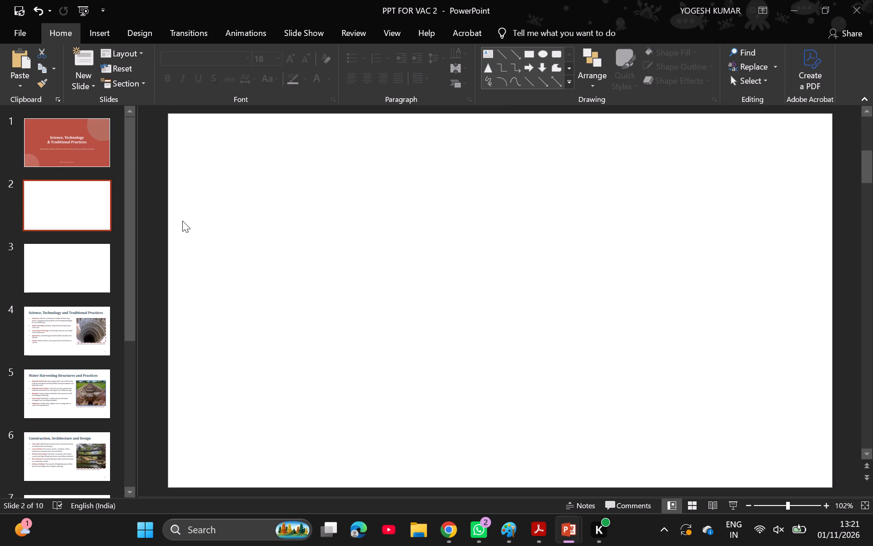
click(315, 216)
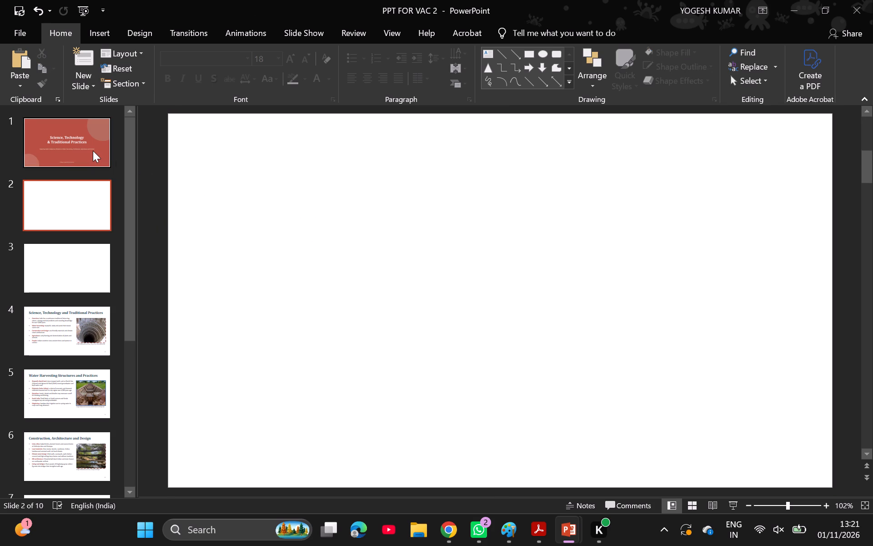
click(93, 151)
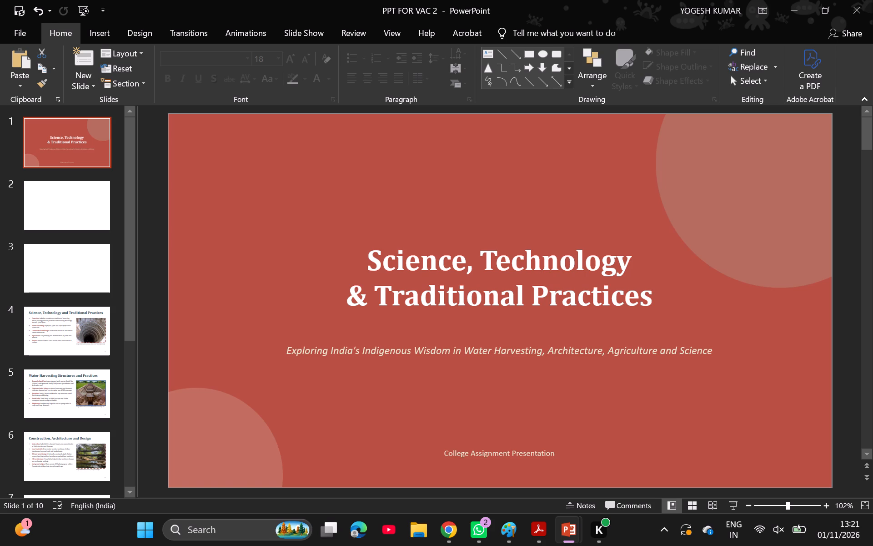
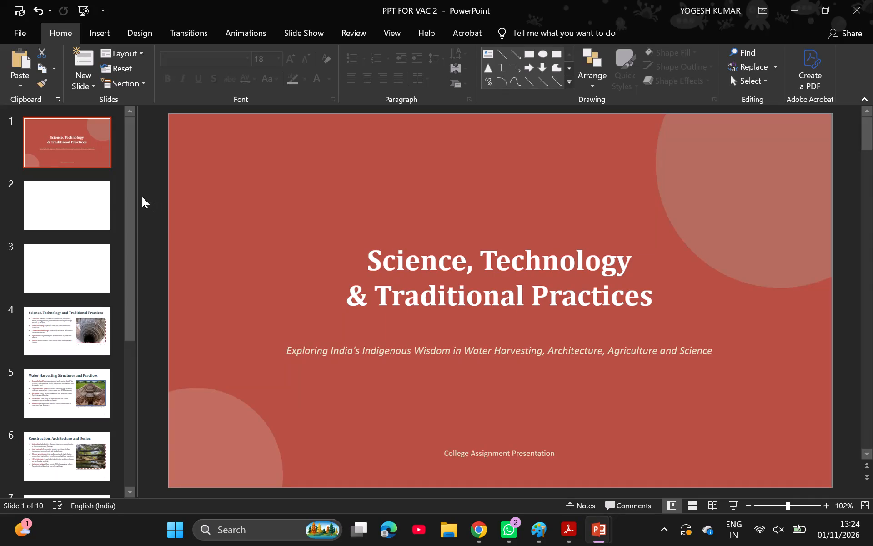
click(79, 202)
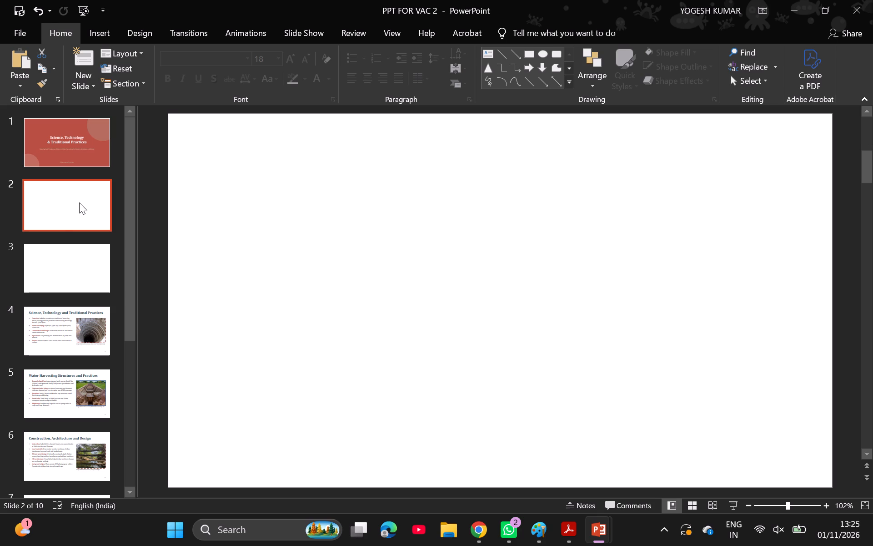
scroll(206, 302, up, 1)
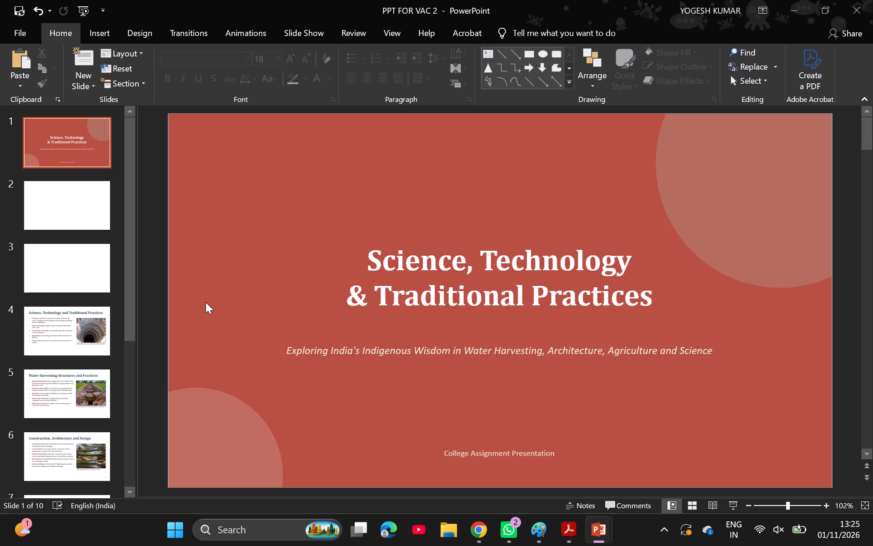
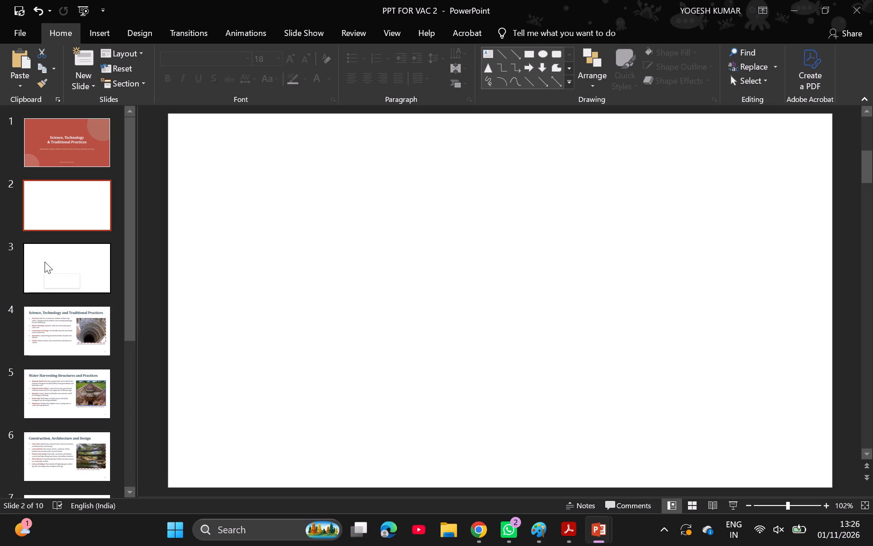
With blank slide 3 selected, switch to File Explorer and look through the recent files on its Home page.
click(45, 262)
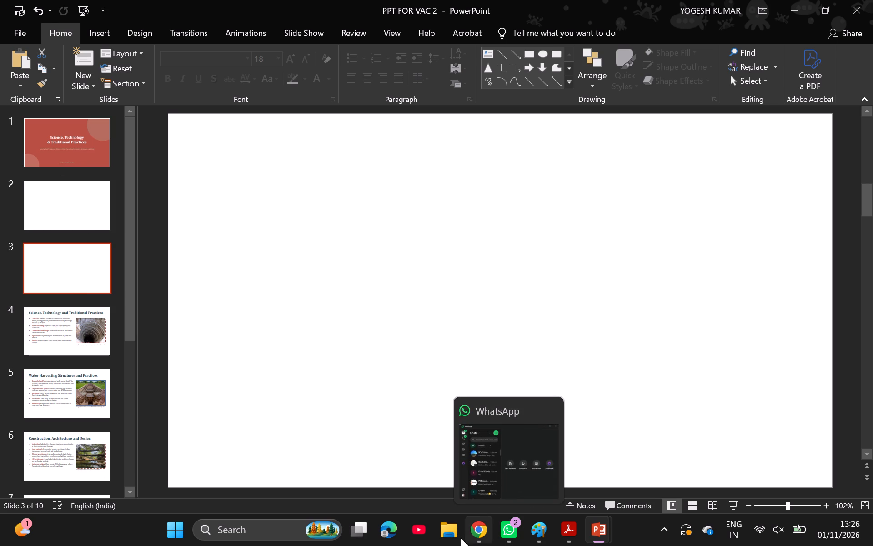
click(449, 539)
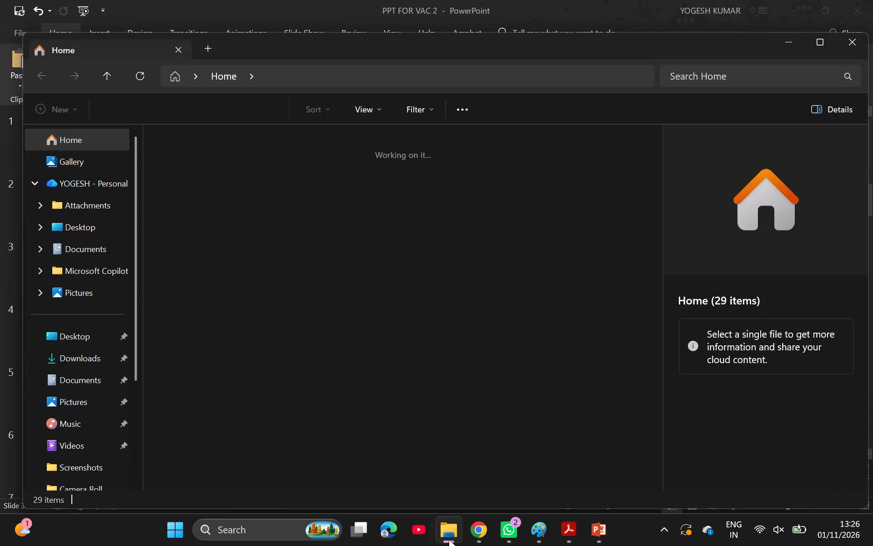
scroll(327, 280, down, 4)
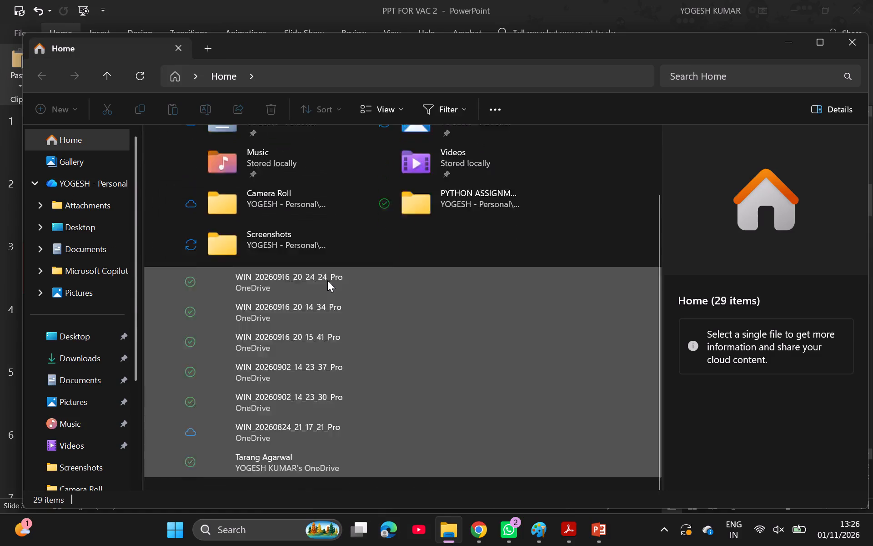
scroll(327, 280, down, 8)
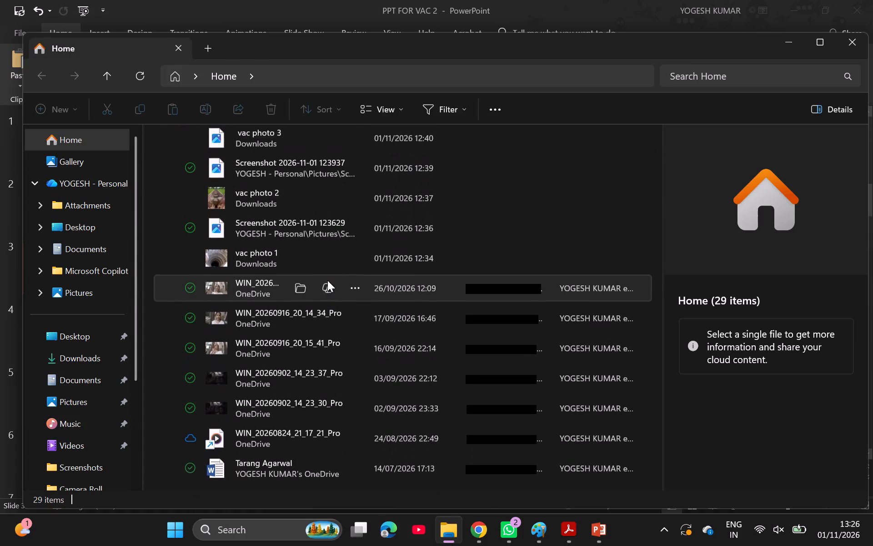
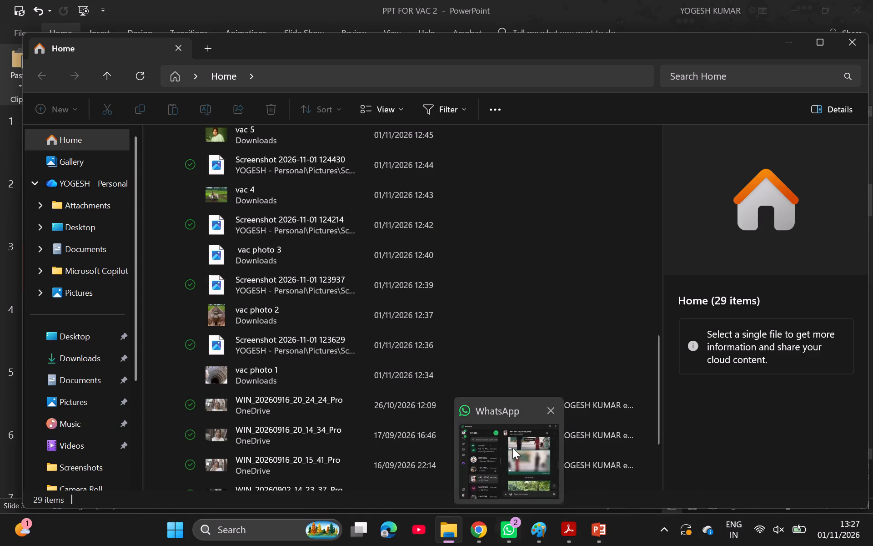
Look through the oldest entries among the recent files on File Explorer's Home page.
scroll(426, 263, down, 5)
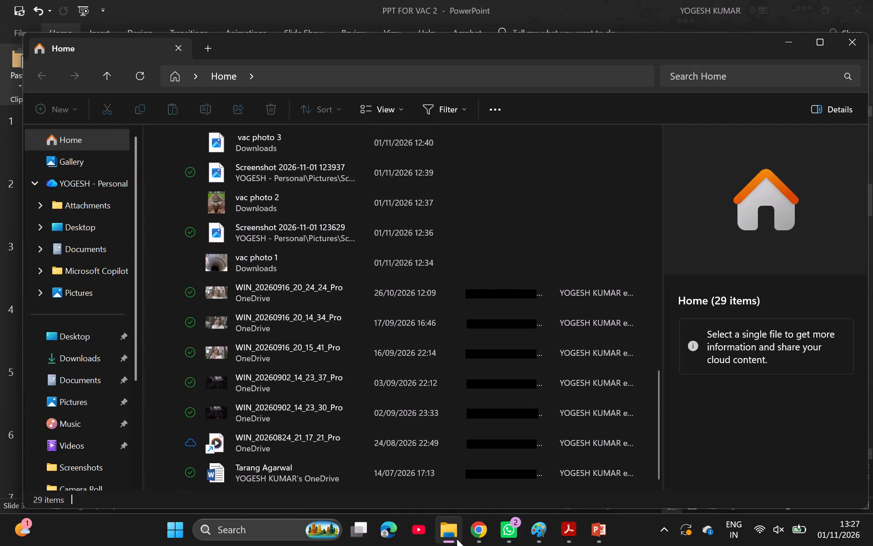
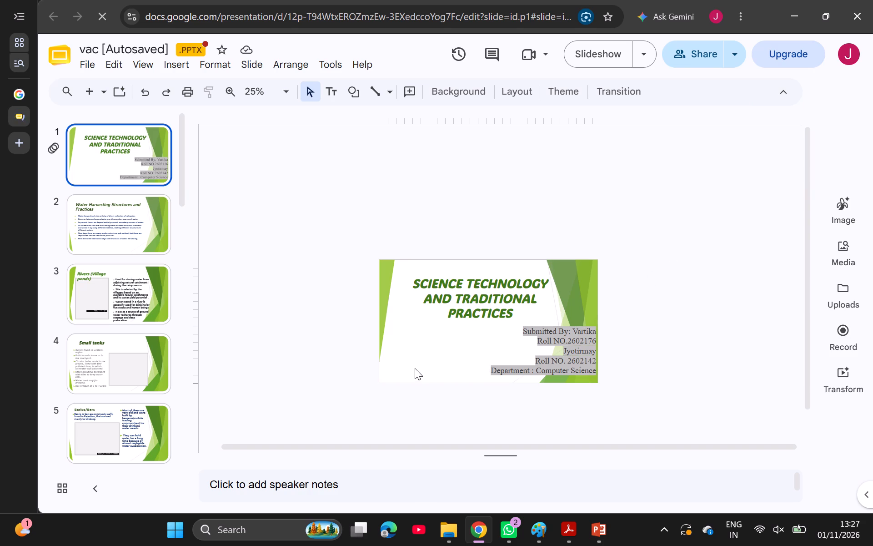
click(295, 312)
click(85, 206)
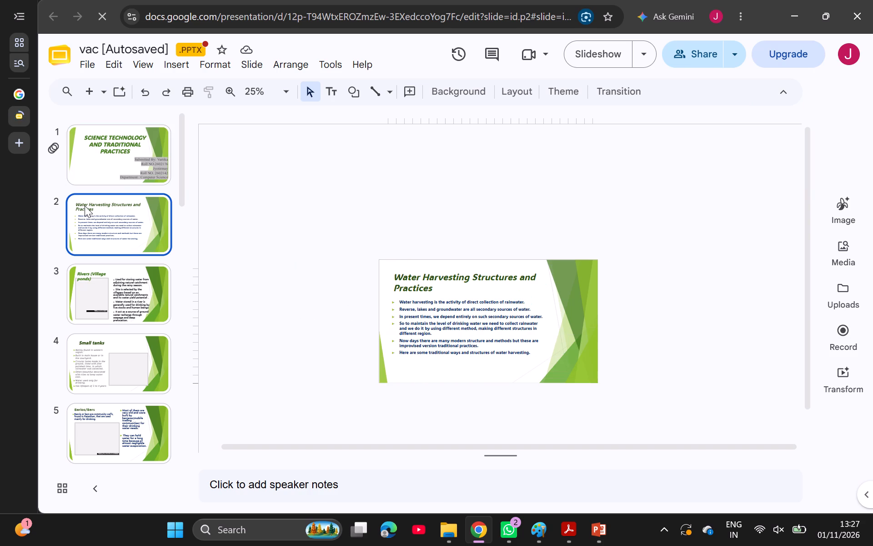
click(130, 278)
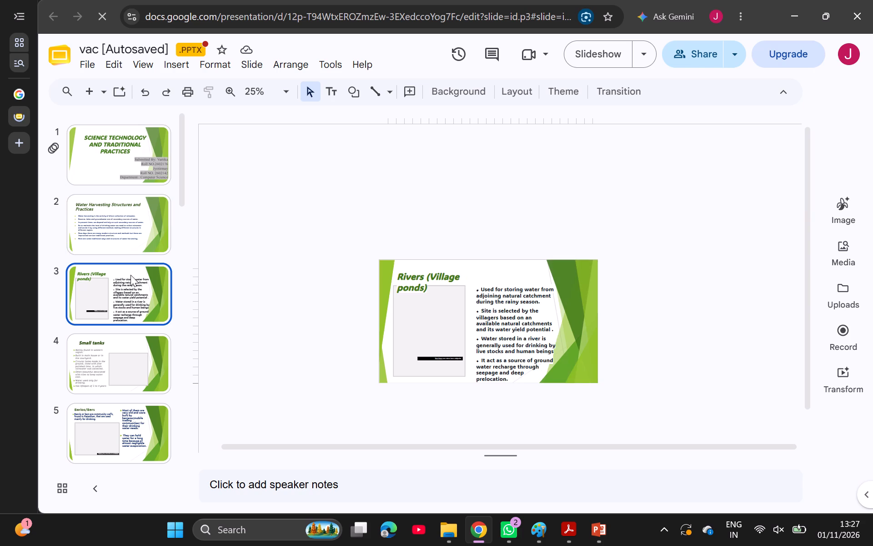
click(126, 219)
click(115, 149)
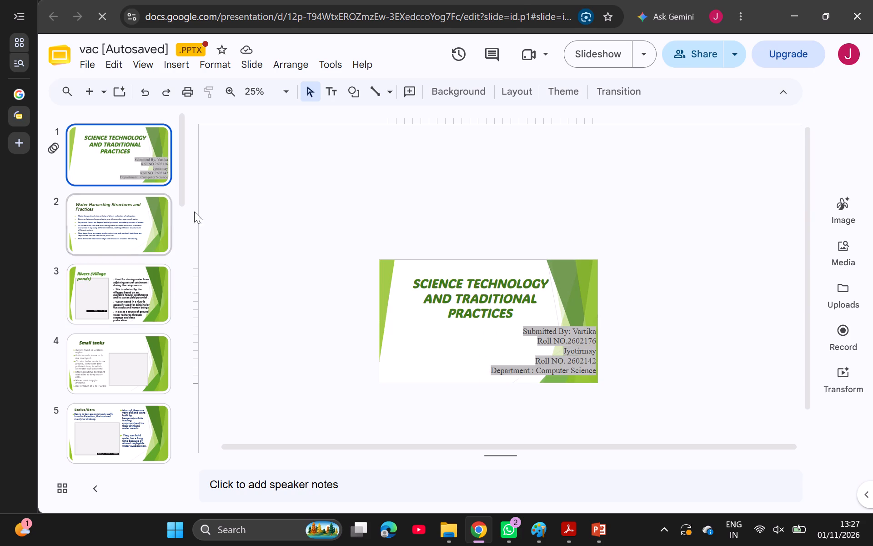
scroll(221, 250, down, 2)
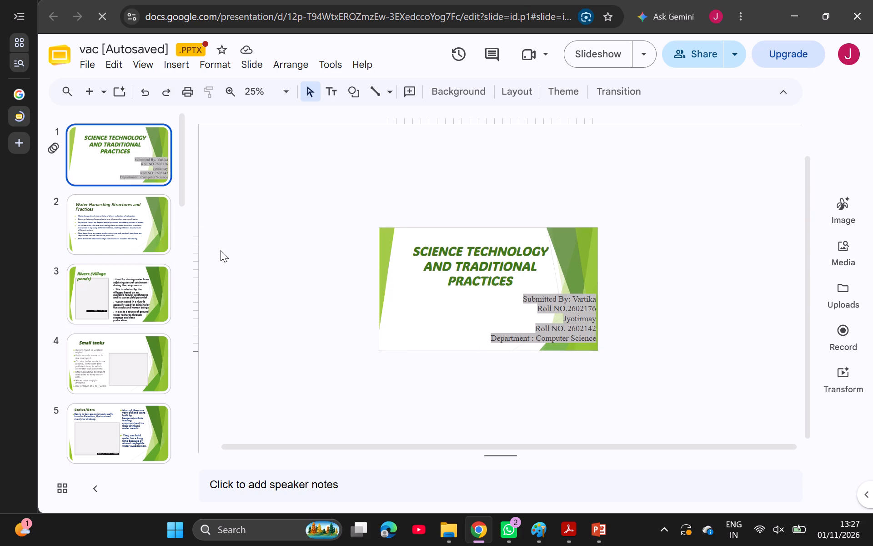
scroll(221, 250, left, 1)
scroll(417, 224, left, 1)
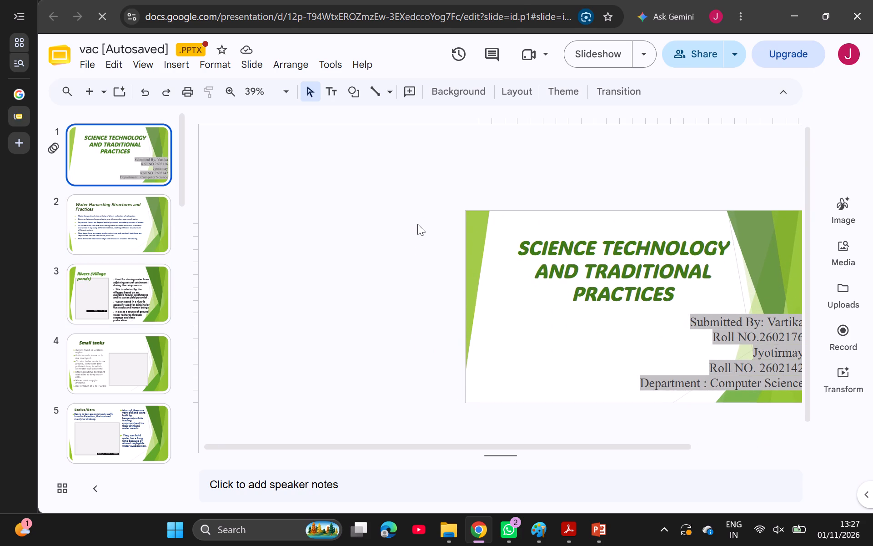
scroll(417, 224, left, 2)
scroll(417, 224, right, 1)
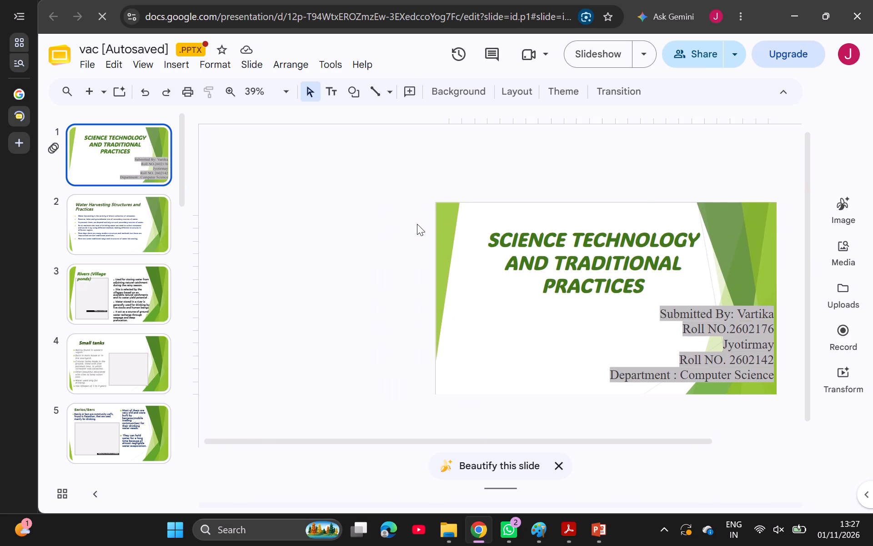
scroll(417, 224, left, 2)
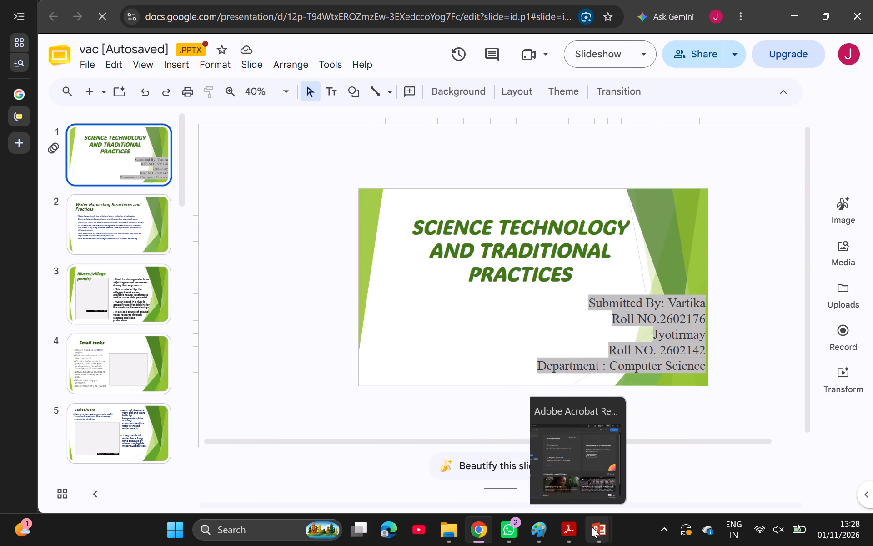
Switch to the Science_Technology_Traditional_Practices presentation in PowerPoint and look through slides 2 to 4.
click(639, 445)
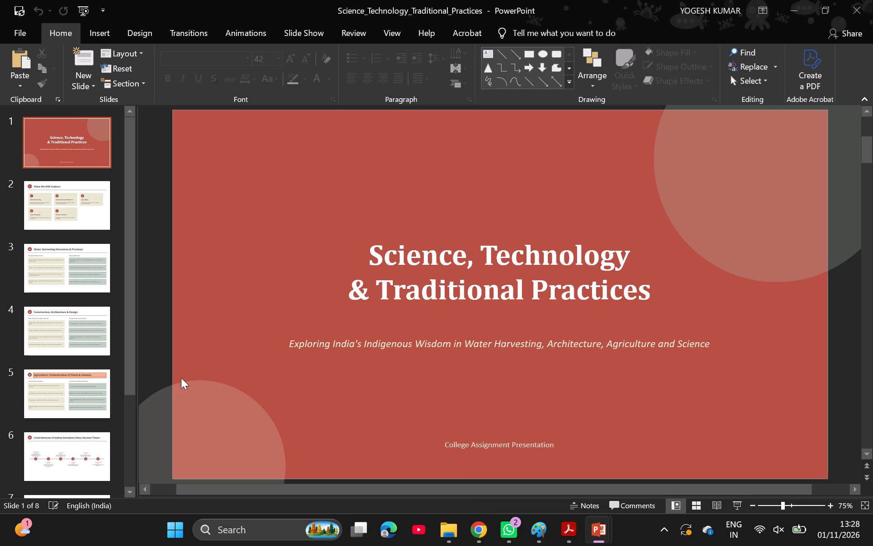
click(49, 194)
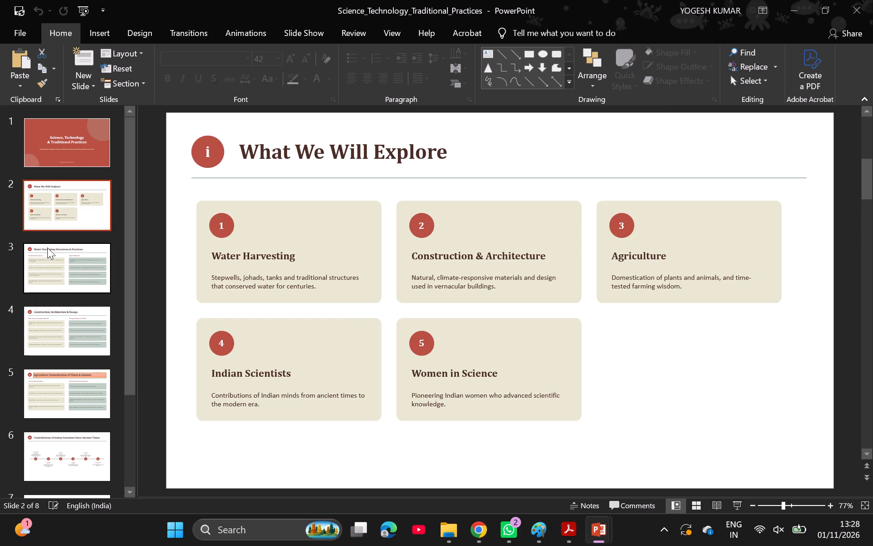
click(47, 271)
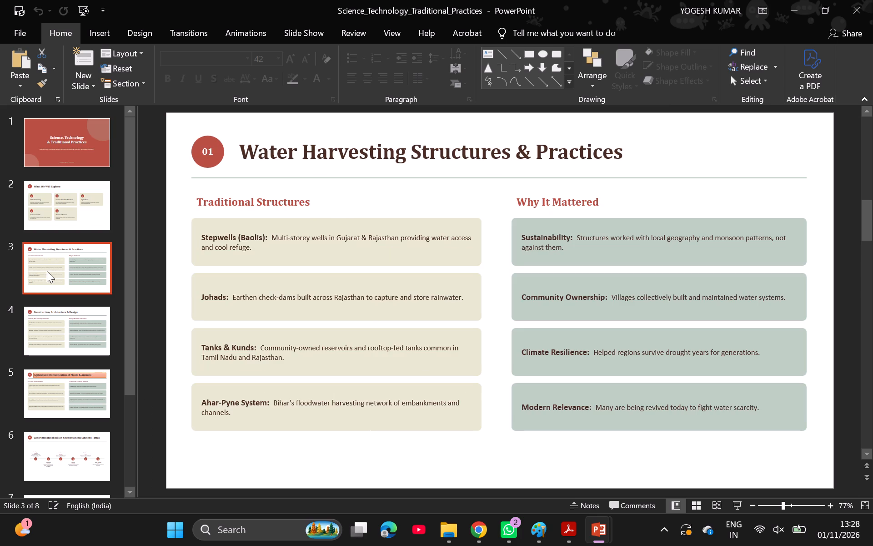
click(71, 320)
click(71, 320)
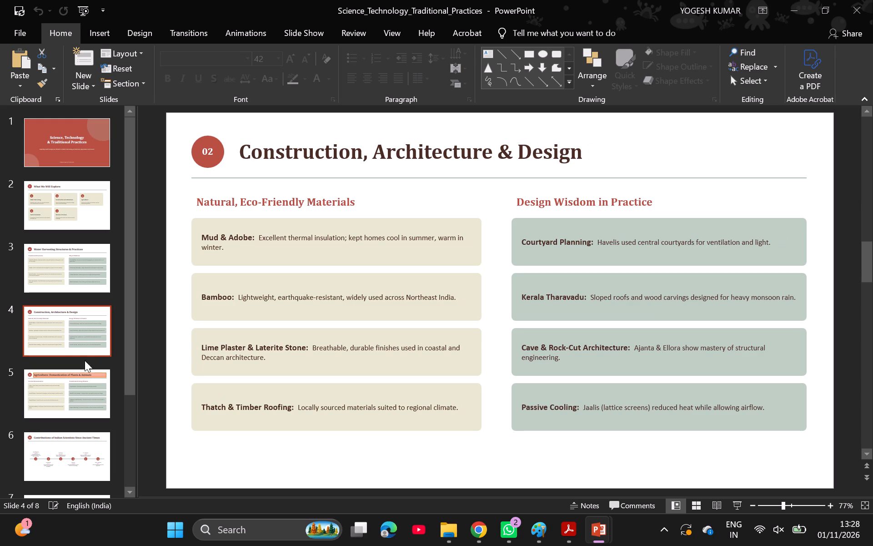
Open the recent presentation PPT FOR VAC 2 and look over slides 4 and 5 and blank slide 2.
click(20, 30)
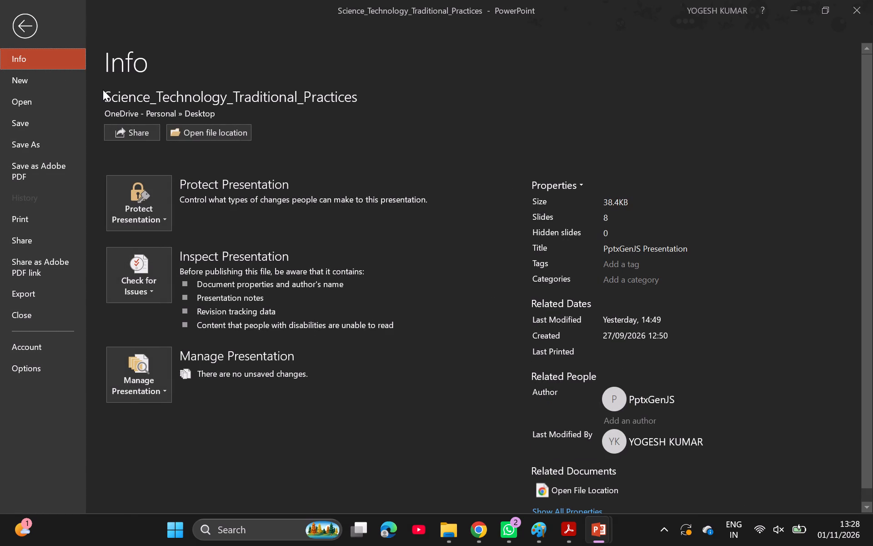
click(60, 89)
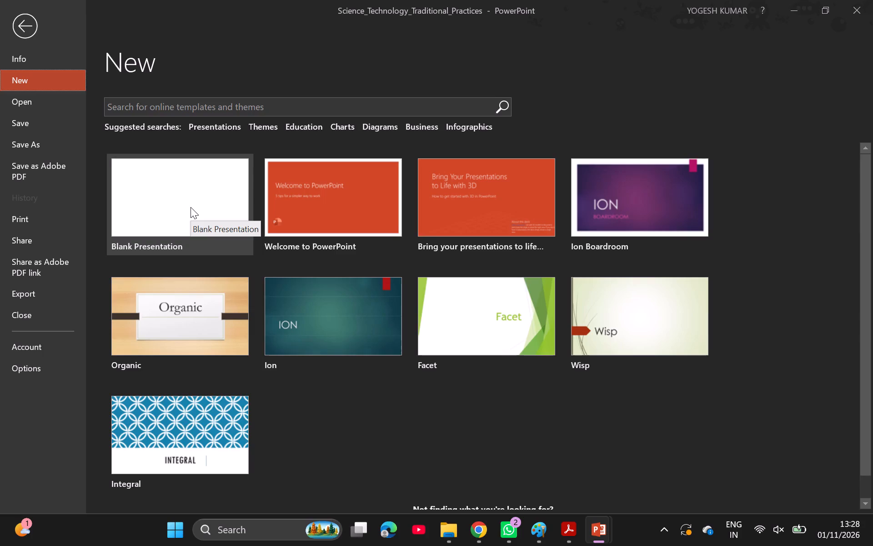
click(51, 106)
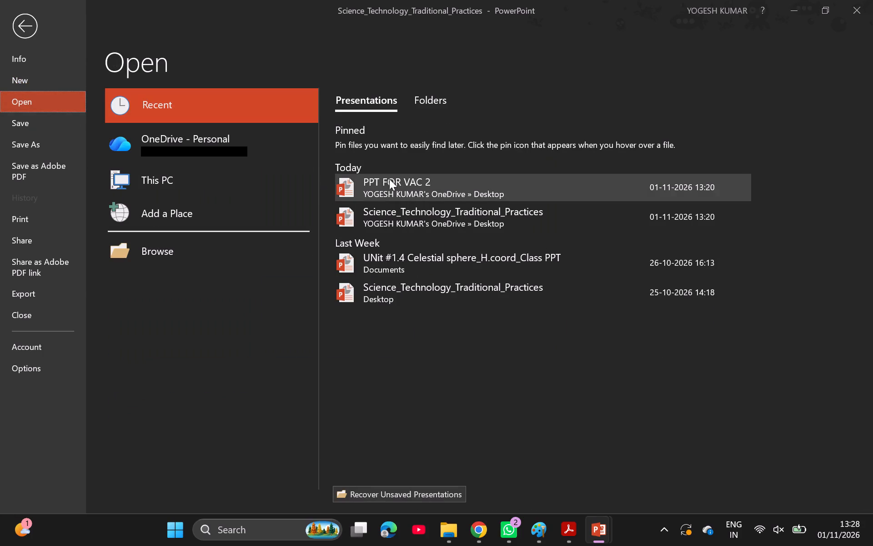
click(391, 178)
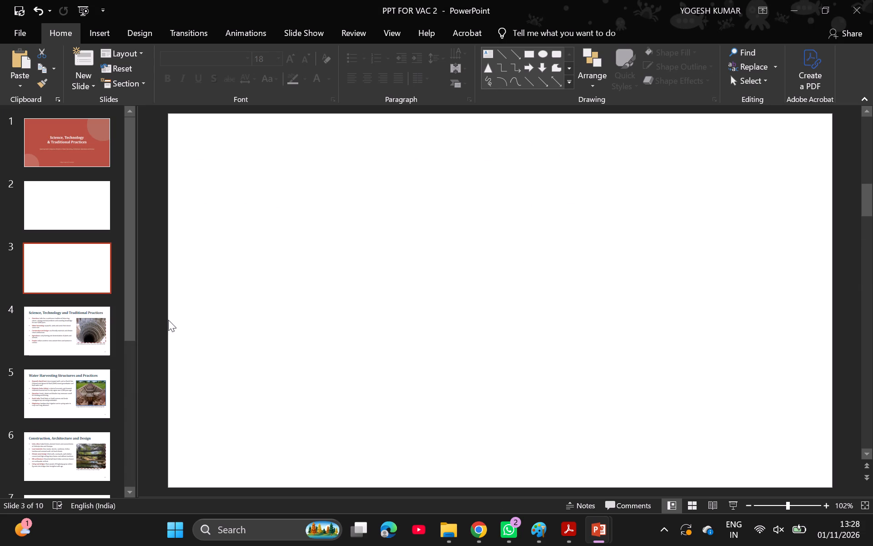
click(96, 341)
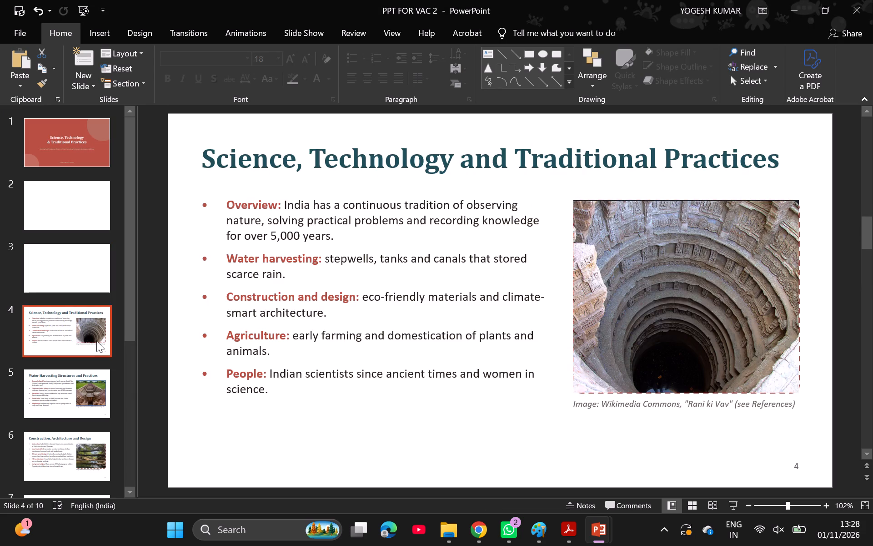
click(92, 376)
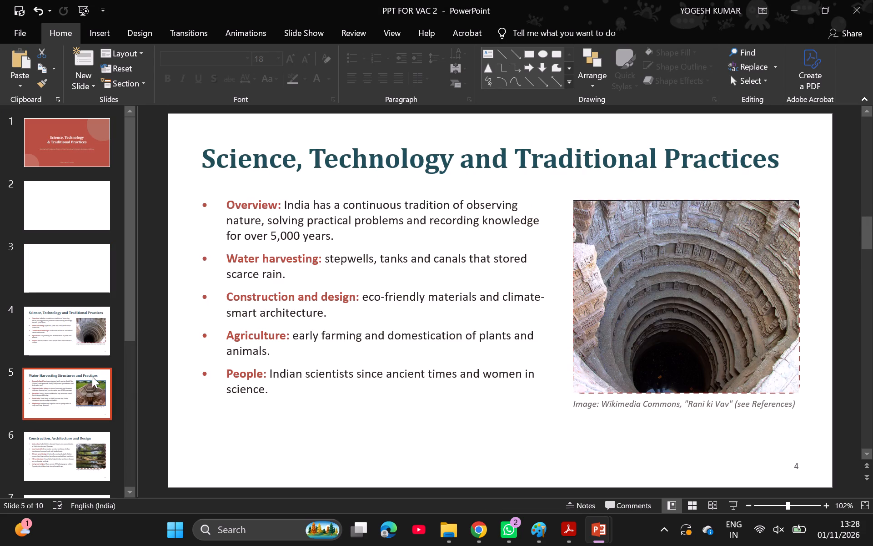
click(44, 217)
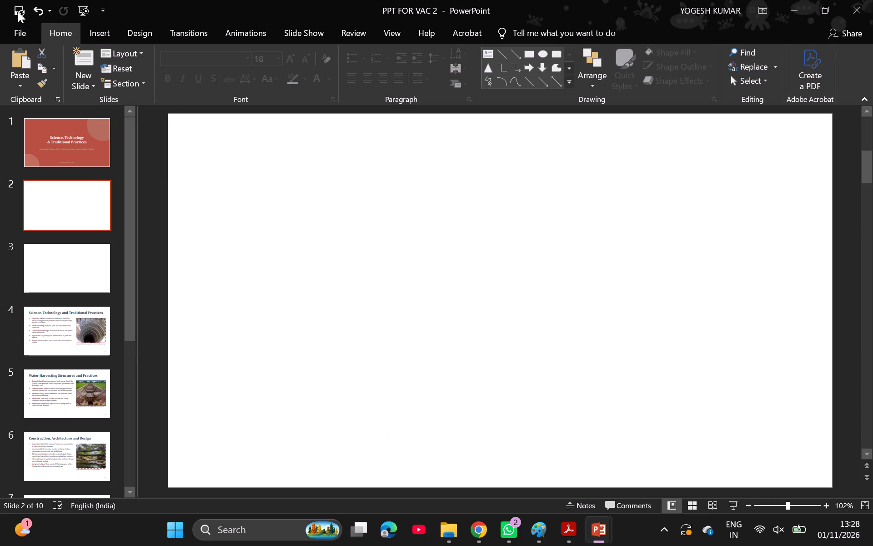
Copy the "What We Will Explore" slide from Science_Technology_Traditional_Practices and paste it after blank slide 2 in PPT FOR VAC 2.
click(26, 27)
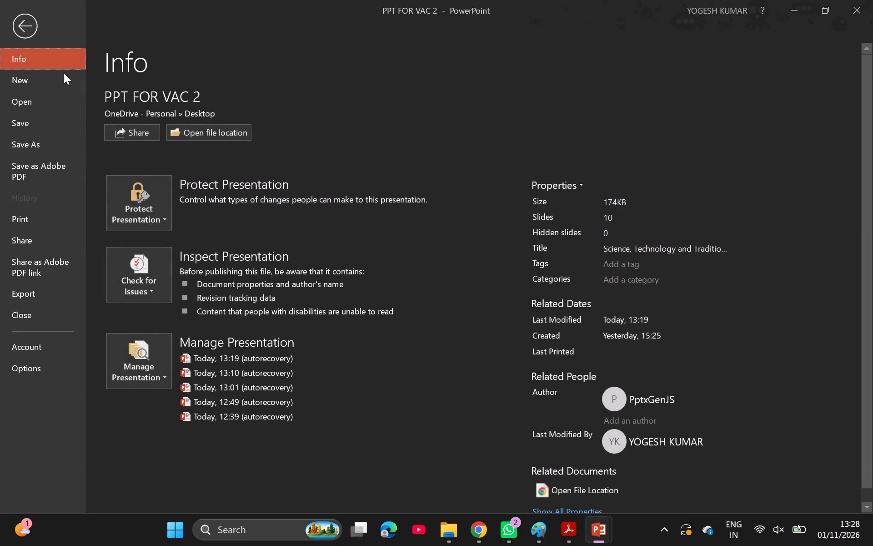
click(38, 101)
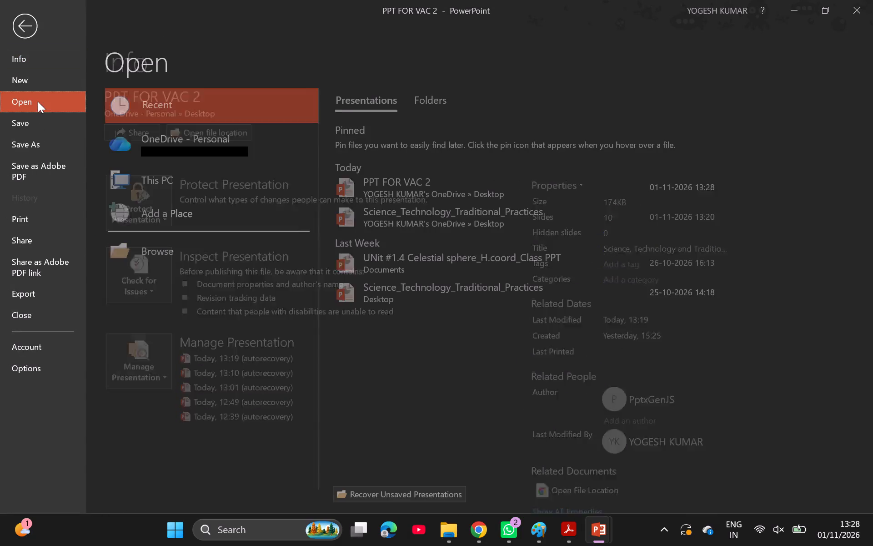
click(390, 229)
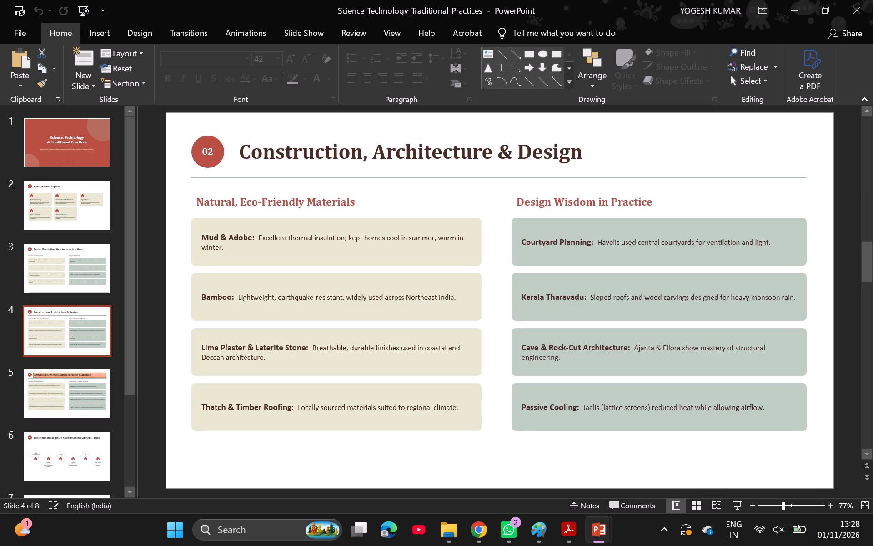
click(99, 192)
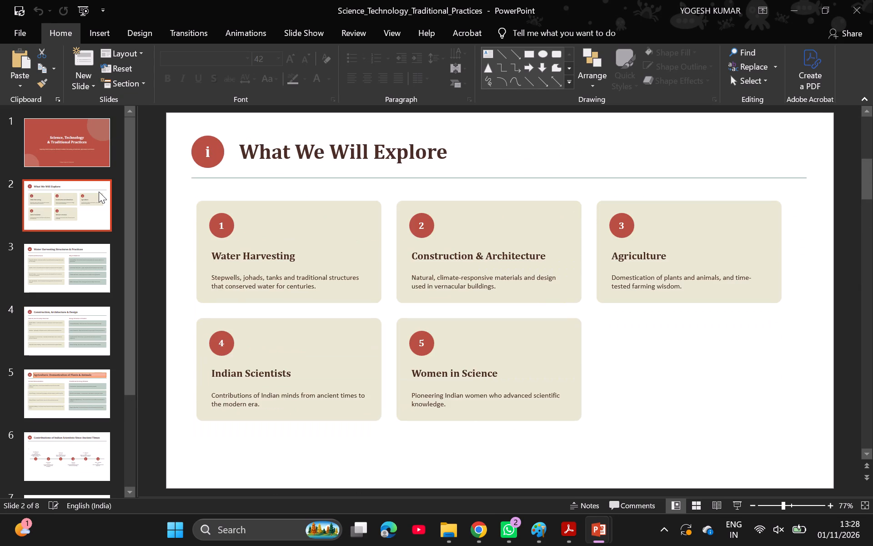
key(ctrl+c)
click(10, 30)
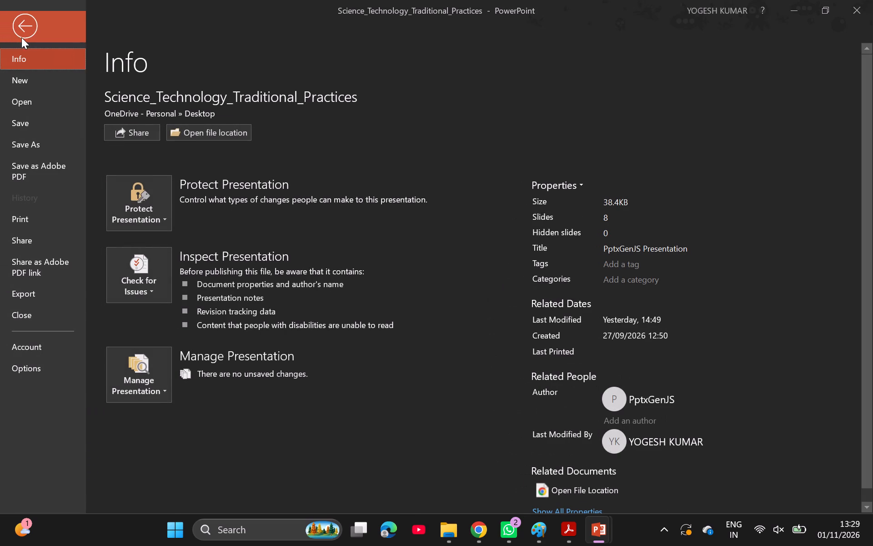
click(57, 126)
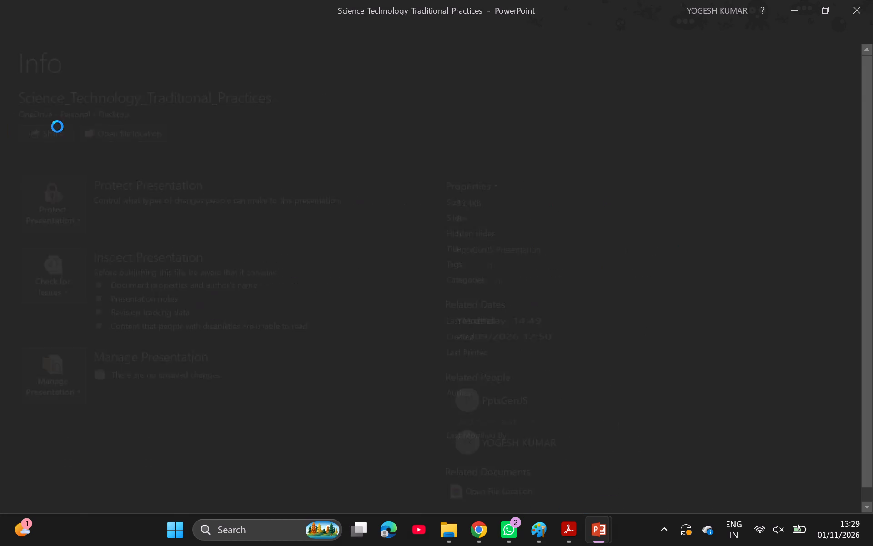
click(10, 14)
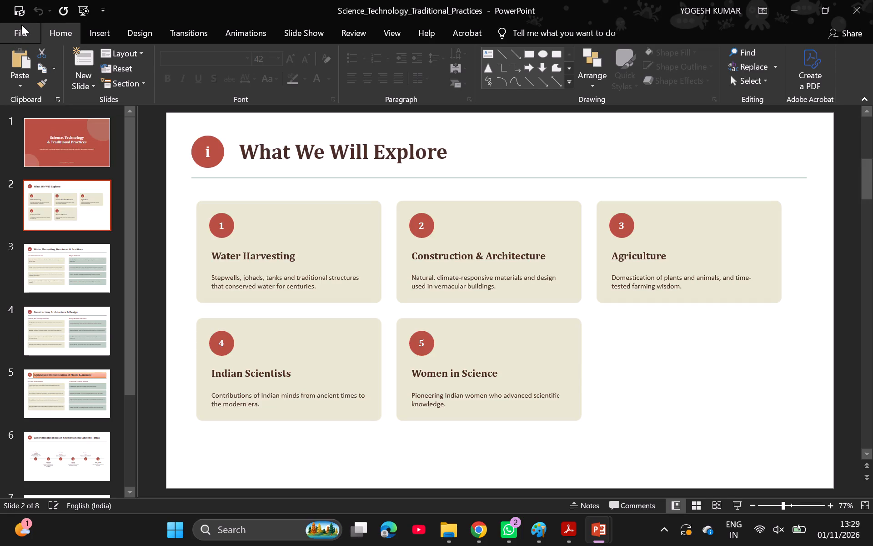
click(24, 23)
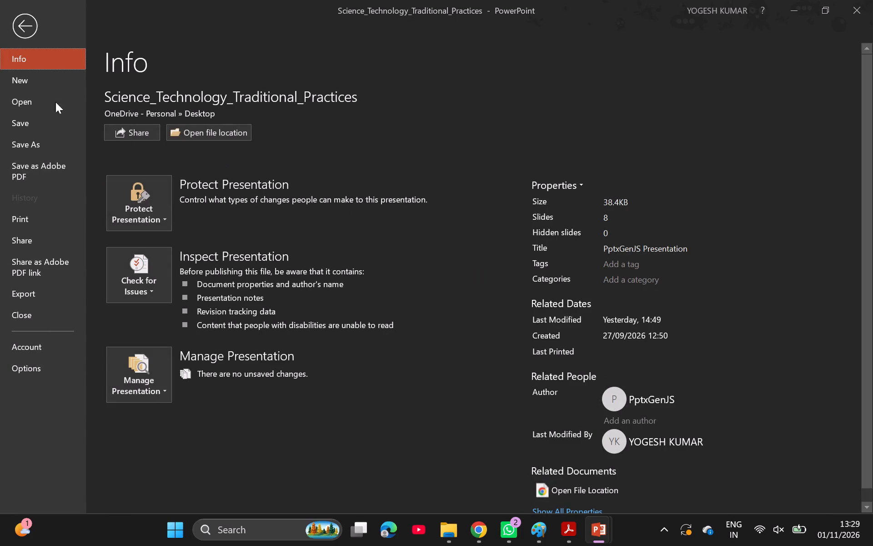
click(46, 105)
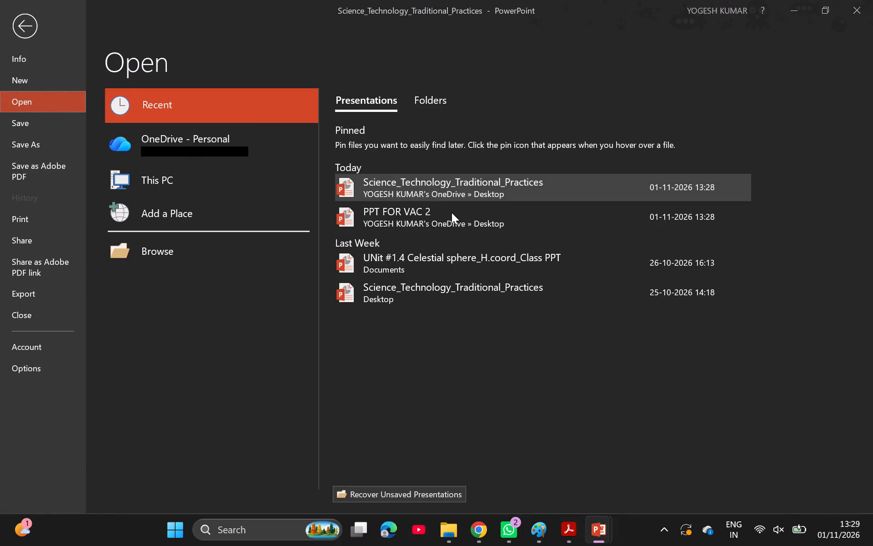
click(452, 212)
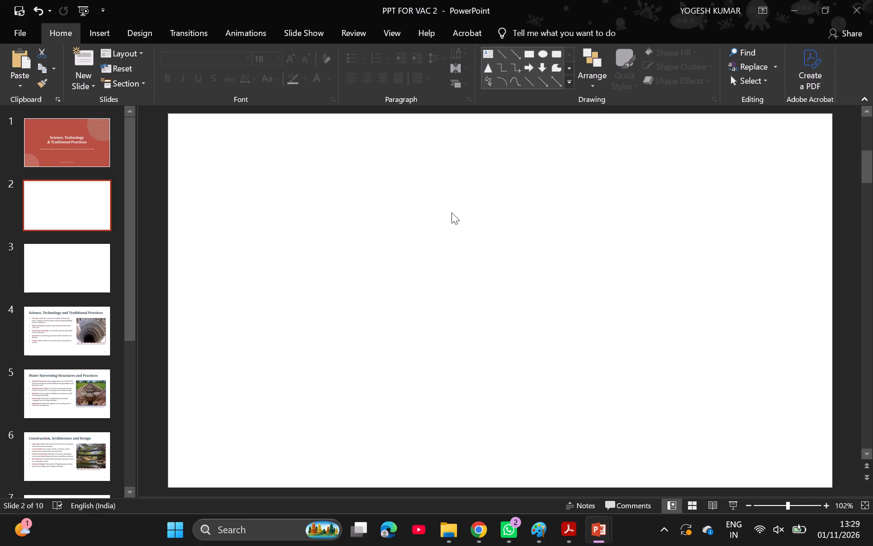
key(ctrl+v)
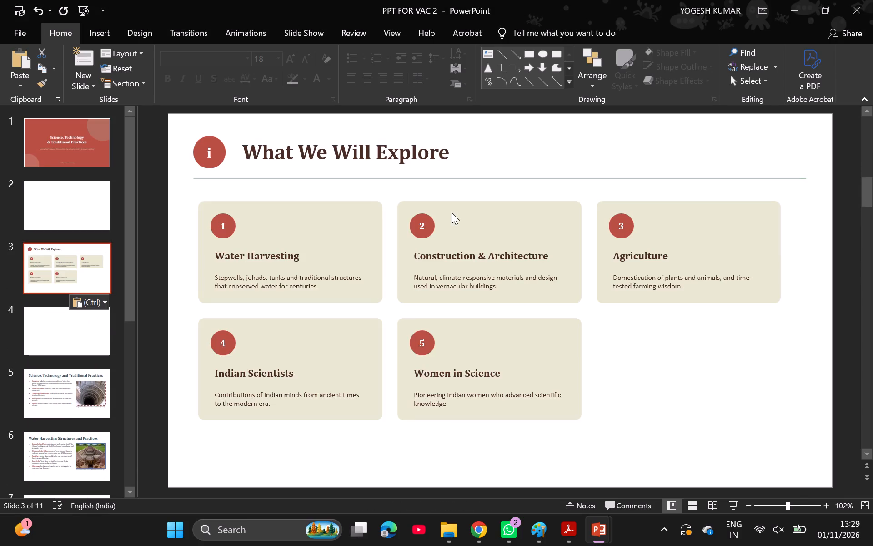
Select blank slide 2 in PPT FOR VAC 2 and bring up the list of recent presentations.
click(76, 201)
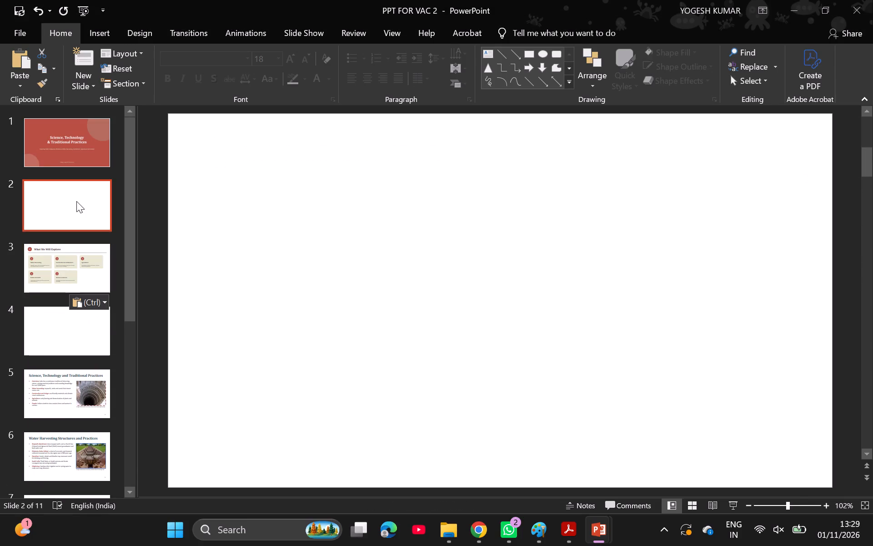
click(83, 140)
click(72, 195)
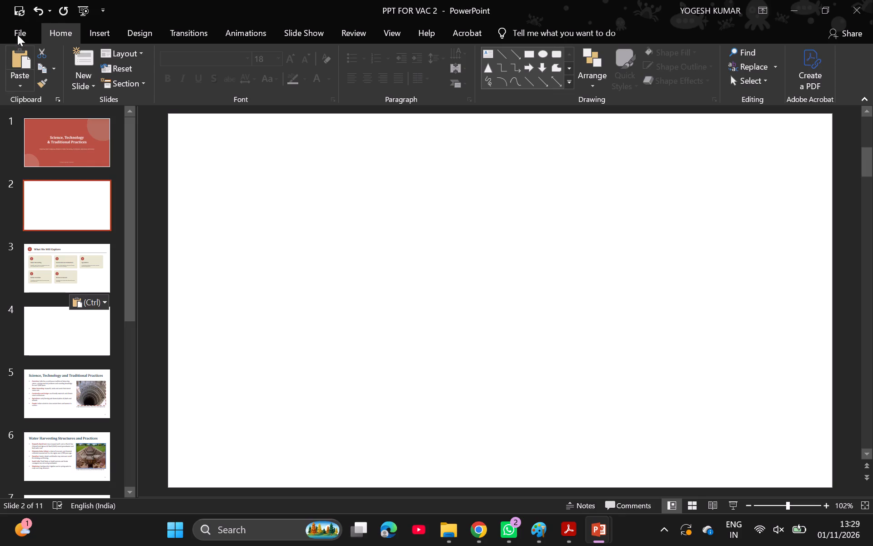
click(17, 35)
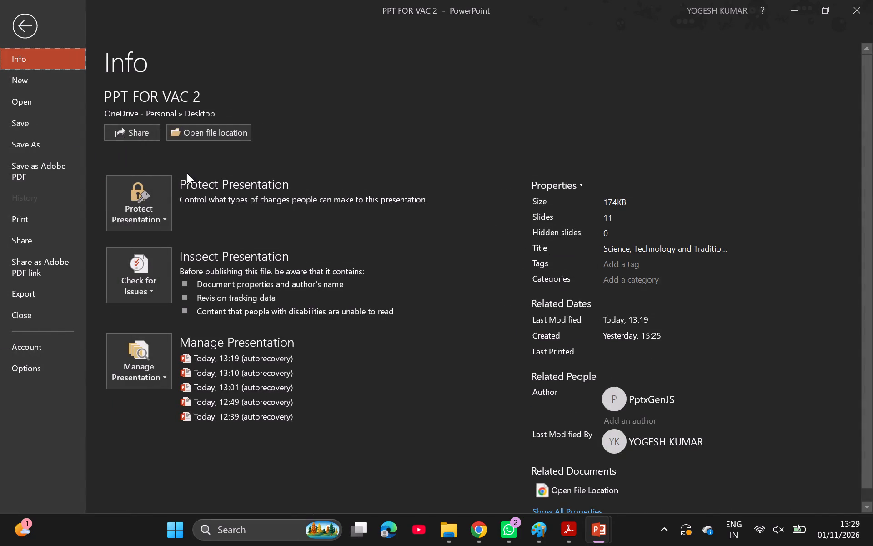
click(50, 110)
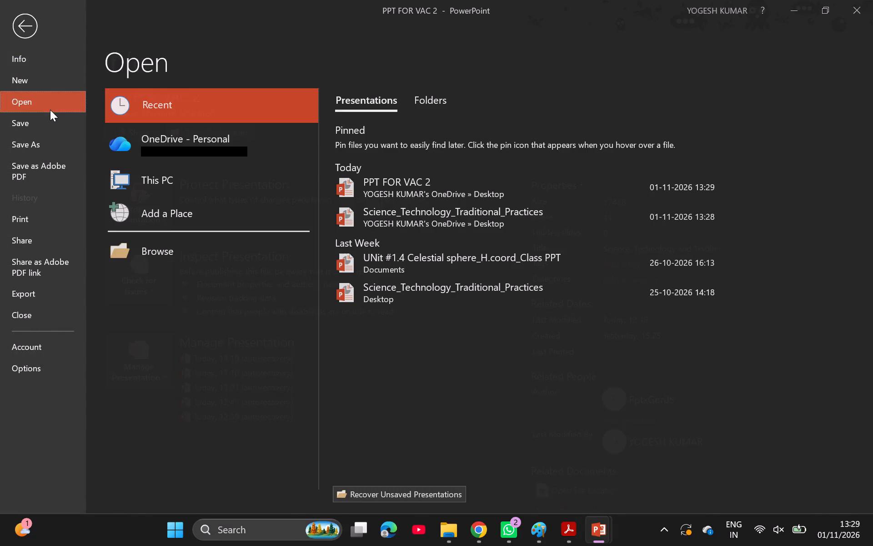
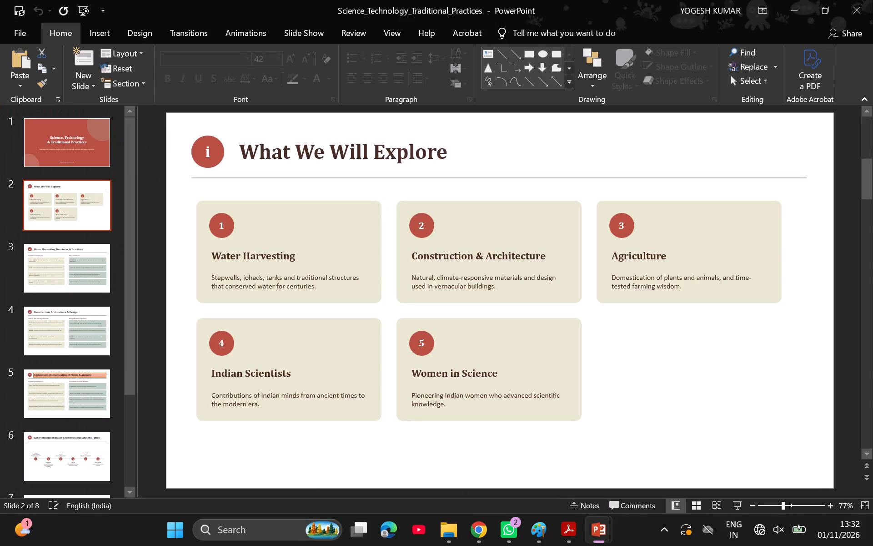
Copy the title slide of Science_Technology_Traditional_Practices and reopen the recent presentation PPT FOR VAC 2.
click(90, 254)
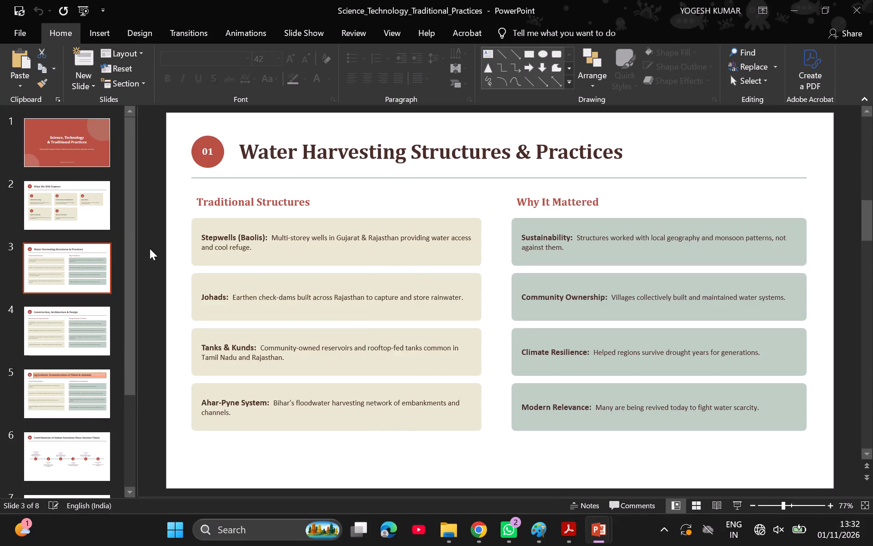
click(85, 162)
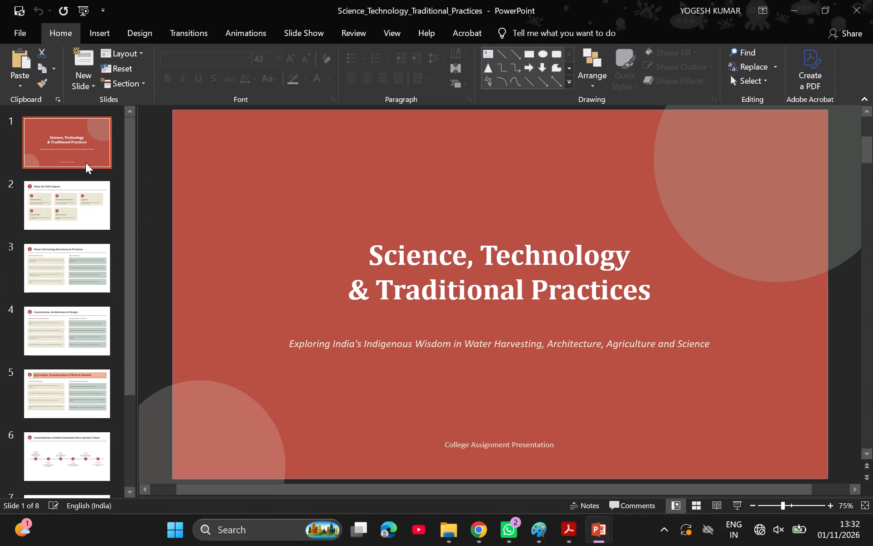
click(85, 162)
key(ctrl+c)
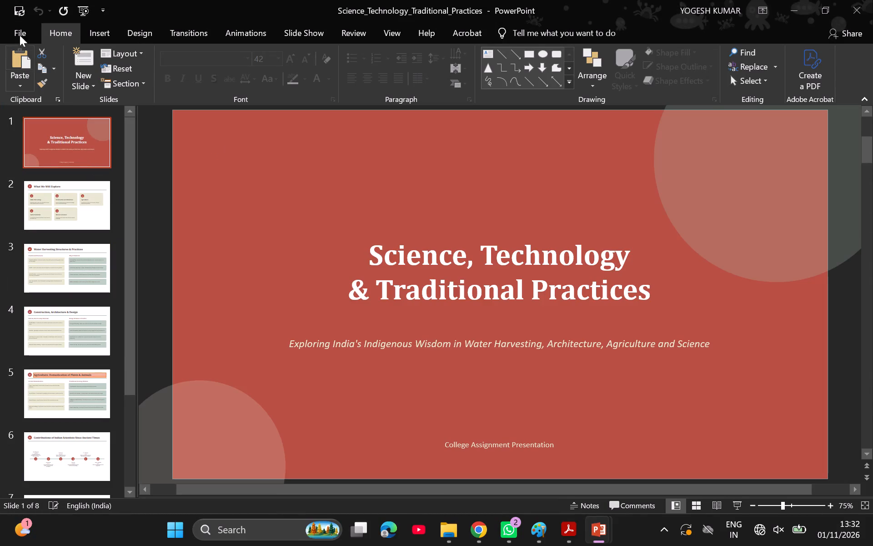
click(13, 28)
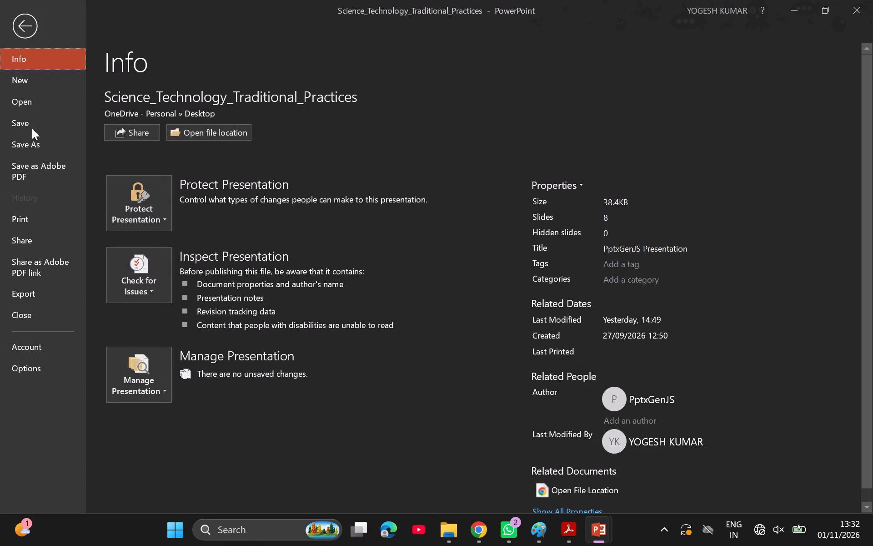
click(32, 131)
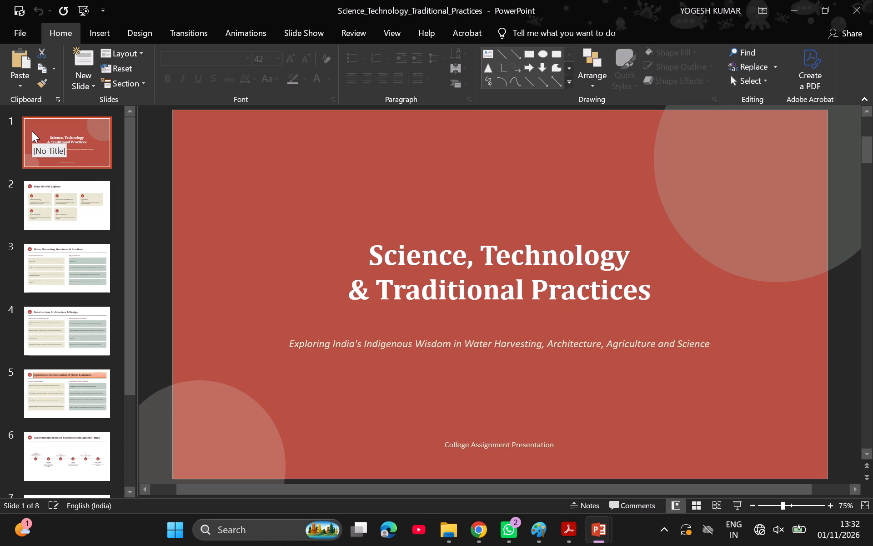
click(18, 28)
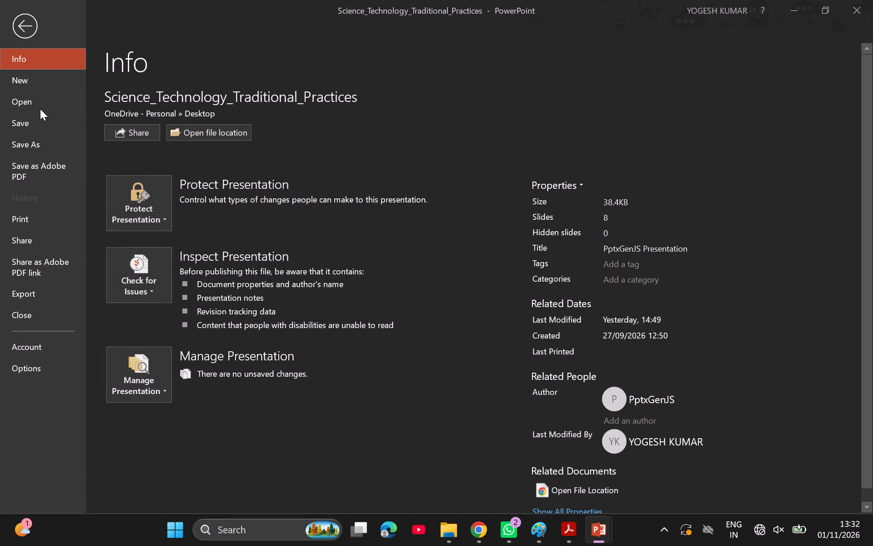
click(40, 109)
click(406, 213)
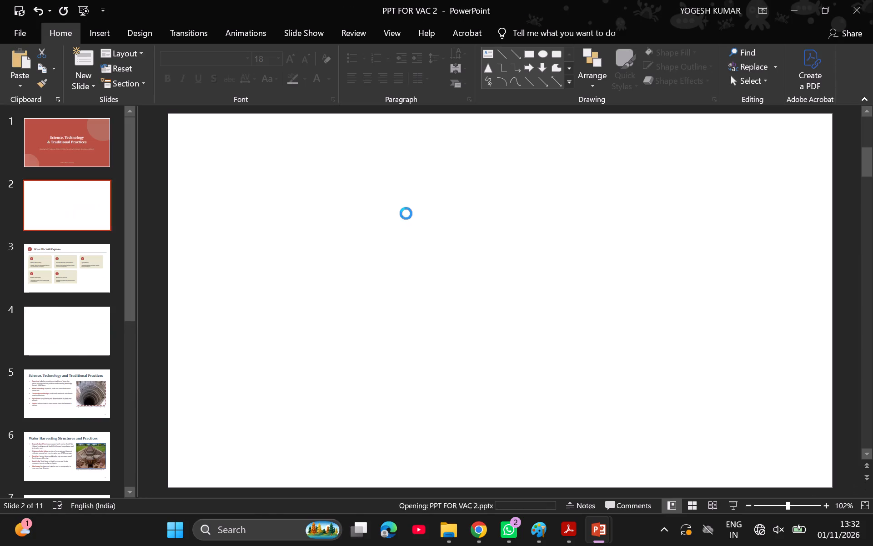
Paste the copied title slide with the two pale circles after blank slide 2.
key(ctrl+v)
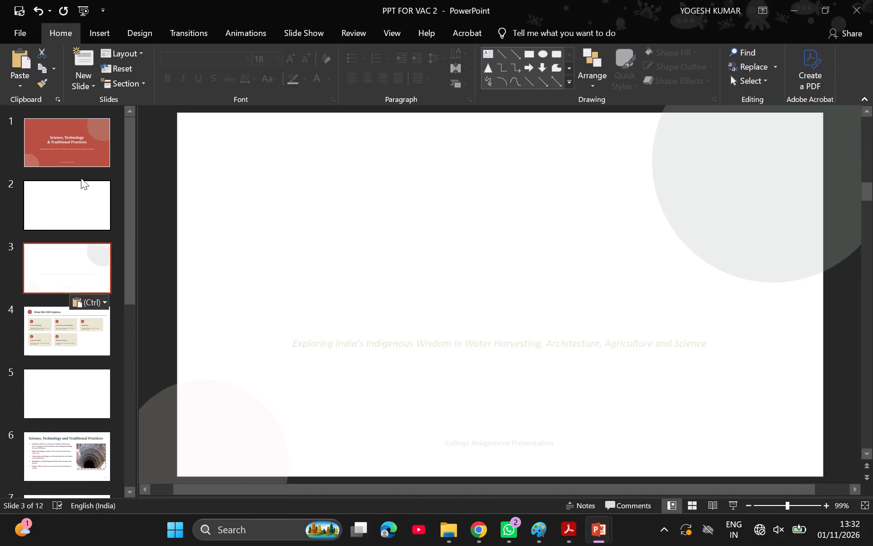
Cut the red title slide at the start of the presentation and the blank slide that follows it.
click(80, 138)
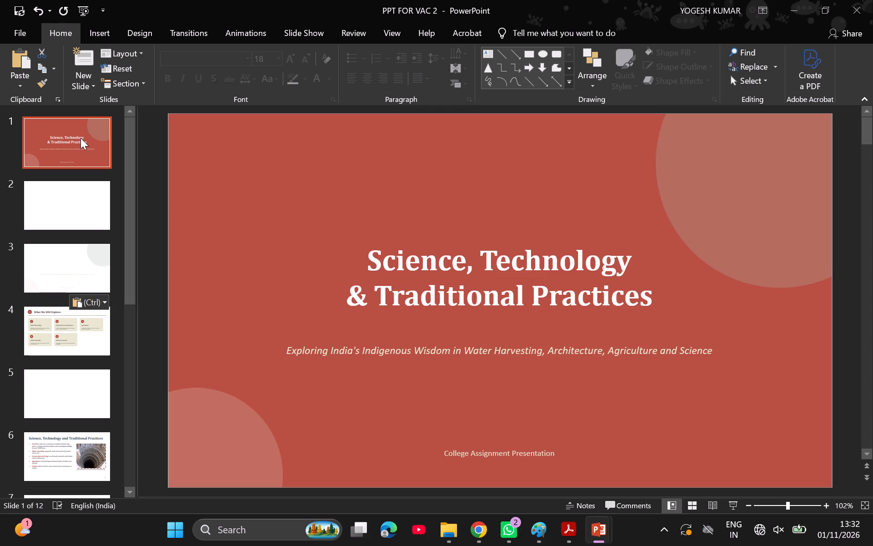
scroll(80, 138, right, 2)
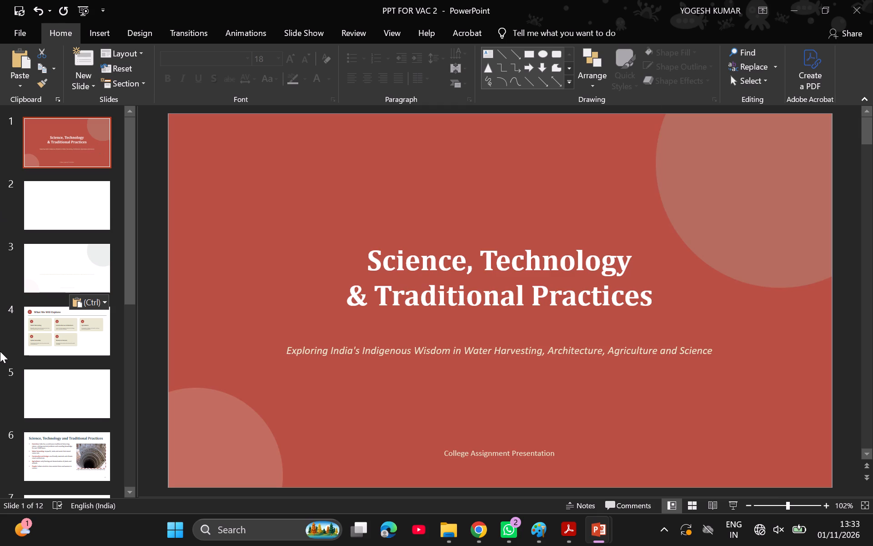
scroll(0, 351, right, 2)
click(106, 132)
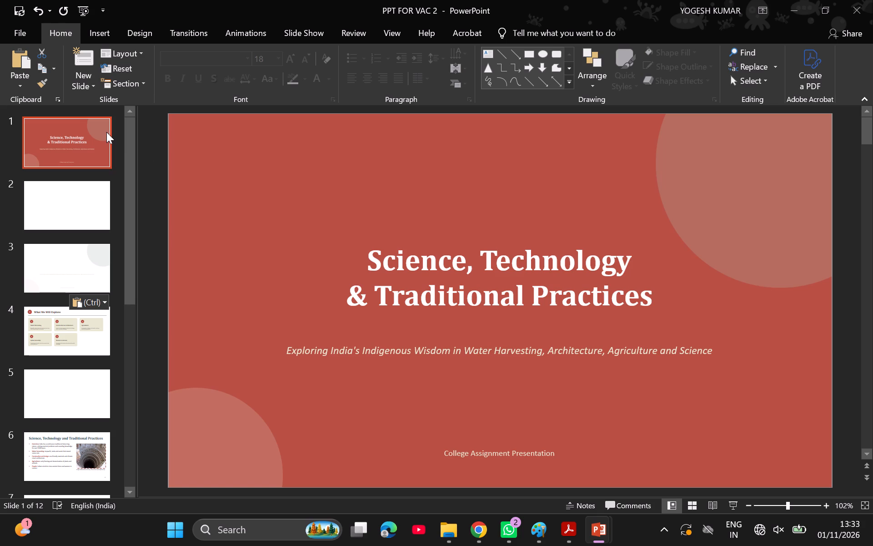
double_click(106, 132)
double_click(106, 132)
click(91, 83)
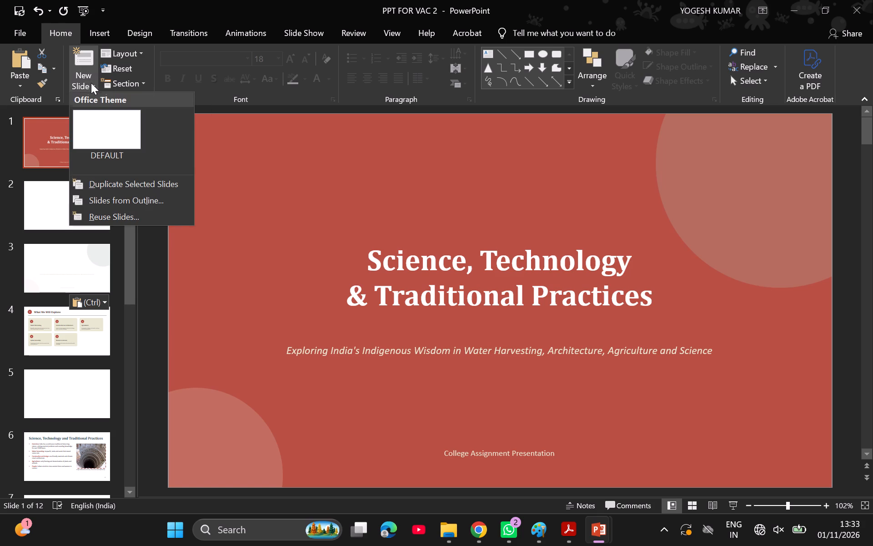
click(28, 143)
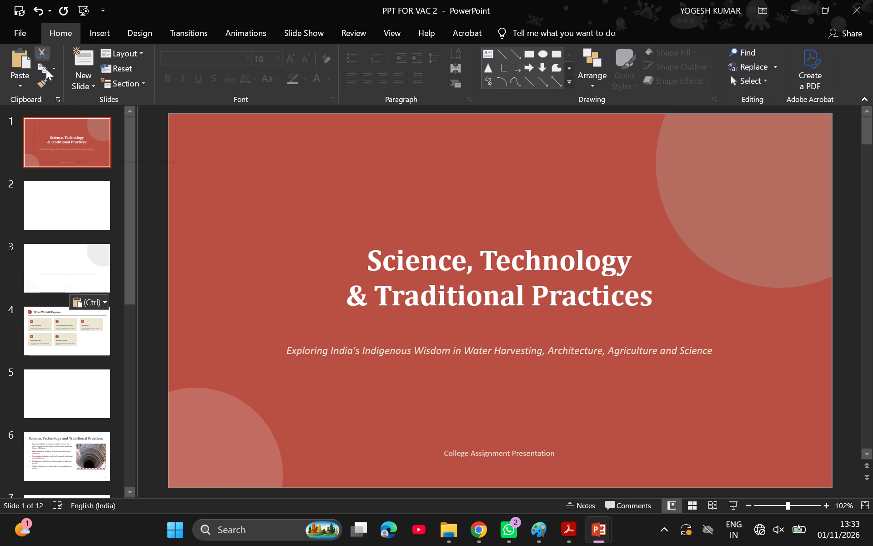
click(64, 181)
click(67, 157)
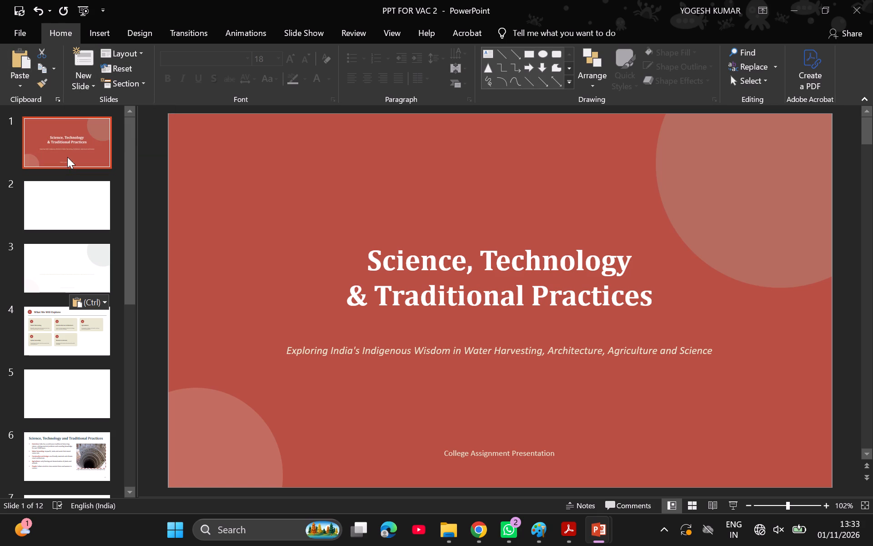
key(ctrl+x)
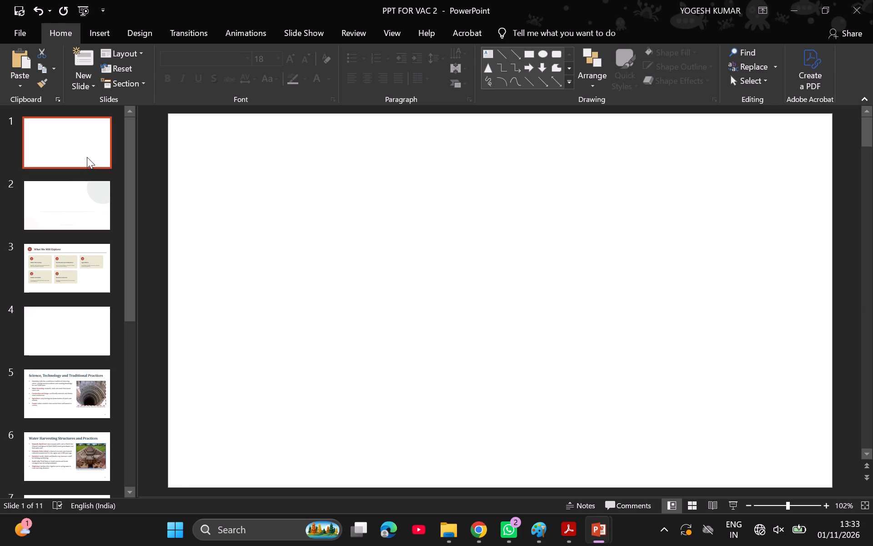
key(ctrl+x)
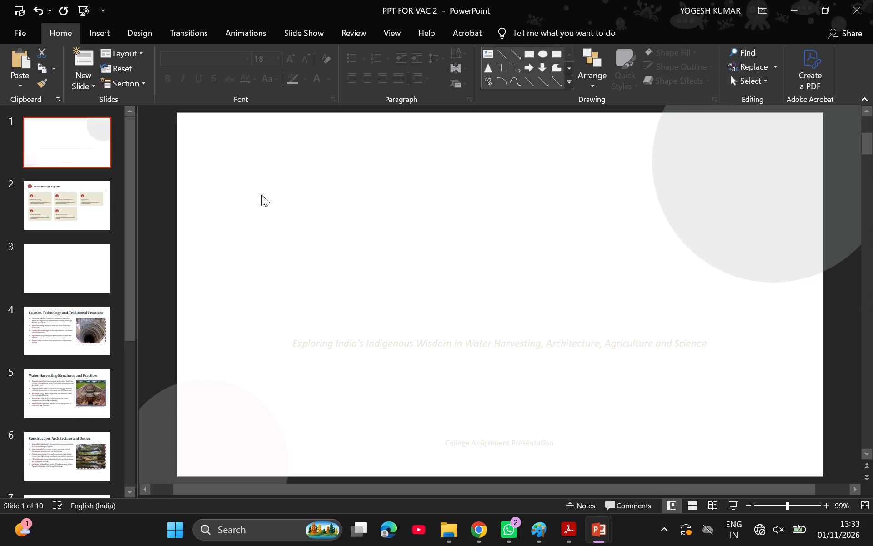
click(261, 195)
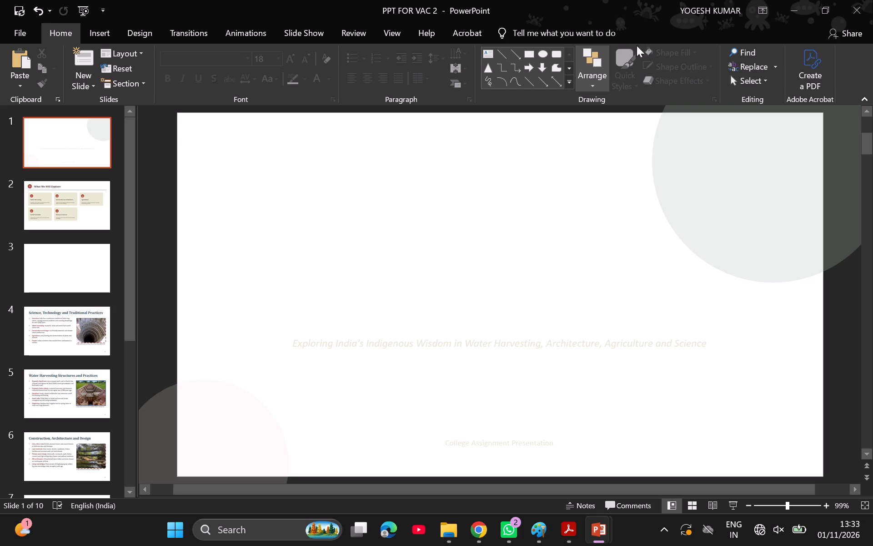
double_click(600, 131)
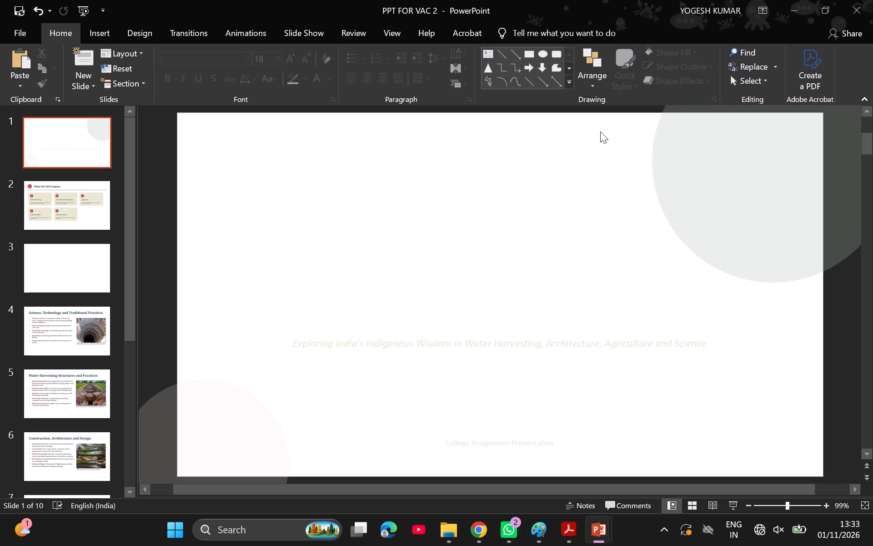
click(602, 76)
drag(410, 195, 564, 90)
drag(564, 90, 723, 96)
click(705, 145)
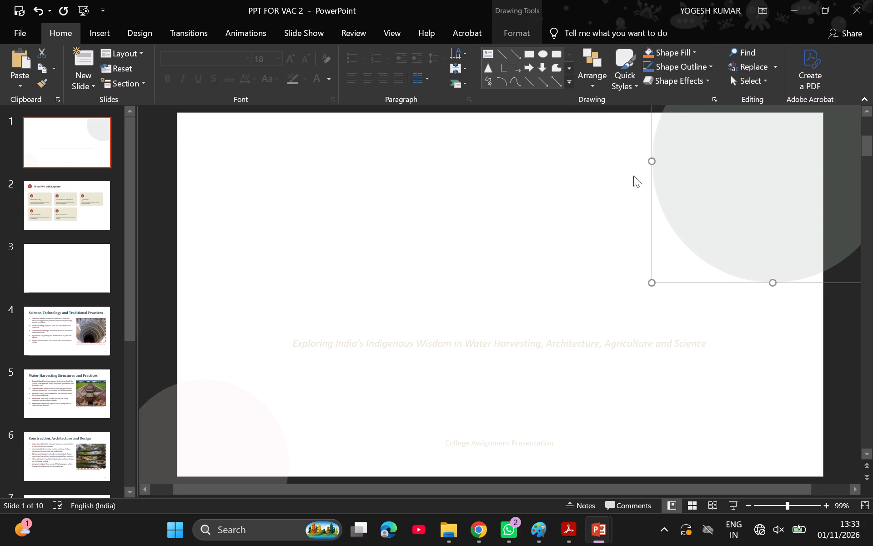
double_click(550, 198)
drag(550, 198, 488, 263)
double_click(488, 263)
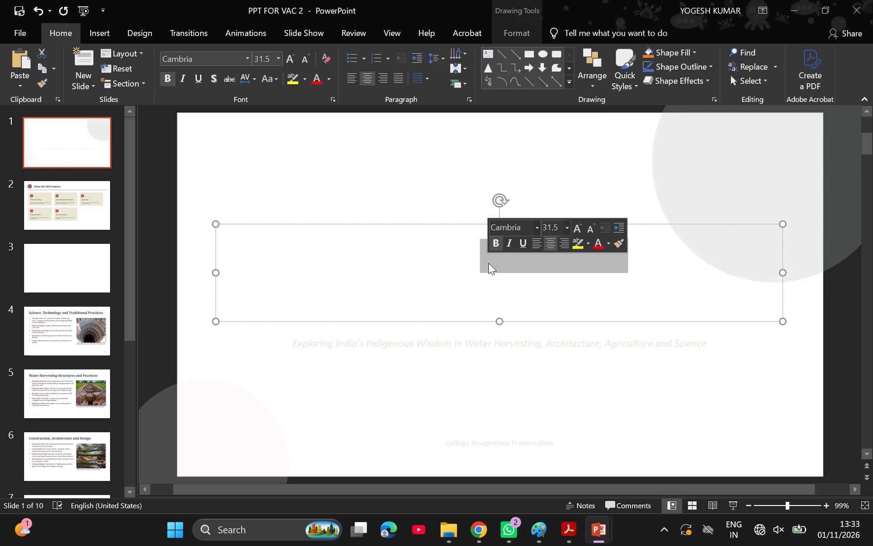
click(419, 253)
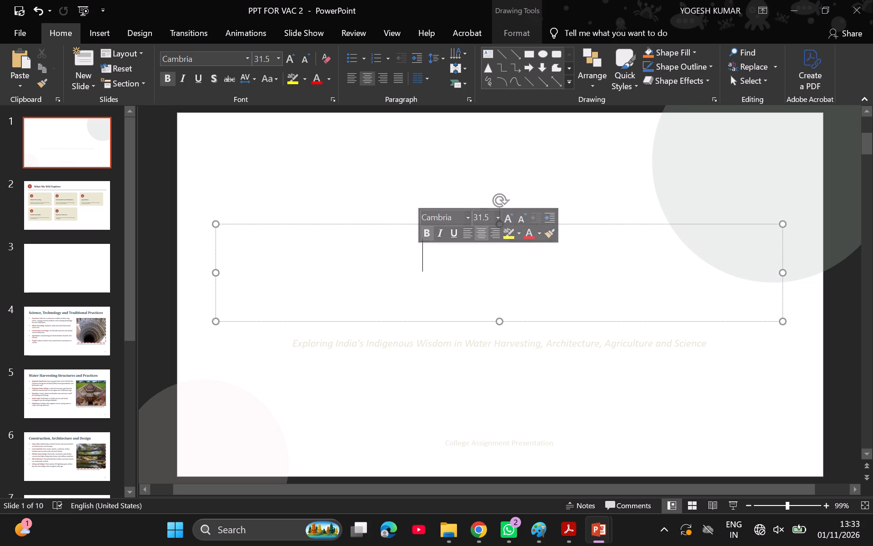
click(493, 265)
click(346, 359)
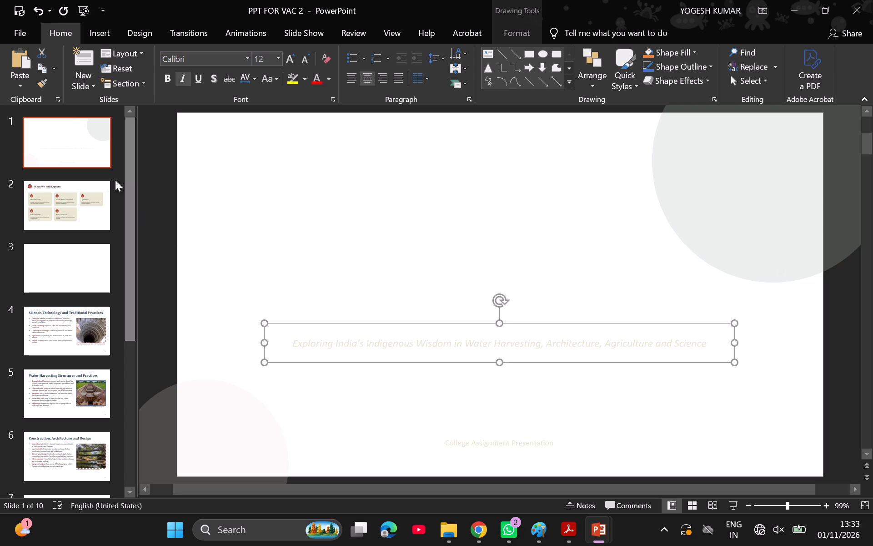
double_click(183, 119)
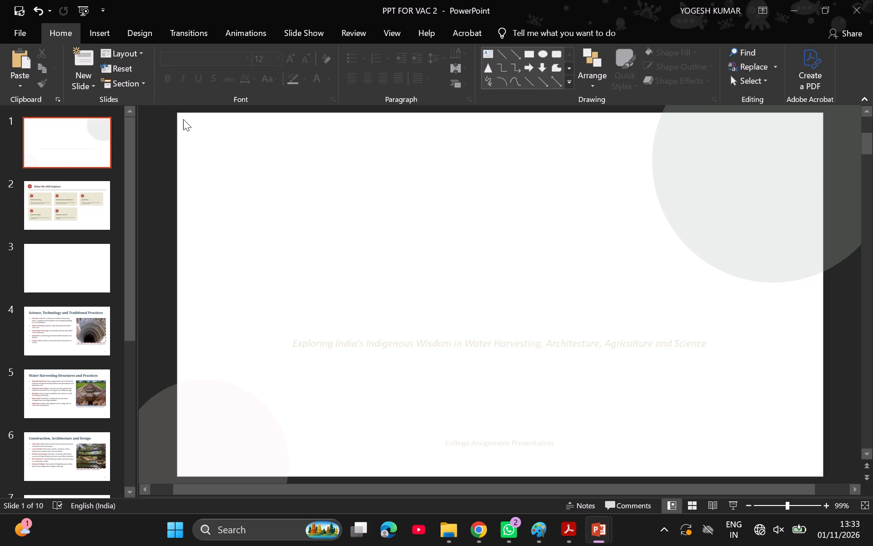
Fill the title, subtitle and "College Assignment Presentation" text boxes on slide 1 with the standard light green.
drag(179, 113, 339, 332)
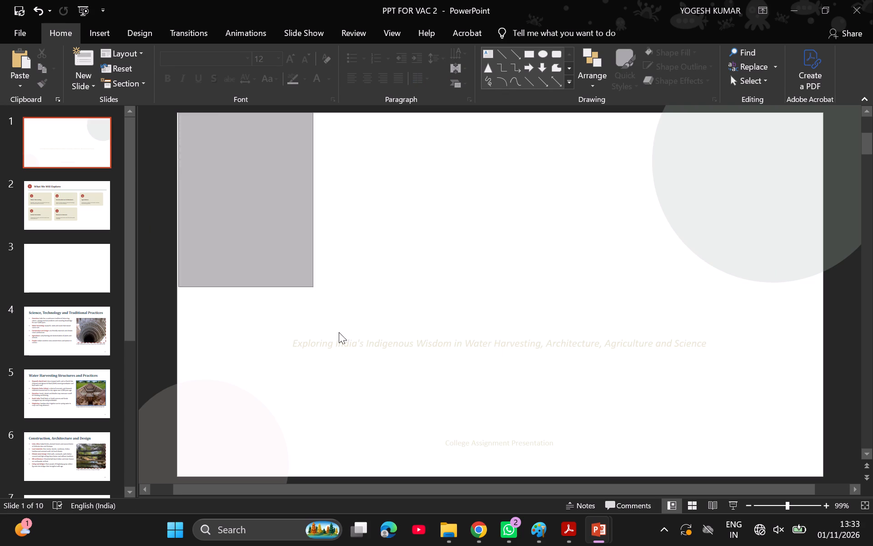
drag(339, 332, 623, 542)
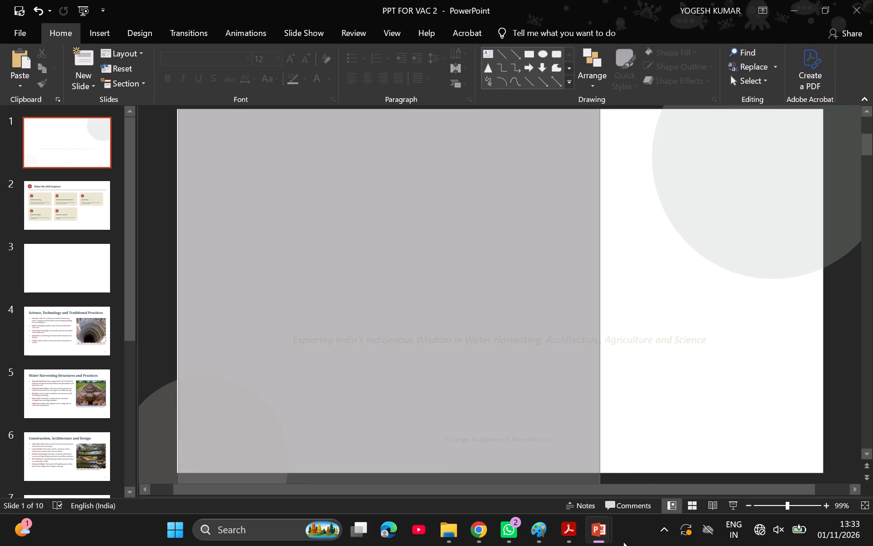
drag(623, 542, 847, 458)
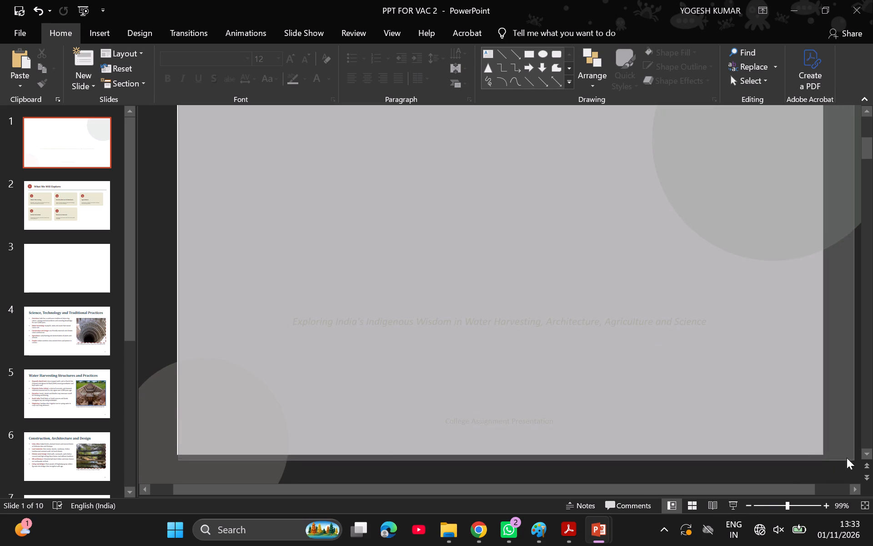
drag(847, 458, 823, 455)
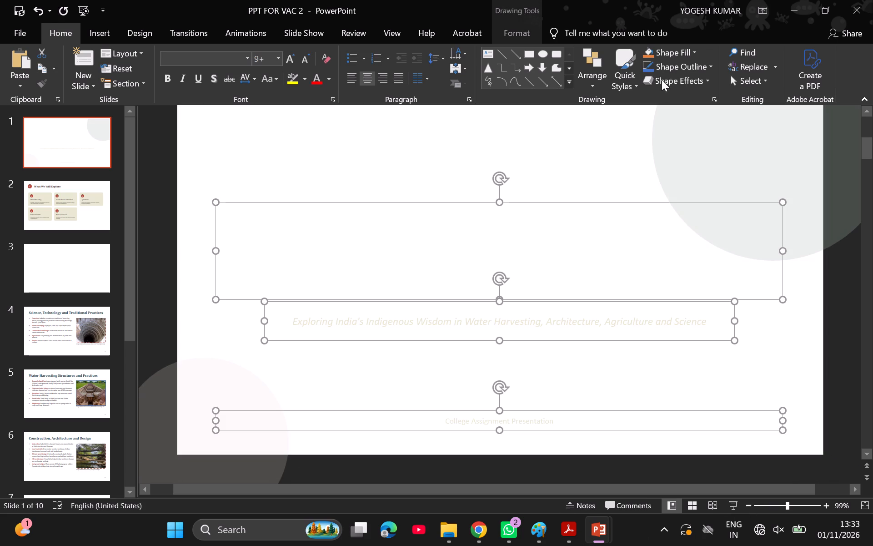
click(677, 56)
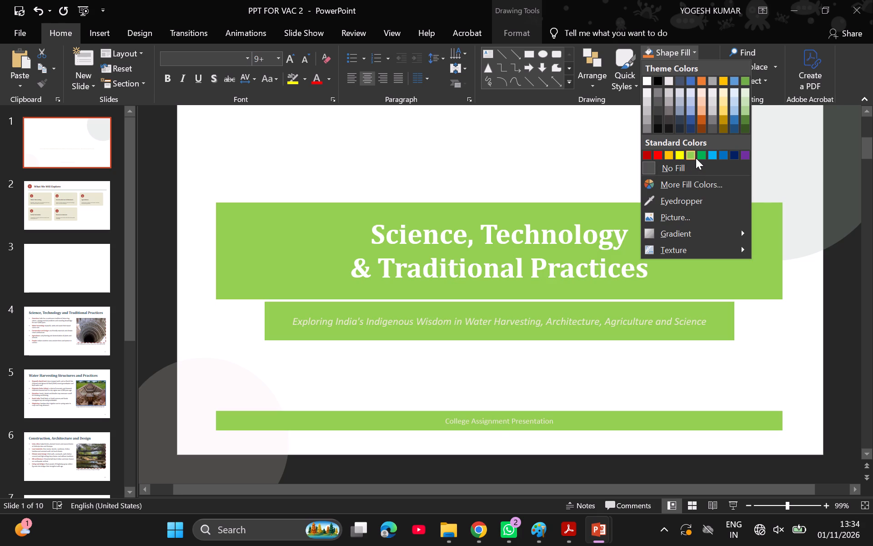
click(505, 173)
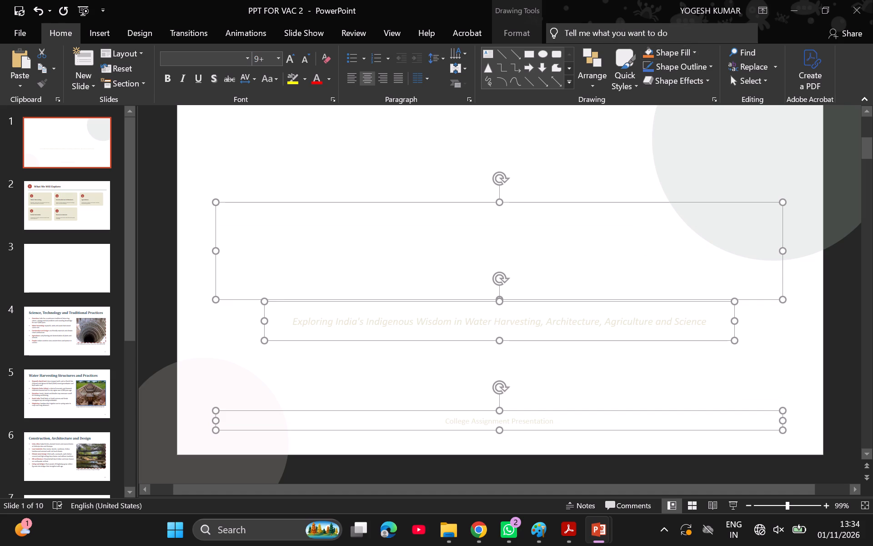
click(696, 54)
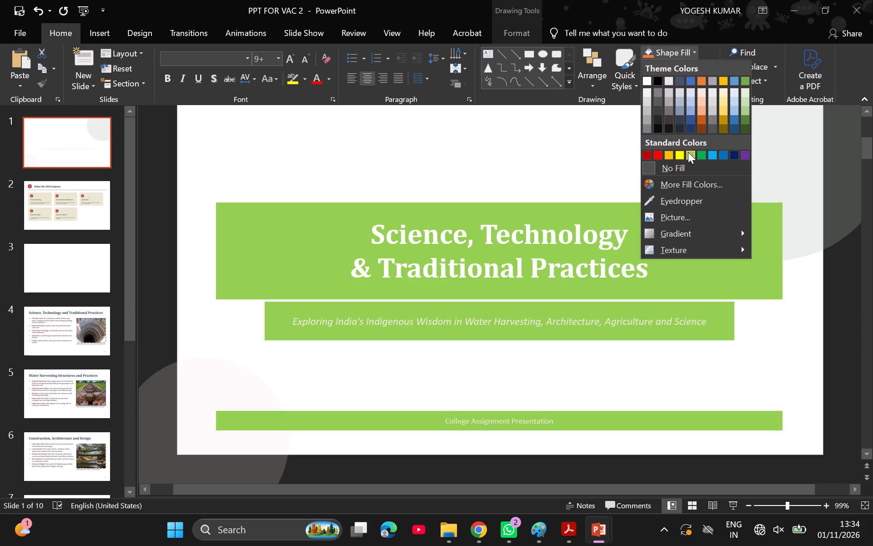
click(689, 155)
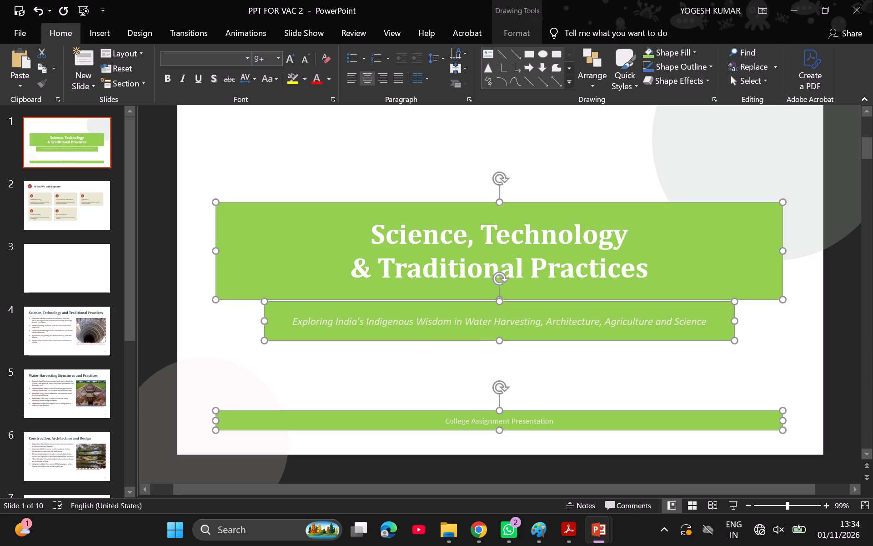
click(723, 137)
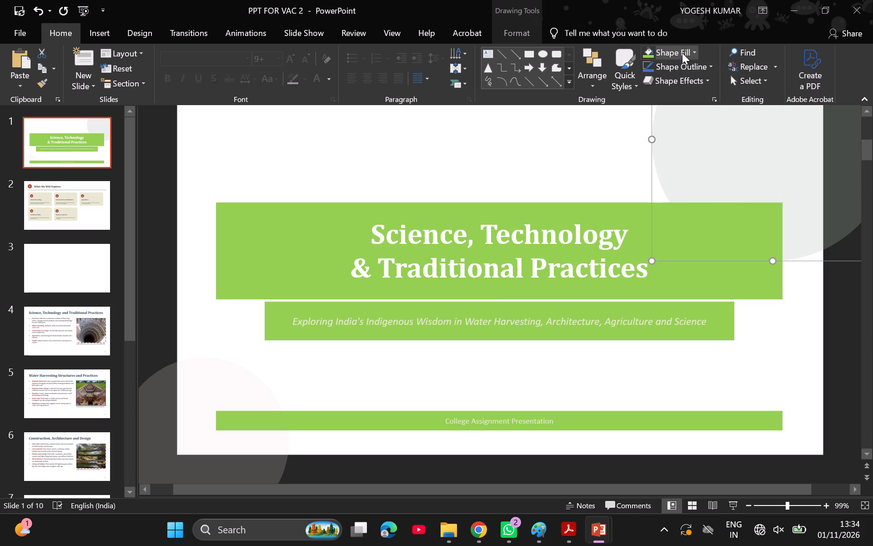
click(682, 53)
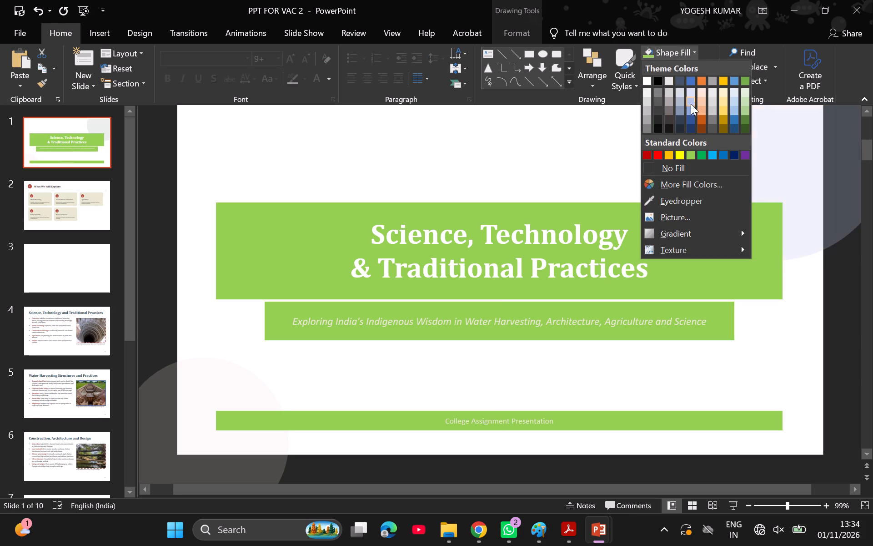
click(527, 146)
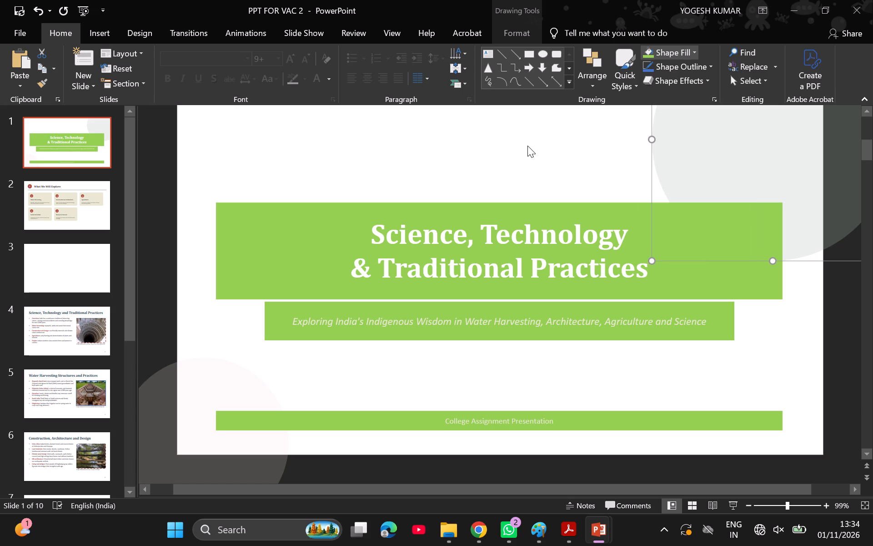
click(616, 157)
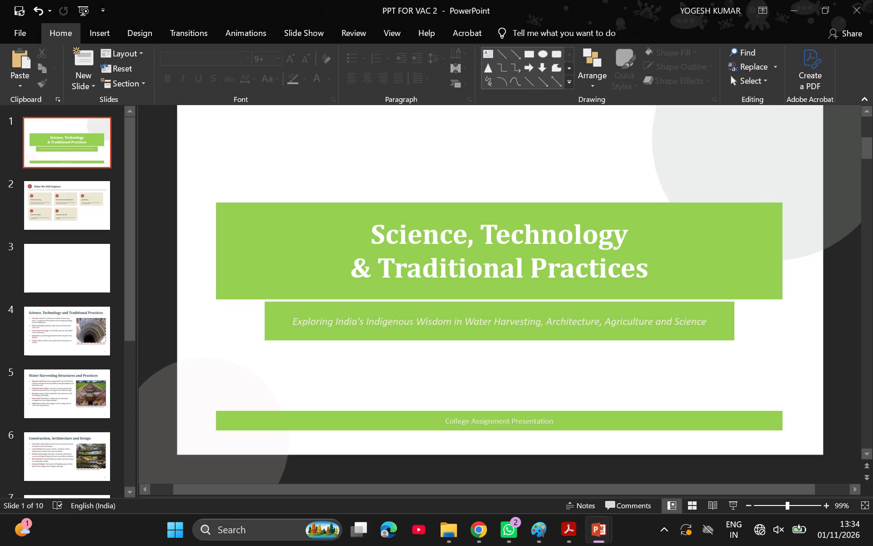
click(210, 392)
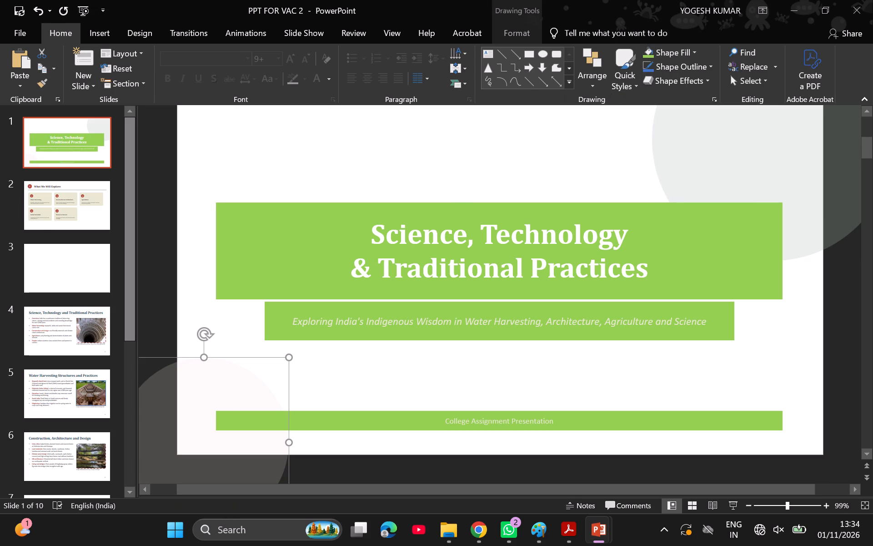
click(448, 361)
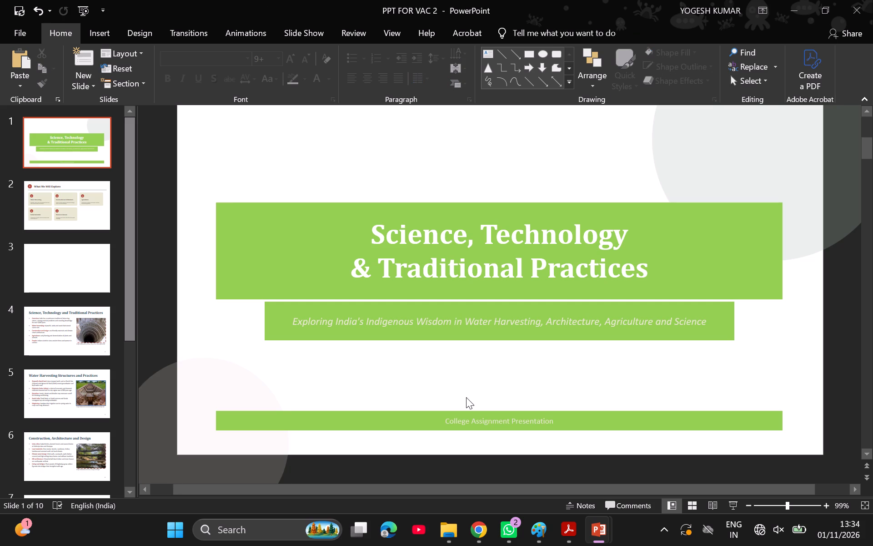
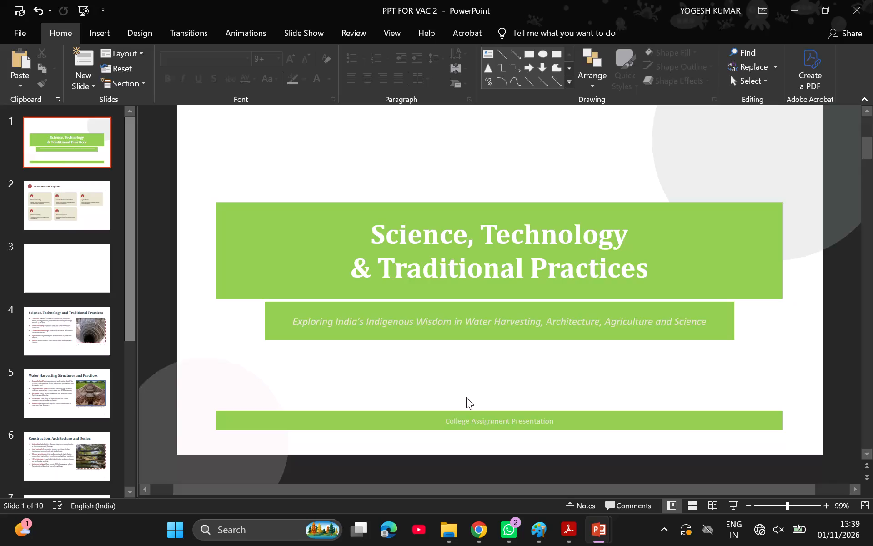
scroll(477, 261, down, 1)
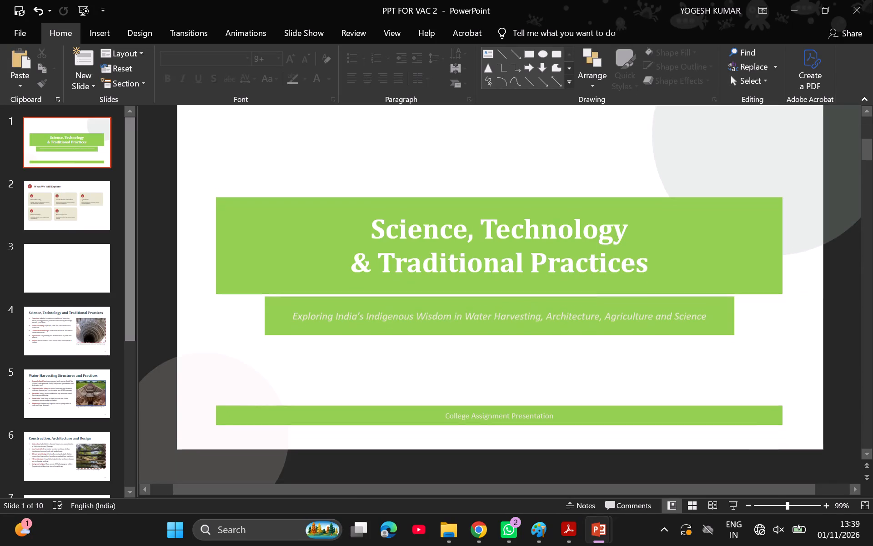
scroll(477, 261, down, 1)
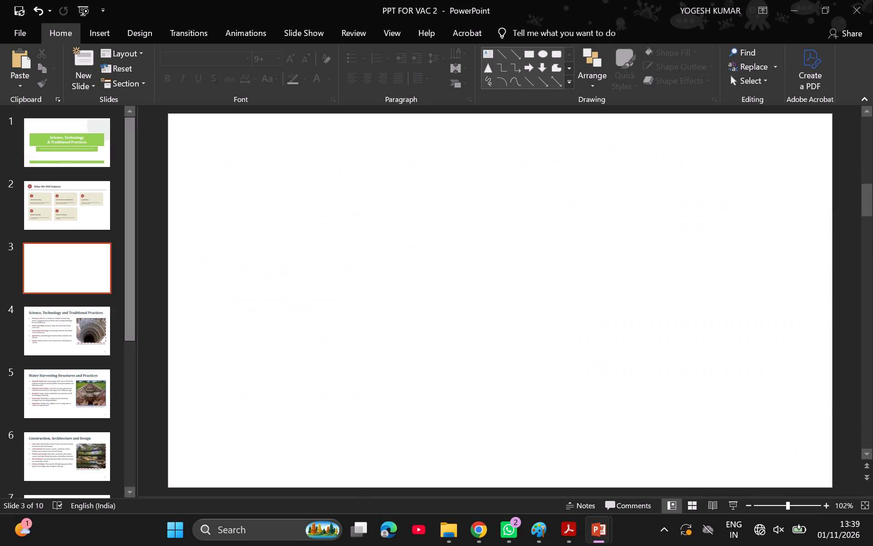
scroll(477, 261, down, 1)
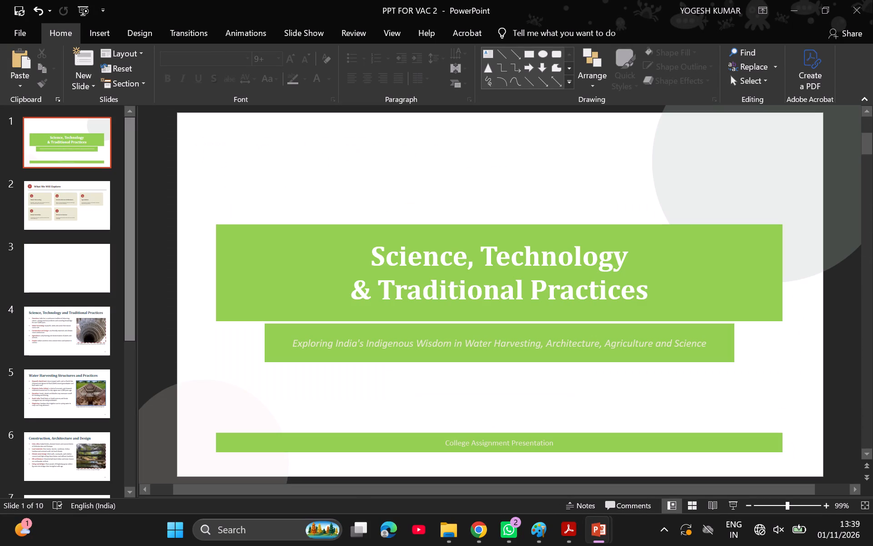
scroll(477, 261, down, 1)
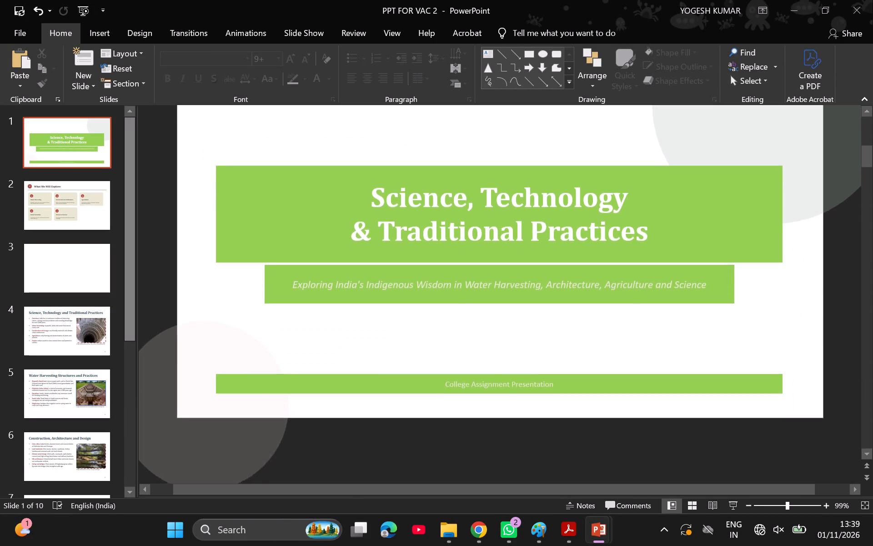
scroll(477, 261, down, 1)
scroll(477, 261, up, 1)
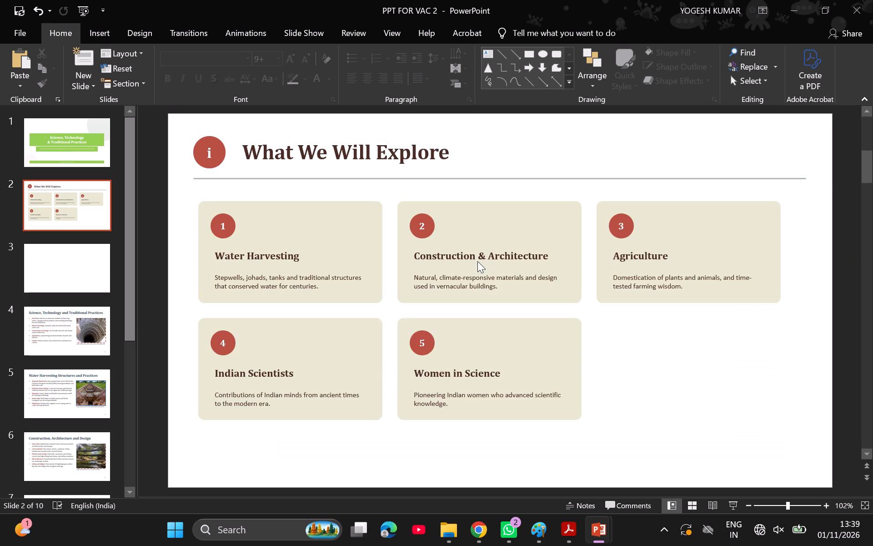
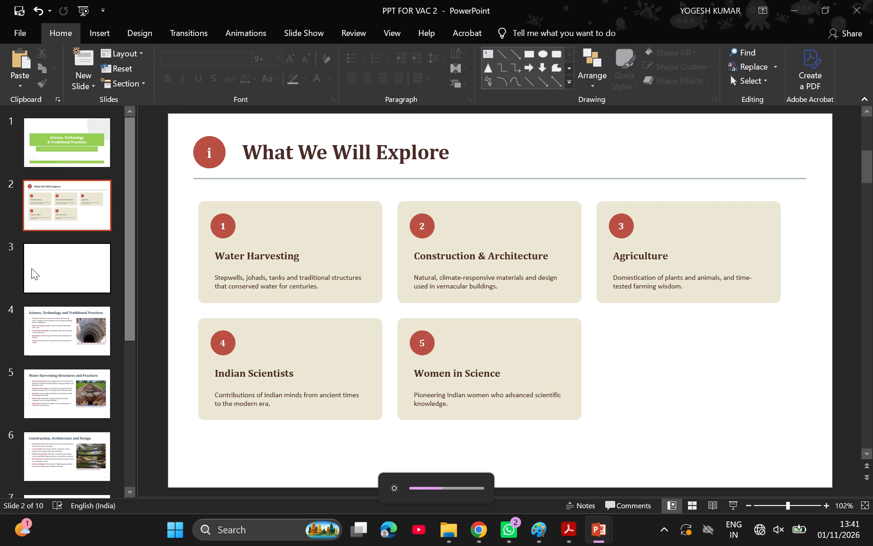
Go to the References slide at the end of the presentation.
key(End)
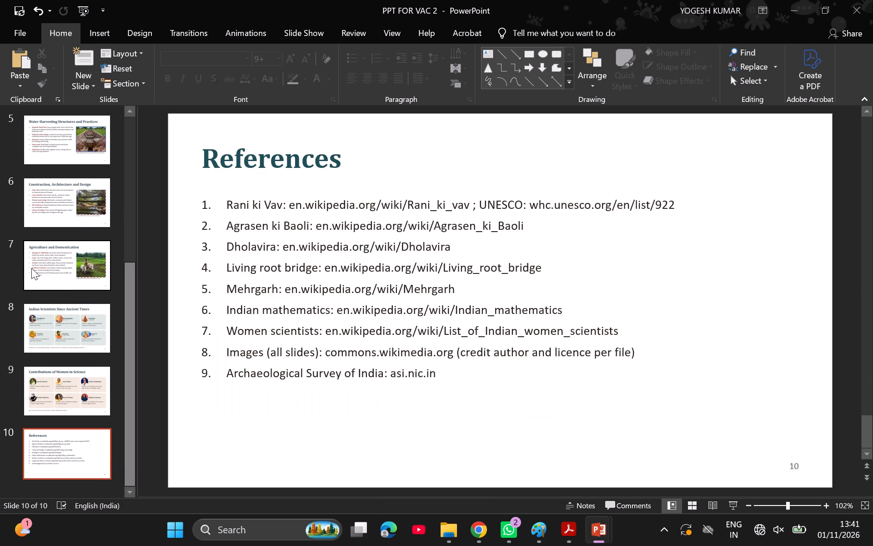
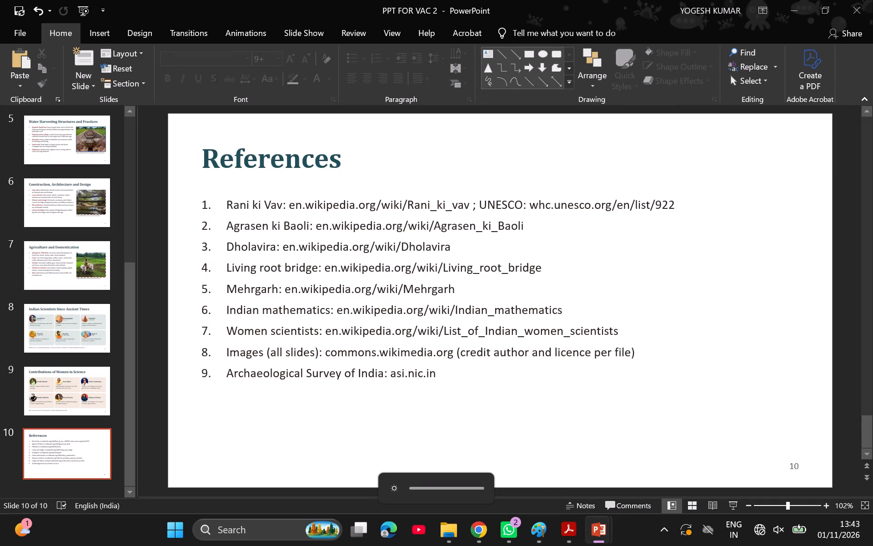
Move the blank third slide up to second place, directly before the What We Will Explore slide.
scroll(338, 219, up, 3)
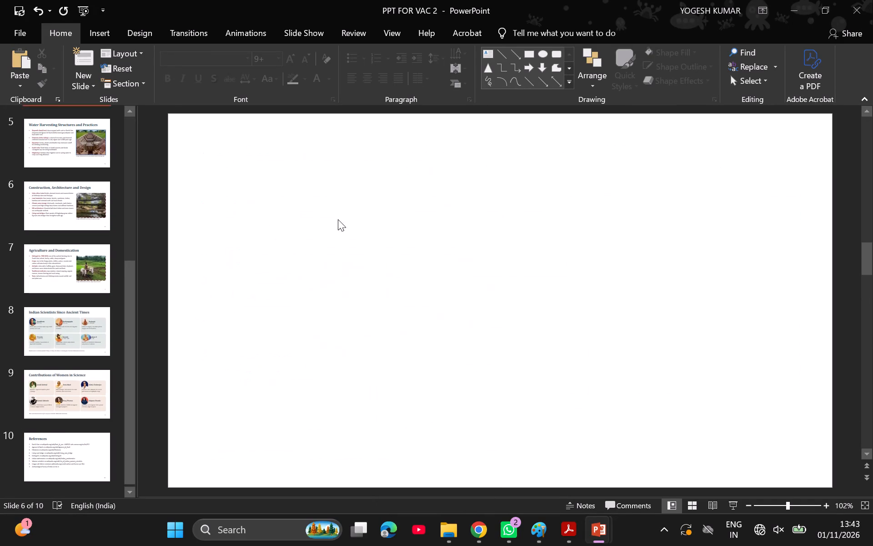
scroll(338, 219, up, 2)
scroll(338, 219, down, 2)
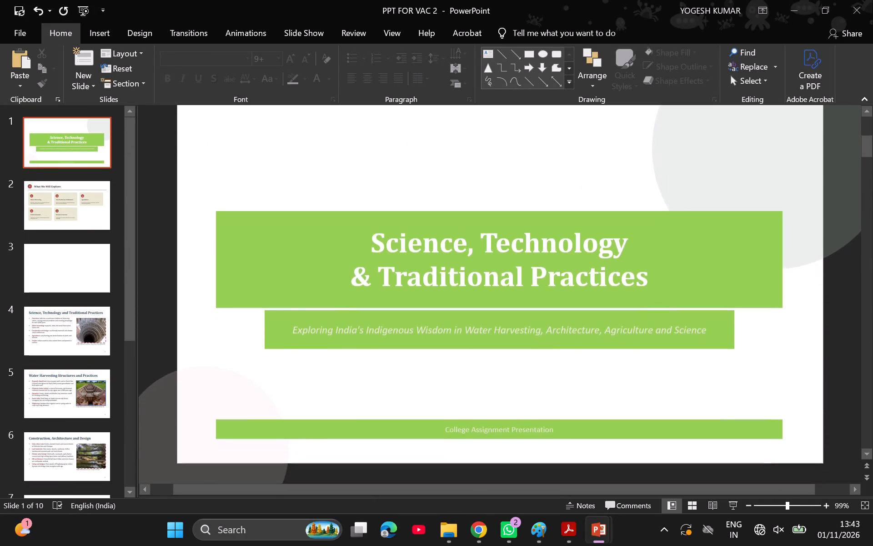
scroll(338, 219, down, 3)
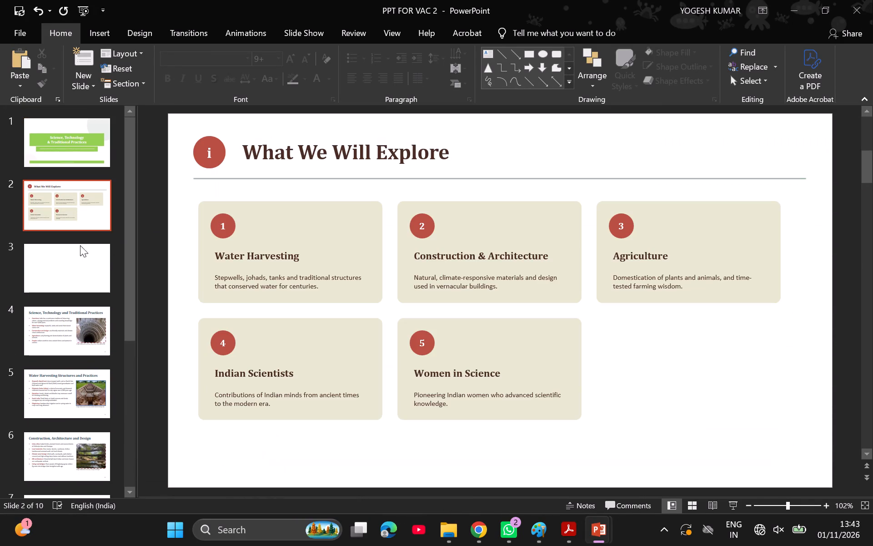
click(63, 253)
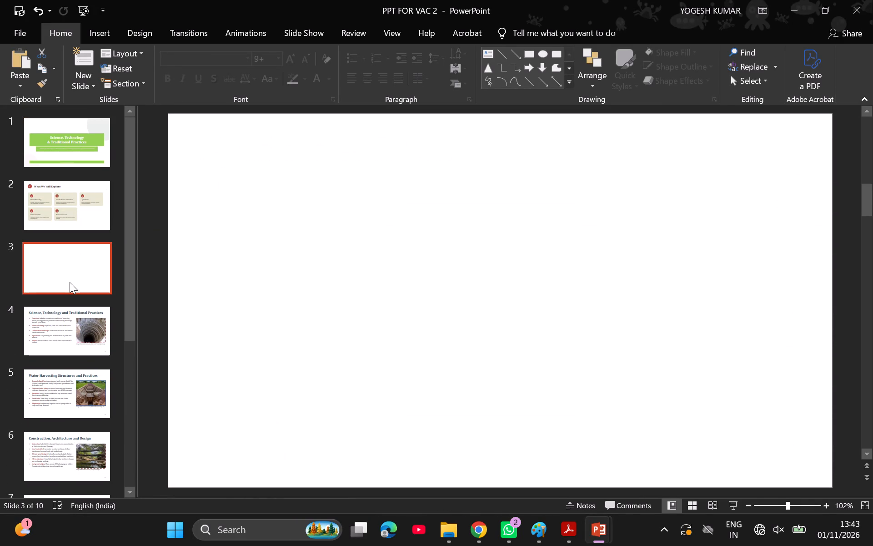
drag(70, 282, 72, 207)
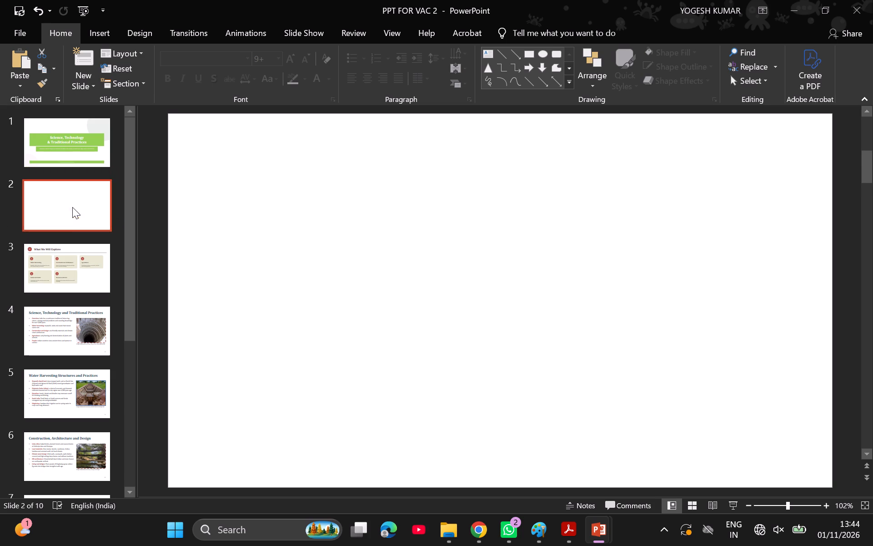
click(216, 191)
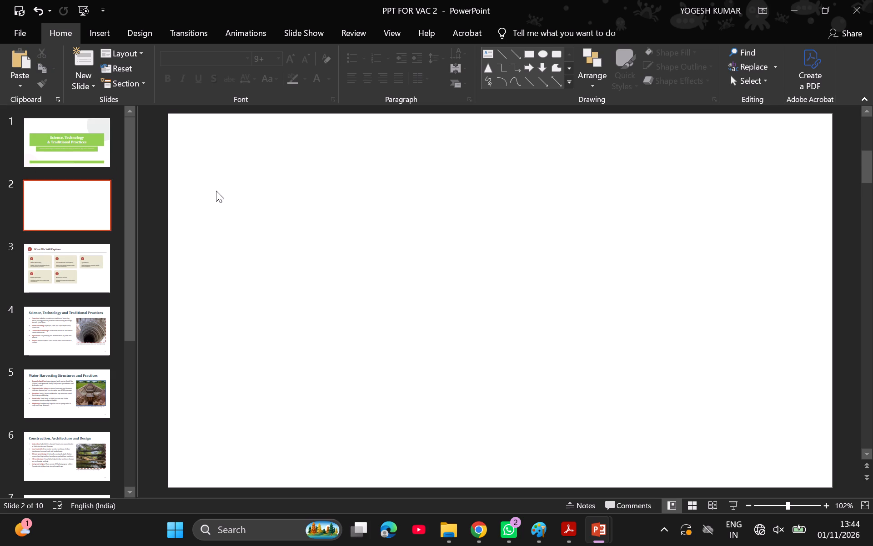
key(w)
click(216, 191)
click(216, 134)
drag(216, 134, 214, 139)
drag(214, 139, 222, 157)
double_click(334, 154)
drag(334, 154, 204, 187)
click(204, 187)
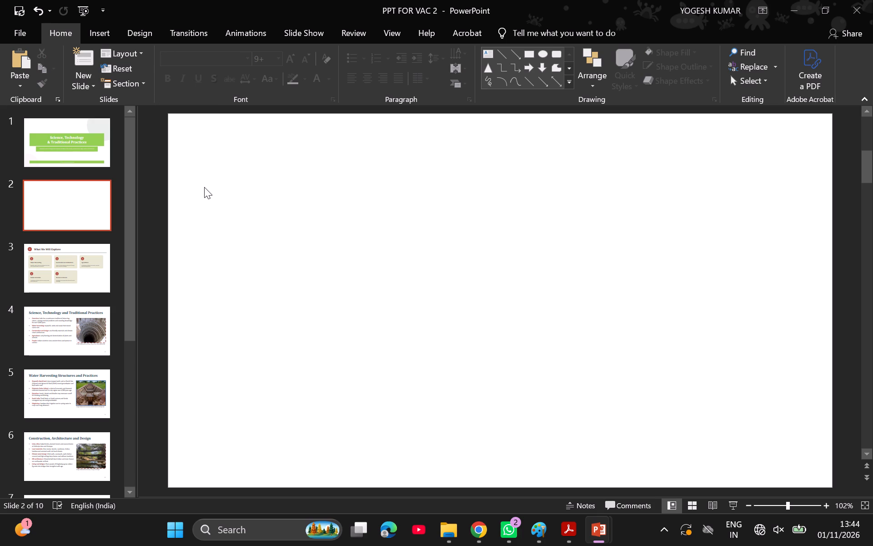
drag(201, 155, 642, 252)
Highlight the whole "Exploring India's Indigenous Wisdom…" subtitle on the title slide in black.
click(100, 136)
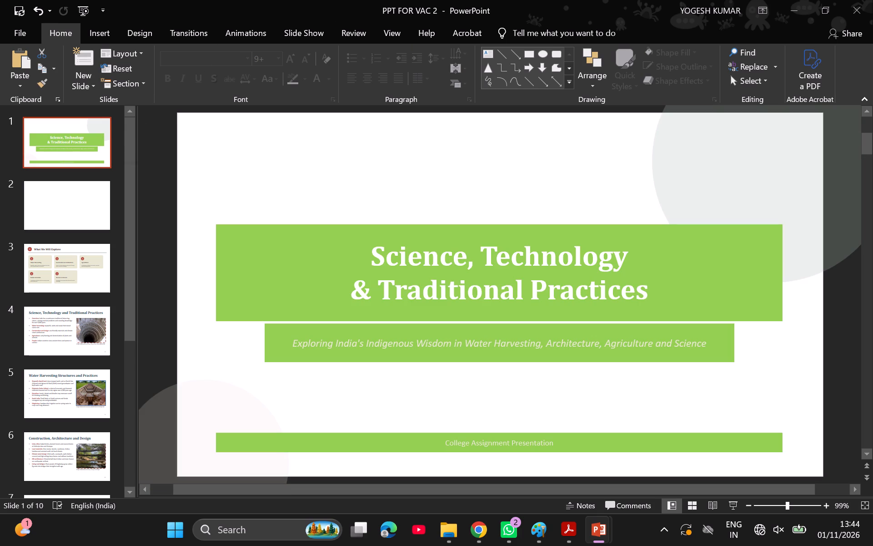
click(362, 342)
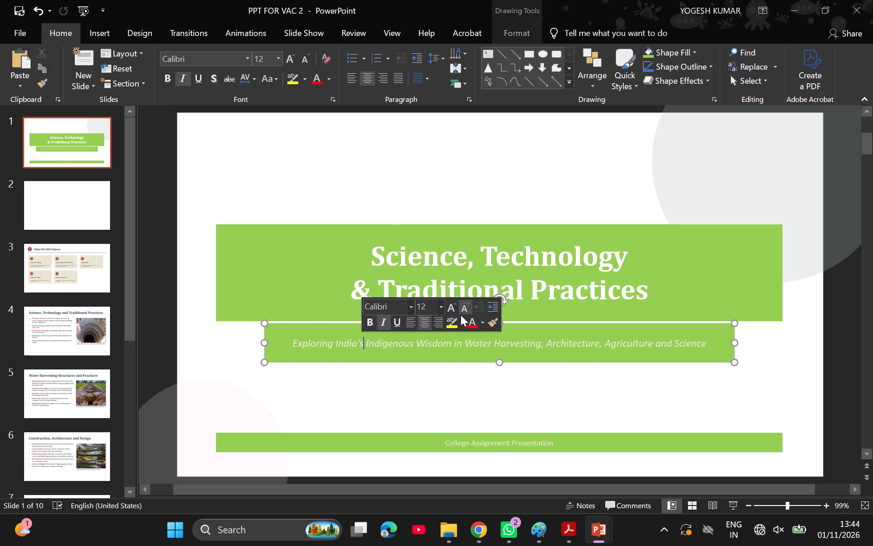
click(465, 318)
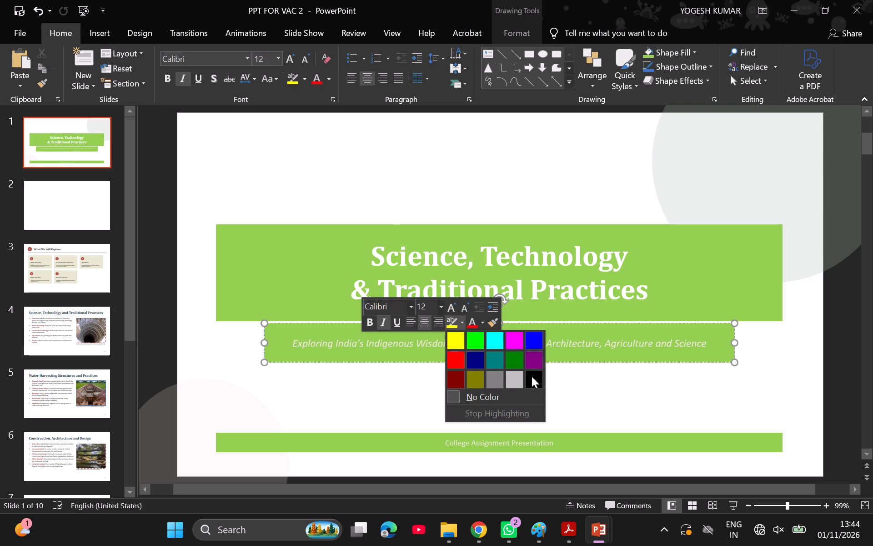
click(532, 376)
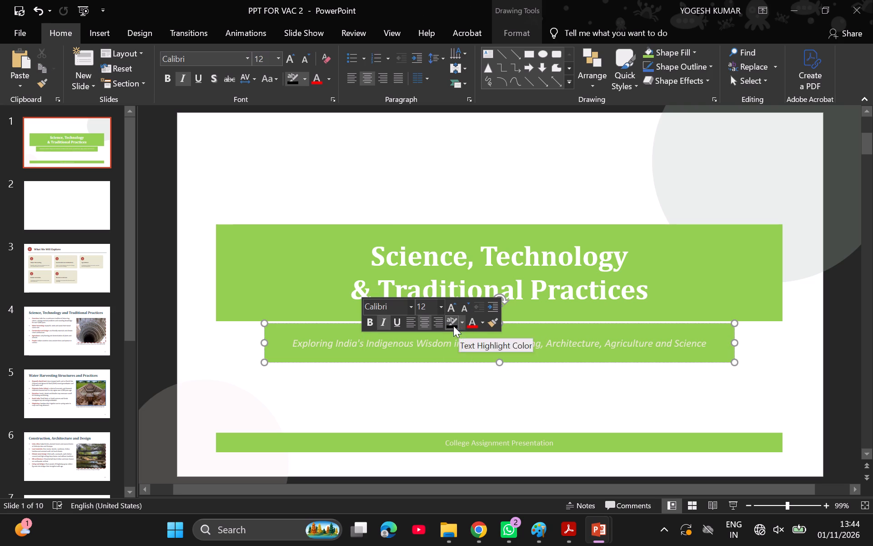
drag(293, 342, 364, 344)
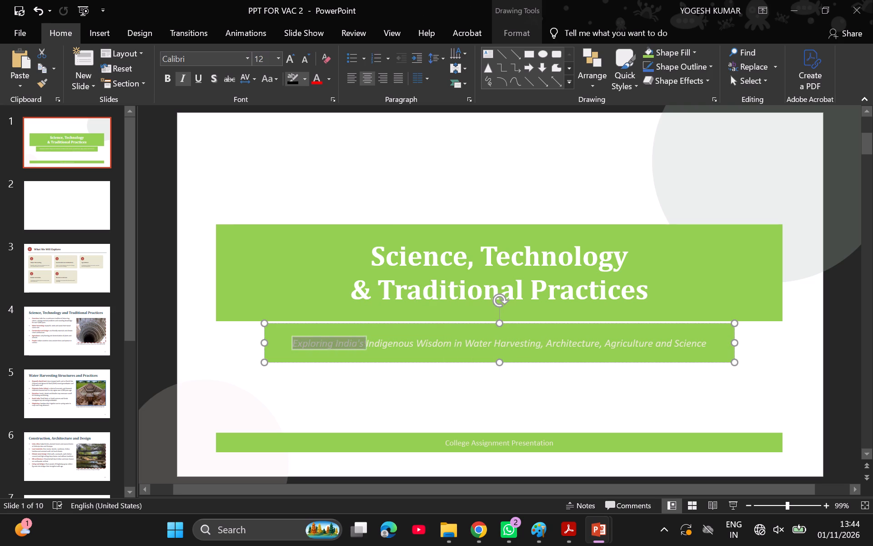
drag(364, 344, 702, 339)
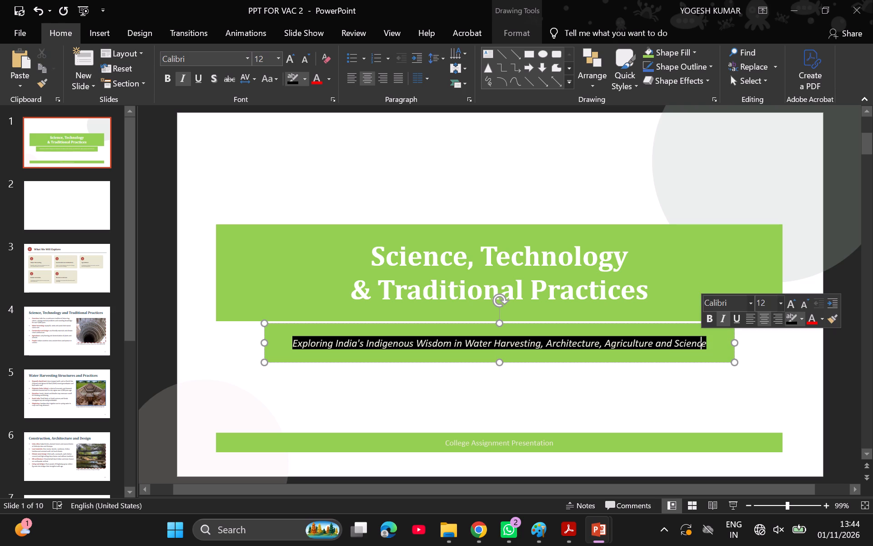
click(542, 408)
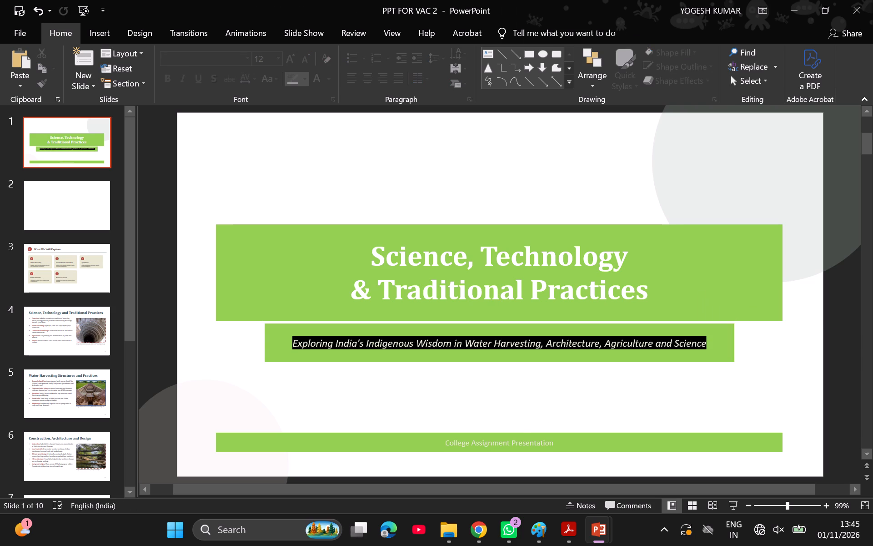
Highlight the "College Assignment Presentation" text at the bottom of the title slide in black.
click(457, 442)
drag(446, 442, 556, 442)
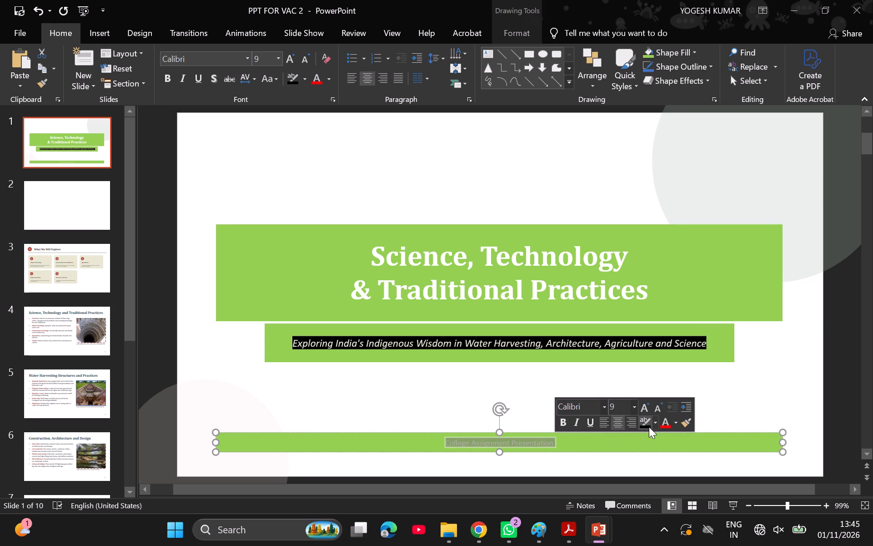
click(646, 425)
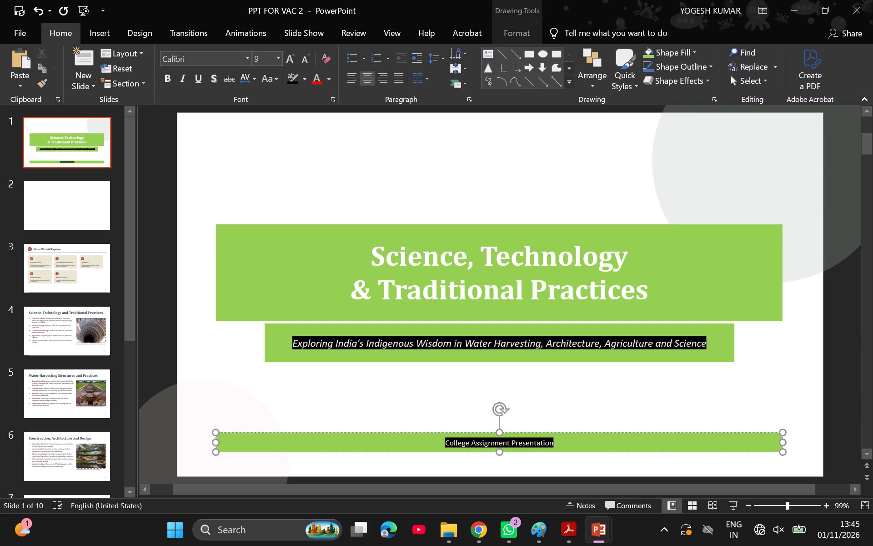
click(440, 394)
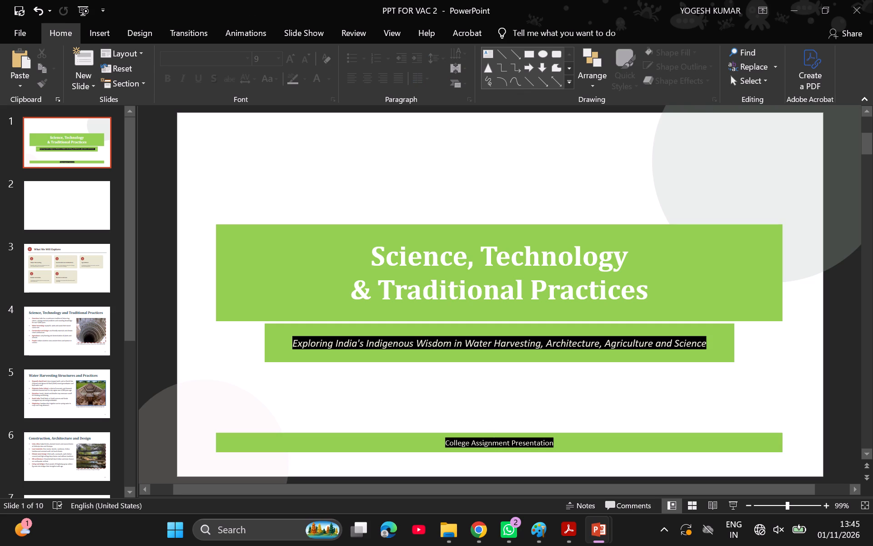
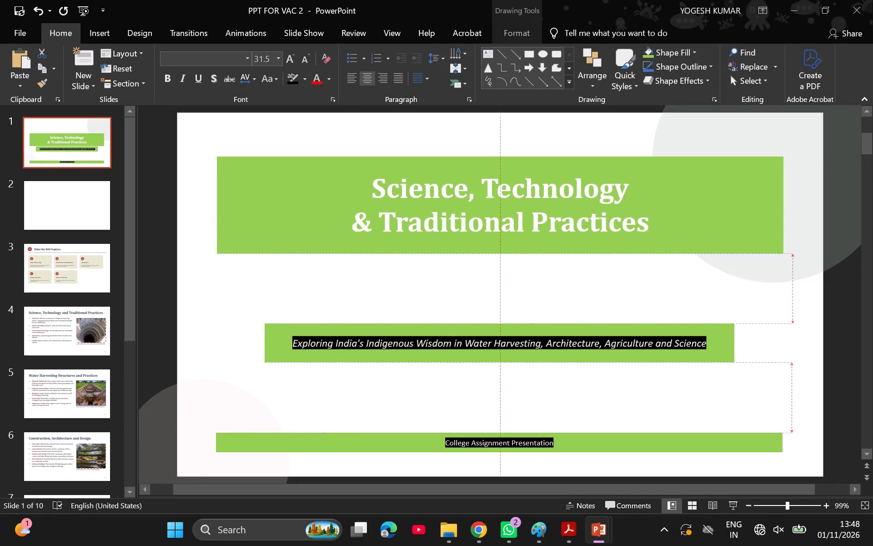
Move the "Exploring India's Indigenous Wisdom…" subtitle box up to sit just below the green title box.
drag(369, 335, 369, 332)
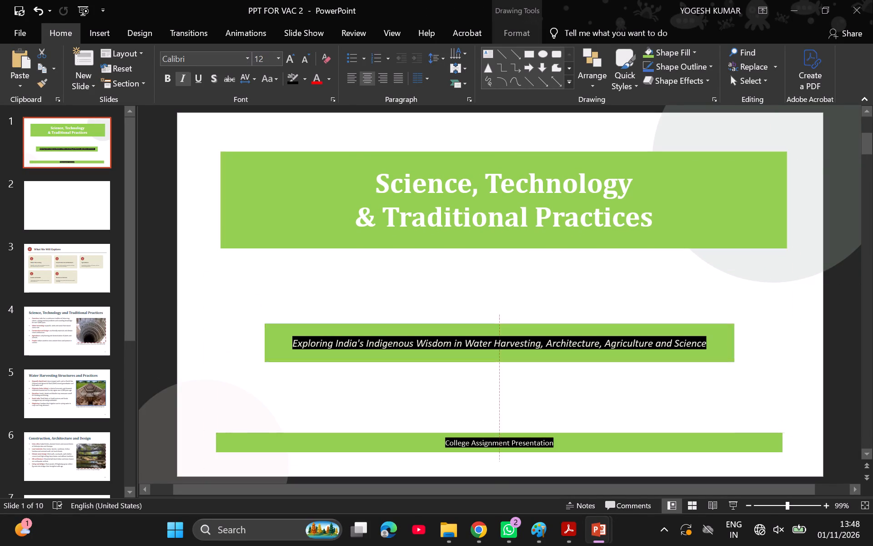
drag(369, 332, 370, 266)
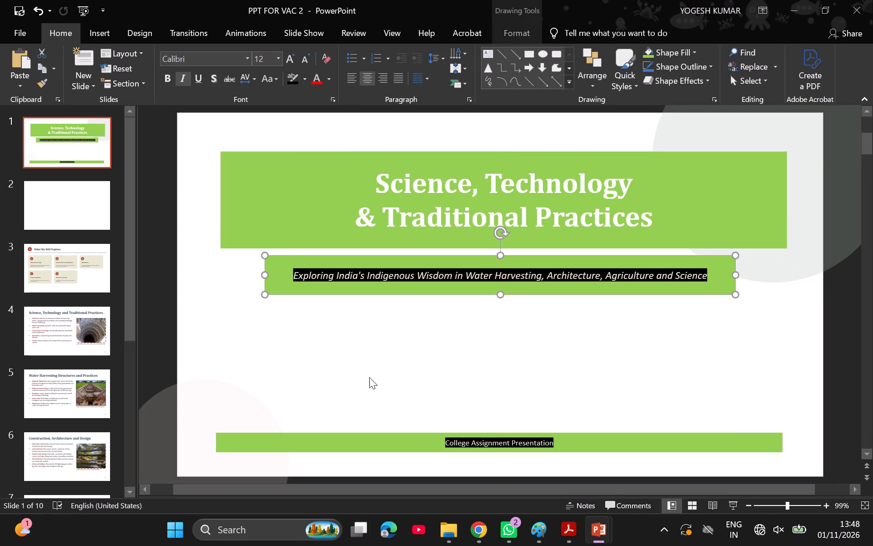
click(412, 358)
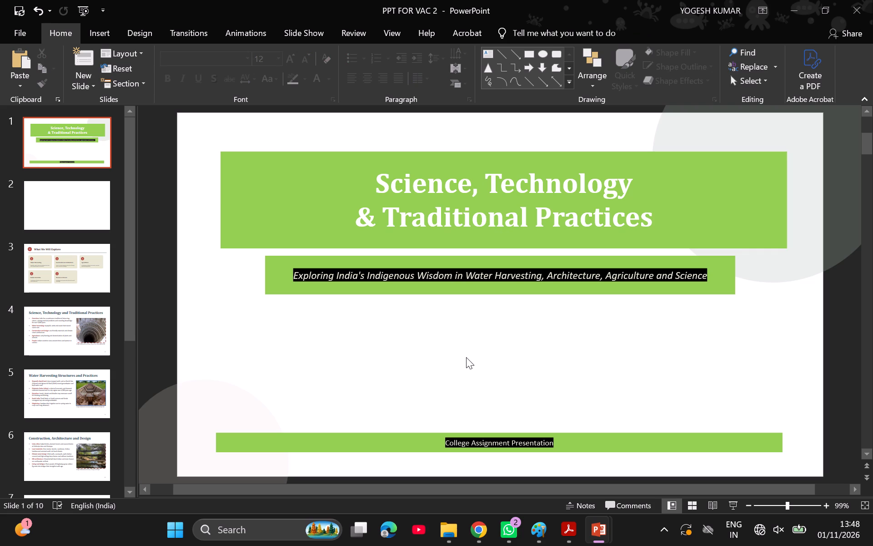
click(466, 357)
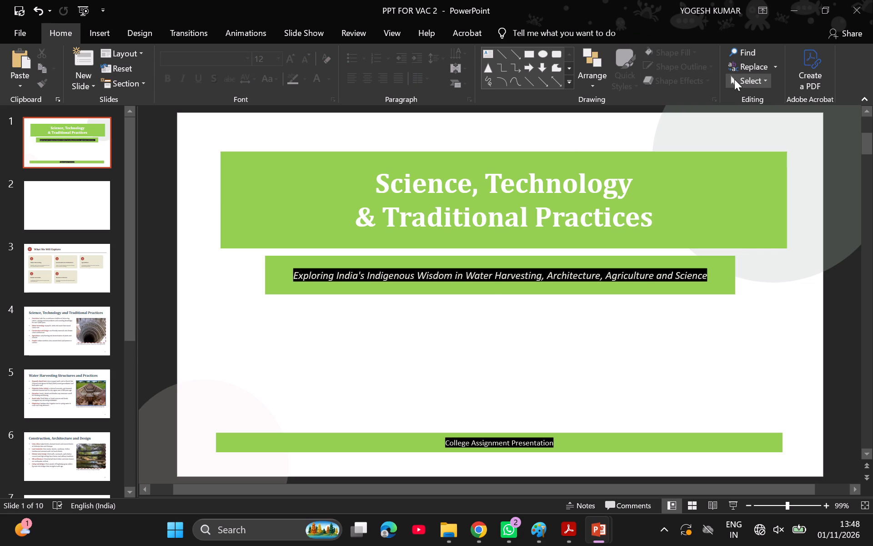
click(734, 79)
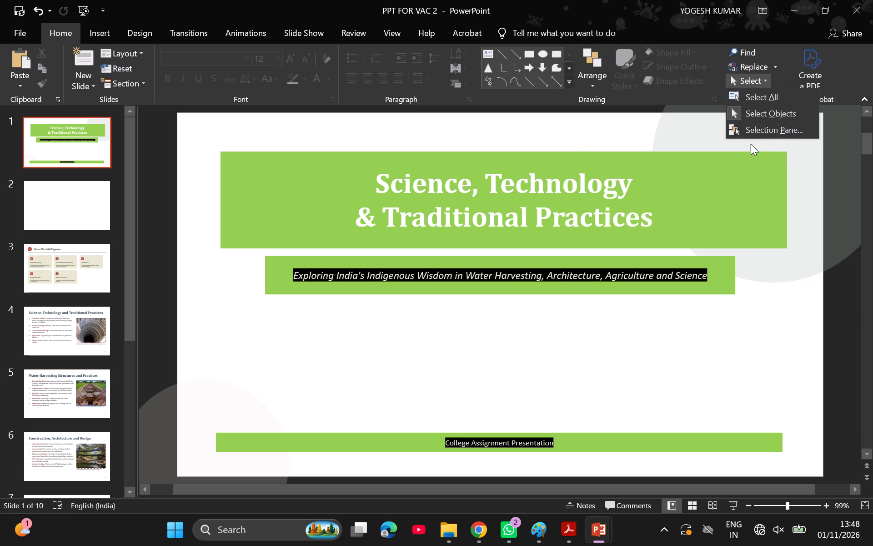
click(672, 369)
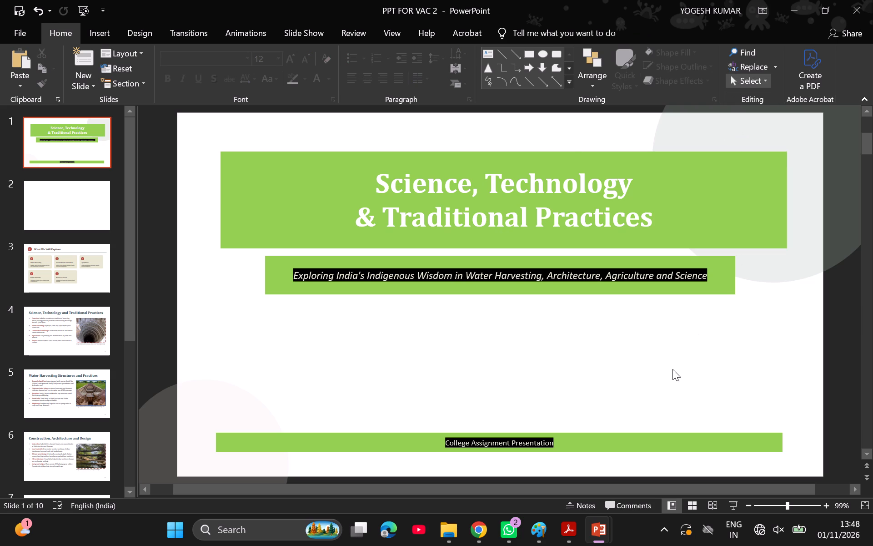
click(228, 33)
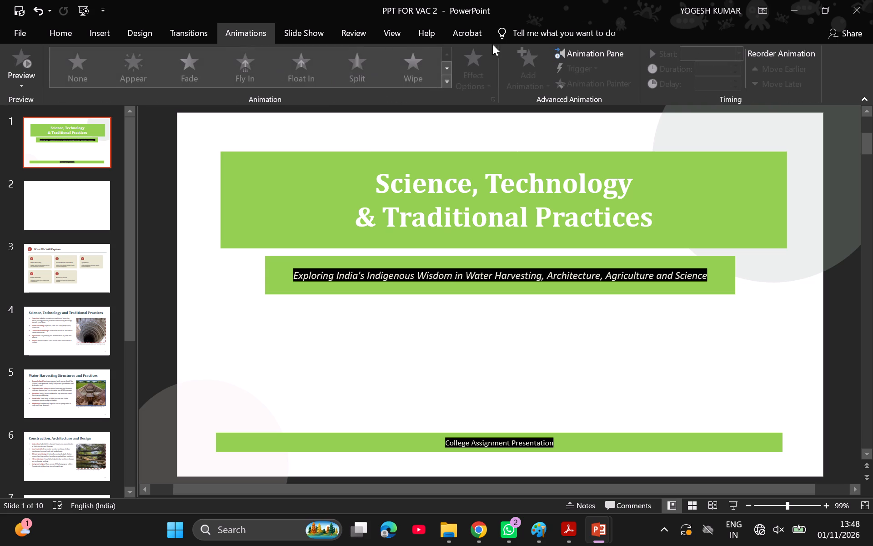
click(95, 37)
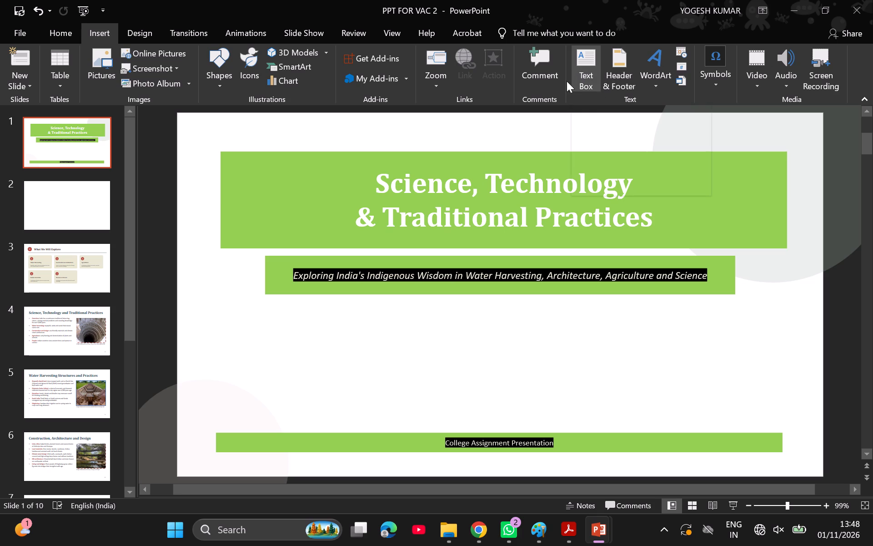
Insert a blank comment on the title slide and close the comments view.
click(529, 71)
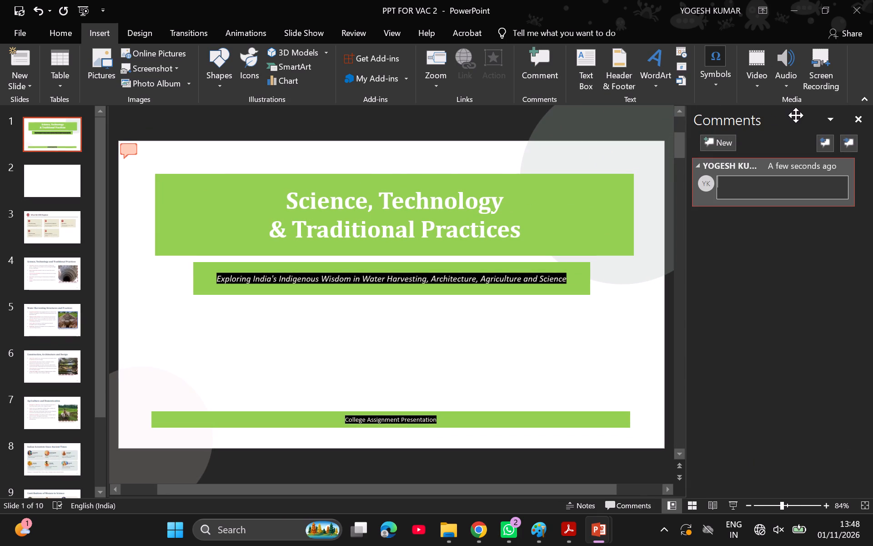
click(858, 122)
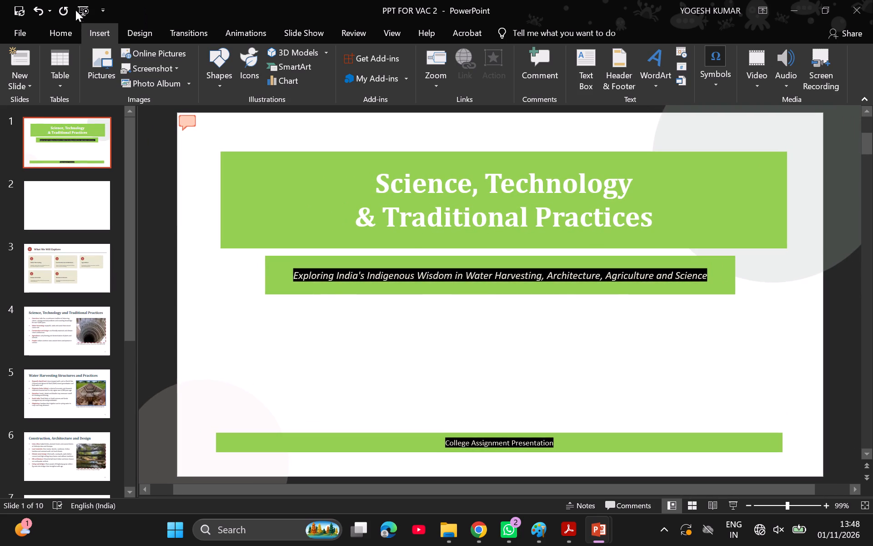
Place a text box below the subtitle, widen it, and shift it so its right side meets the slide's right edge.
click(62, 37)
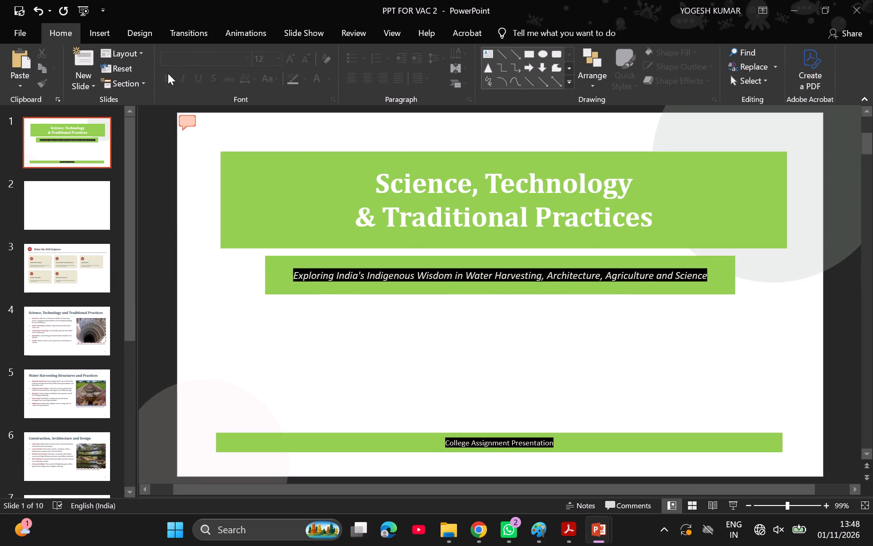
click(490, 56)
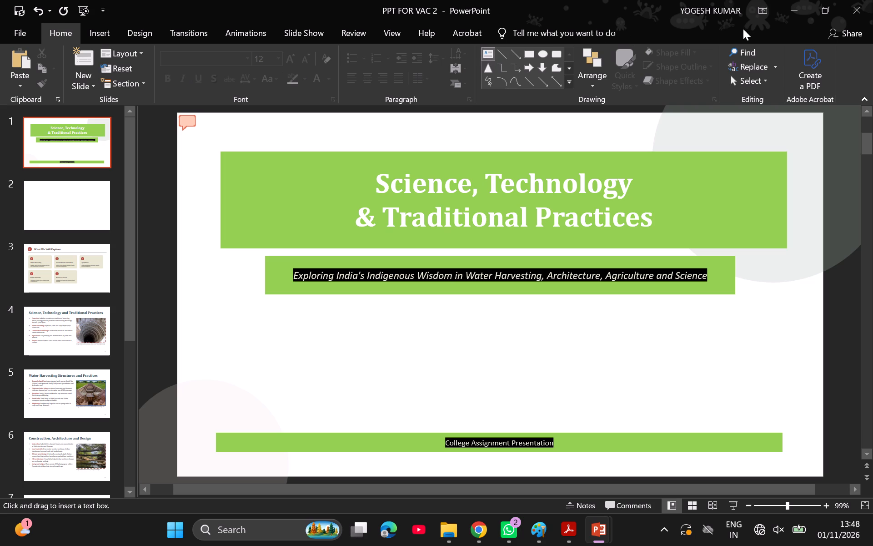
click(753, 52)
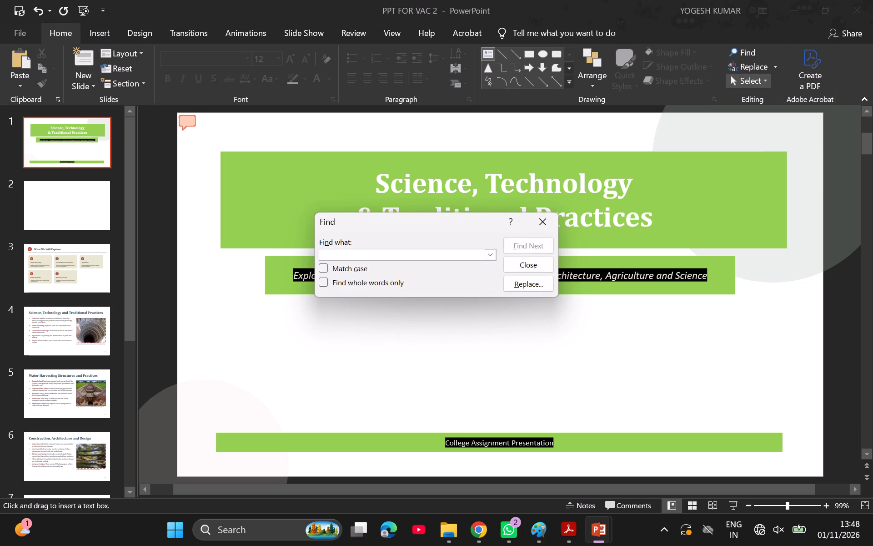
click(549, 222)
click(594, 85)
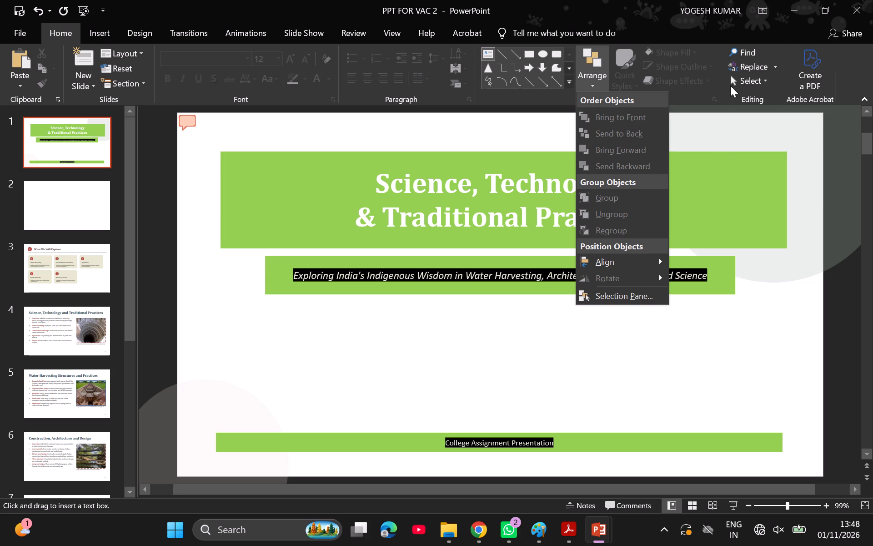
click(751, 78)
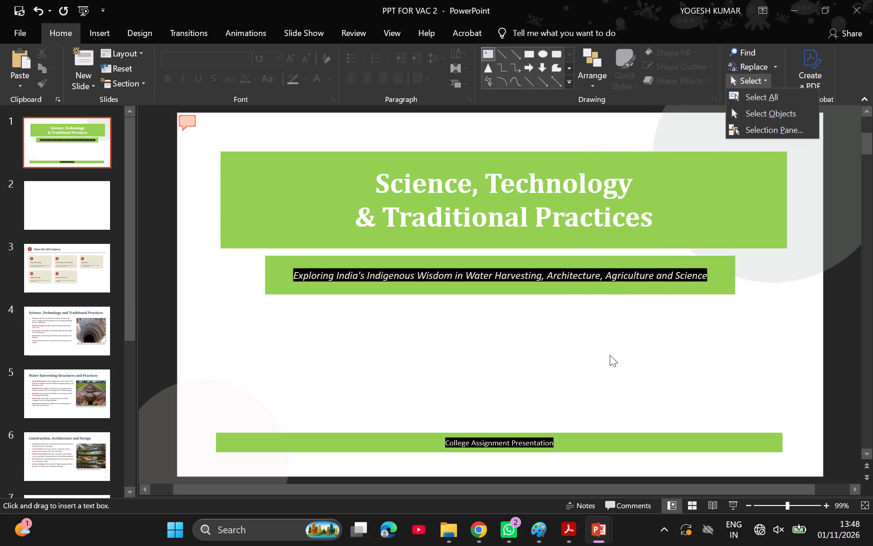
click(607, 355)
click(391, 318)
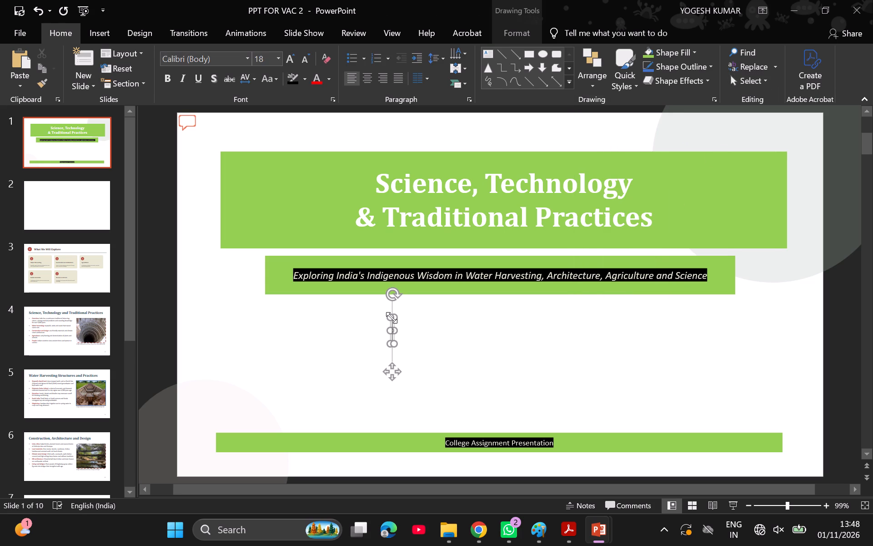
drag(394, 330, 580, 339)
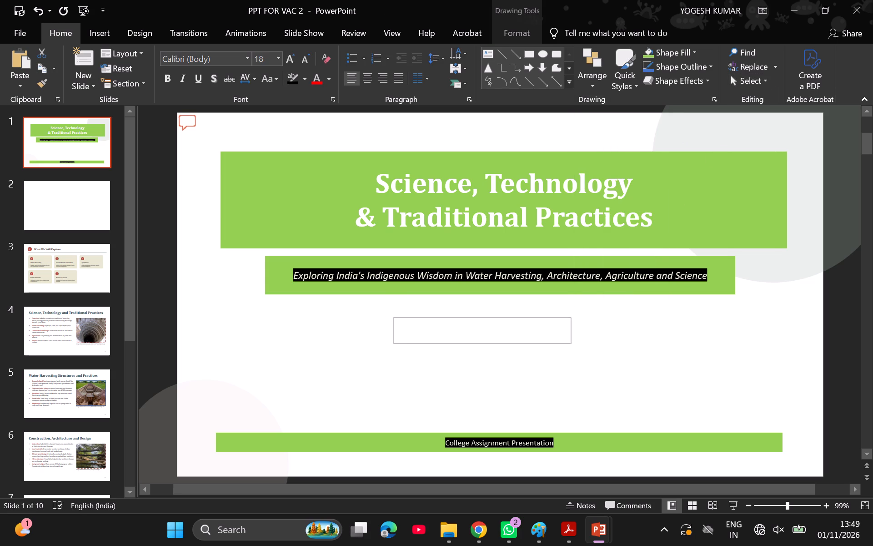
drag(580, 339, 702, 391)
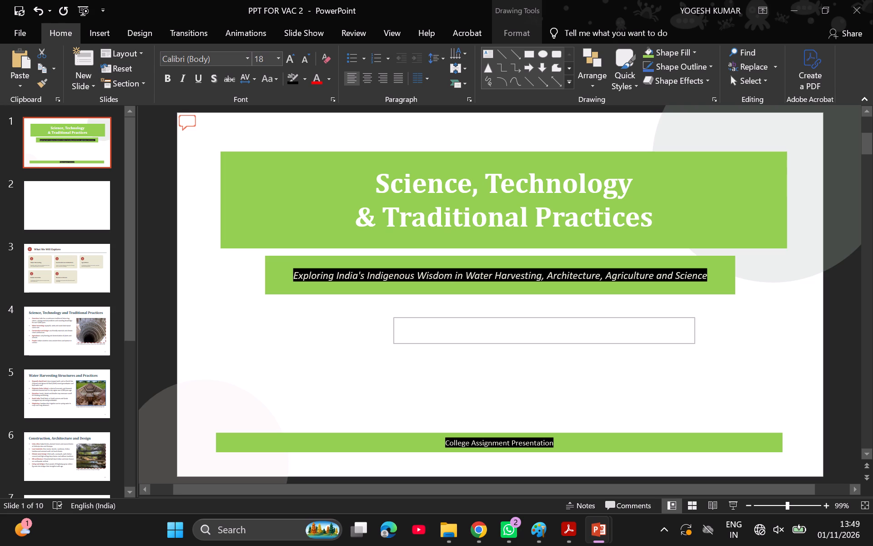
drag(702, 391, 844, 371)
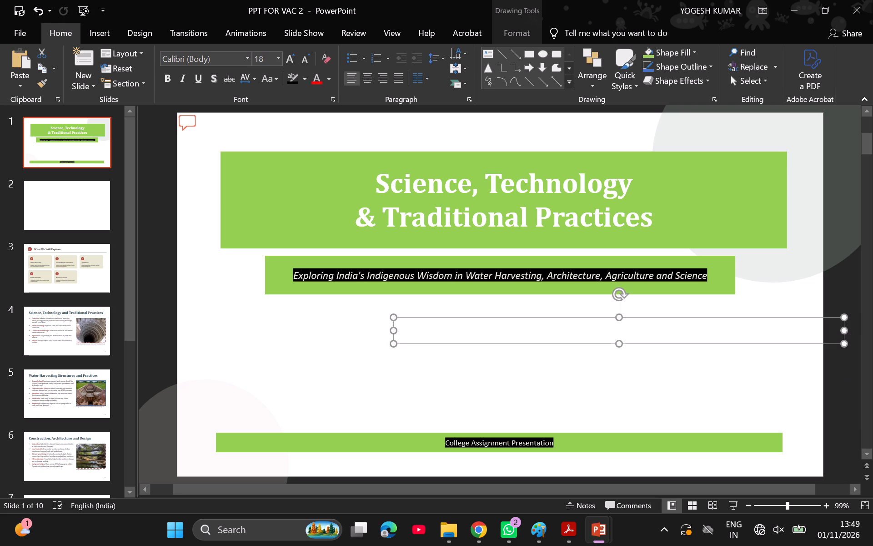
drag(647, 324, 601, 315)
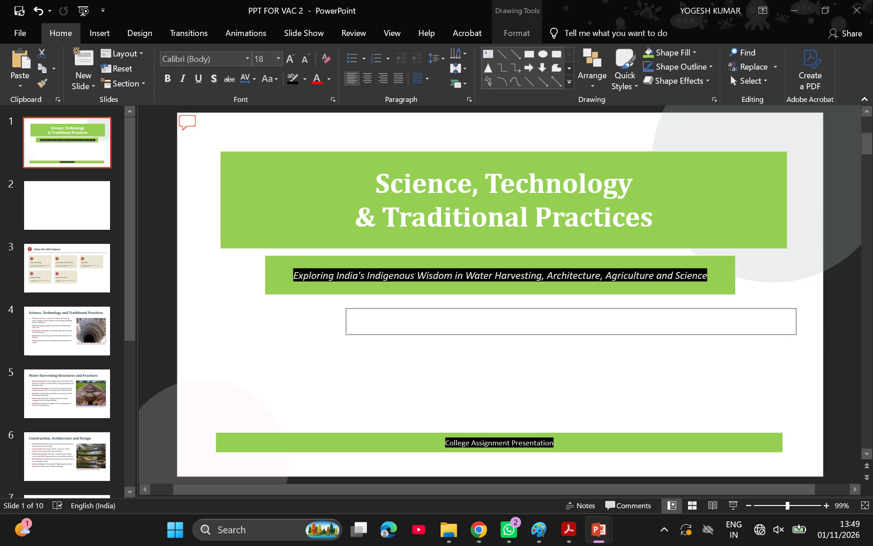
Move the empty text box below the subtitle so its right side meets the slide's right edge.
drag(601, 315, 624, 320)
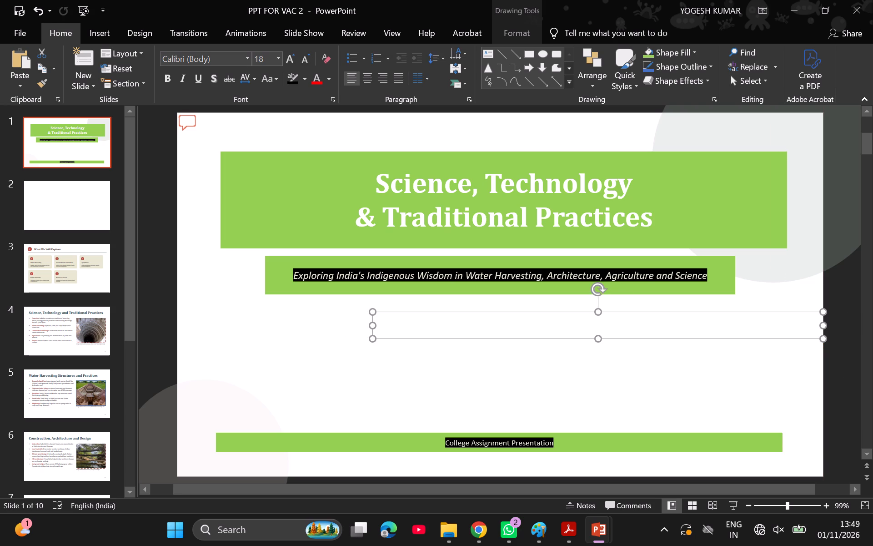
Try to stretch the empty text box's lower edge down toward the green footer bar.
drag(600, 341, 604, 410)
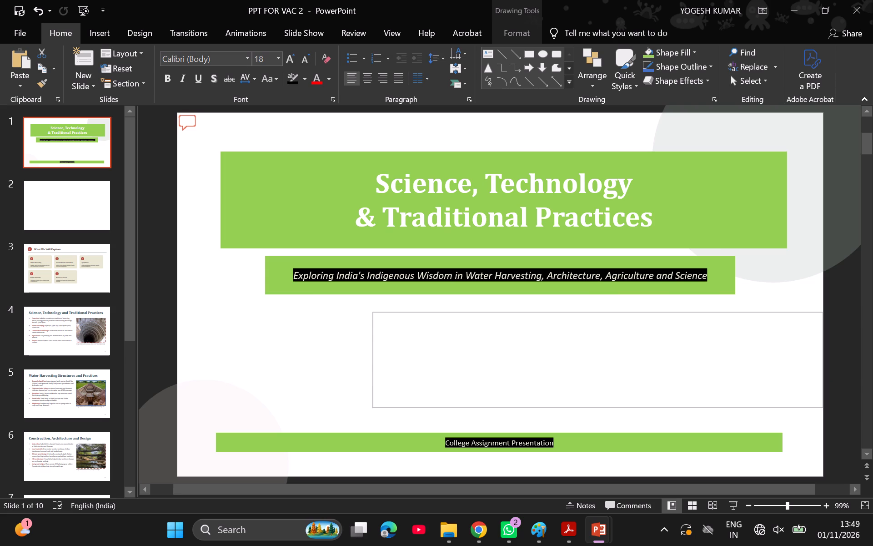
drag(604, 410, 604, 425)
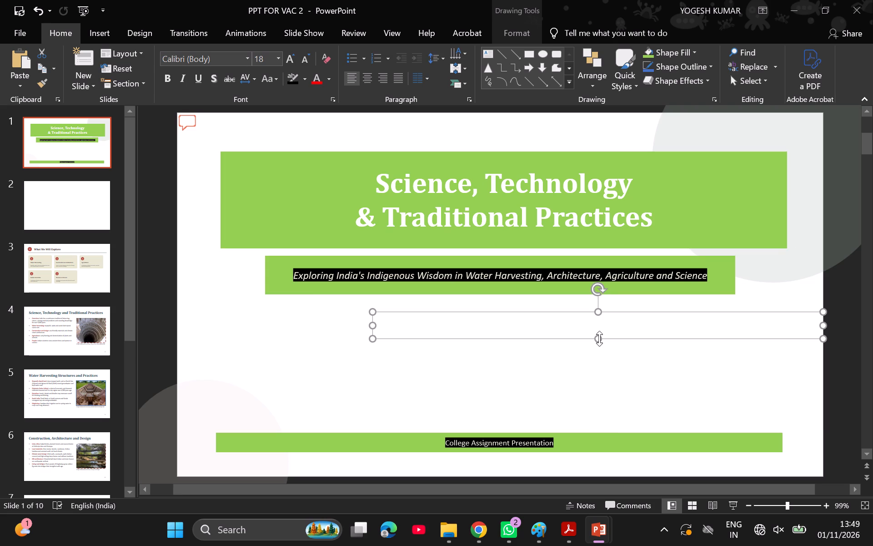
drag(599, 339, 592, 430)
Enter the heading "SUBMITTED BY" in the empty text box below the subtitle.
click(521, 317)
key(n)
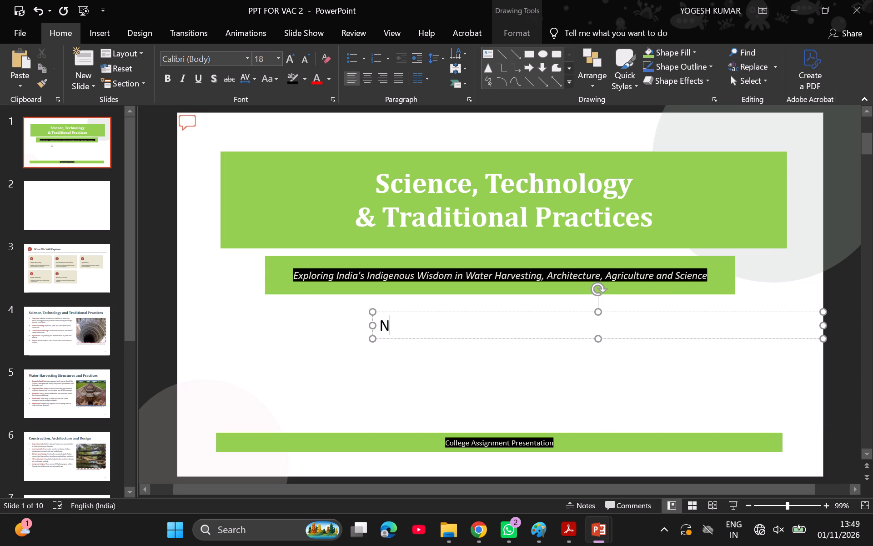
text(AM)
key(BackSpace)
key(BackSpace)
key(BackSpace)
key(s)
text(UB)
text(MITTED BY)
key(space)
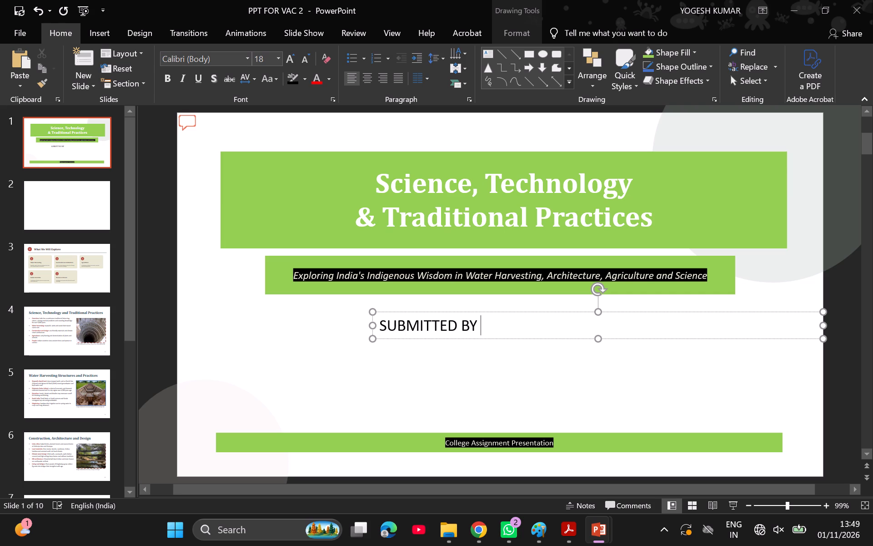
Add a line under "SUBMITTED BY" with the label "NAME:" and the first student's first name in capitals.
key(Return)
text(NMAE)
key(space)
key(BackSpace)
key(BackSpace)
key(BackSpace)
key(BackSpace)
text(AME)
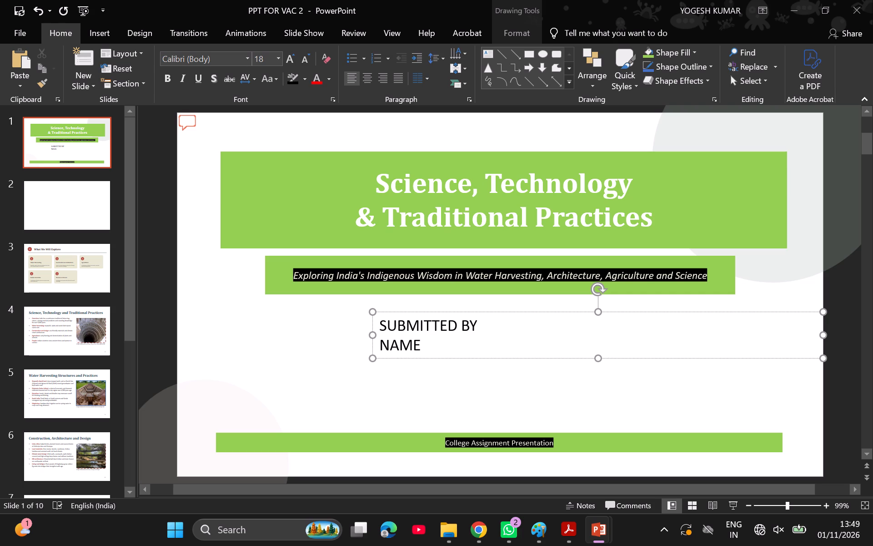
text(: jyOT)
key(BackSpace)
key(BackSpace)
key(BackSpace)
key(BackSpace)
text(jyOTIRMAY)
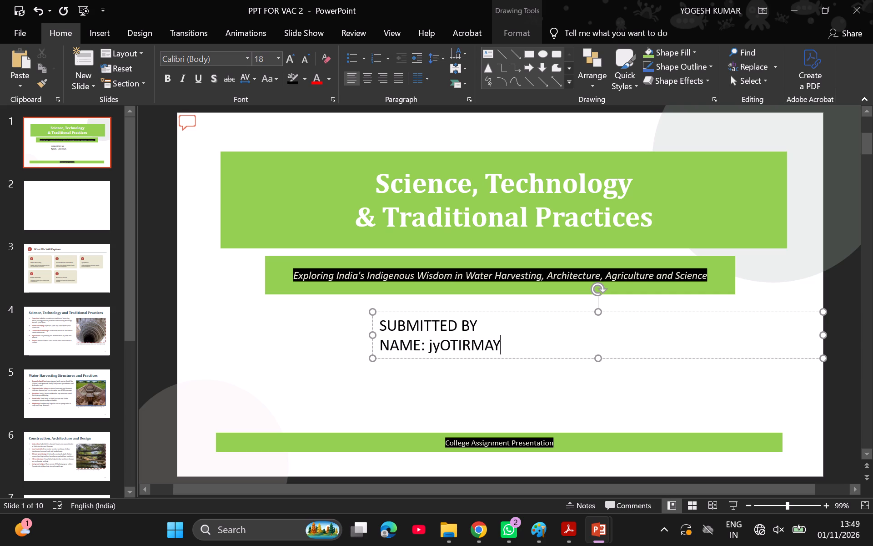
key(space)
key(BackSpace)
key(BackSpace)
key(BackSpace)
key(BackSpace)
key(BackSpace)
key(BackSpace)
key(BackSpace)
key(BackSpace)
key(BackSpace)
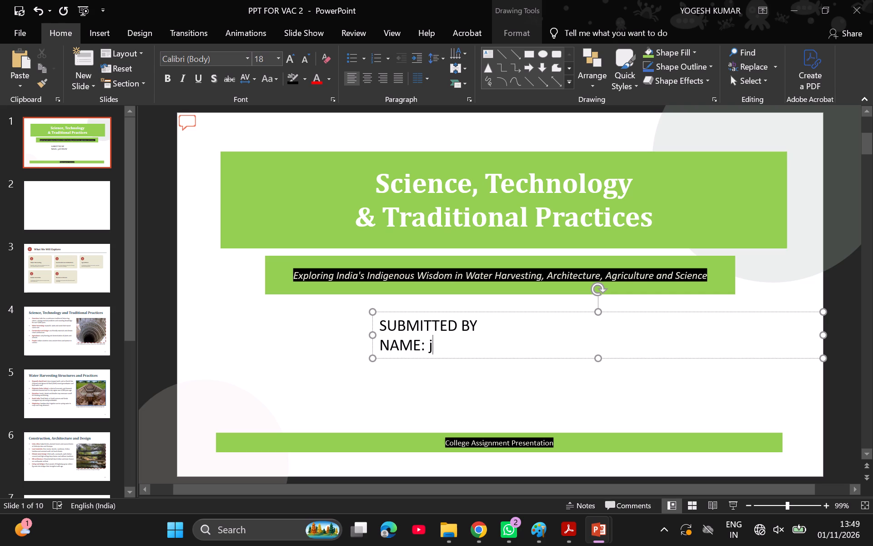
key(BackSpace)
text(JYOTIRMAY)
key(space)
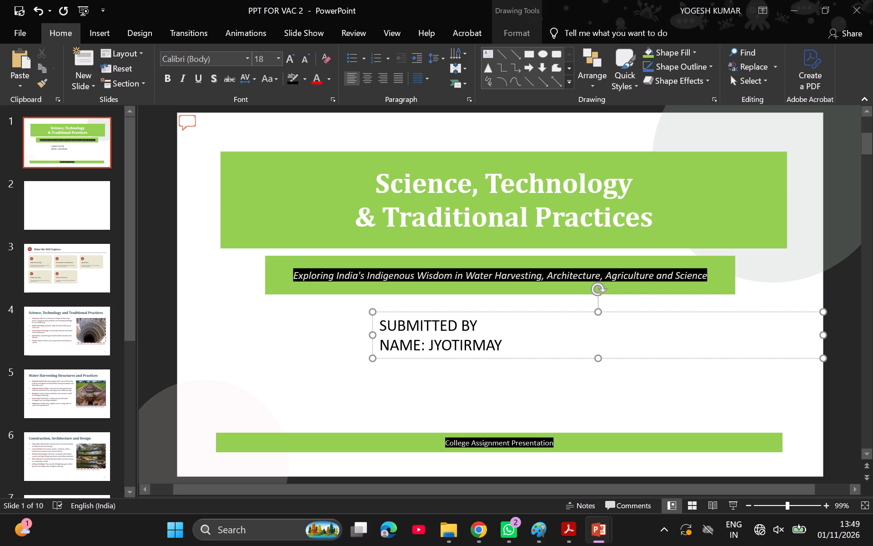
Add the first student's ID number in parentheses after the name.
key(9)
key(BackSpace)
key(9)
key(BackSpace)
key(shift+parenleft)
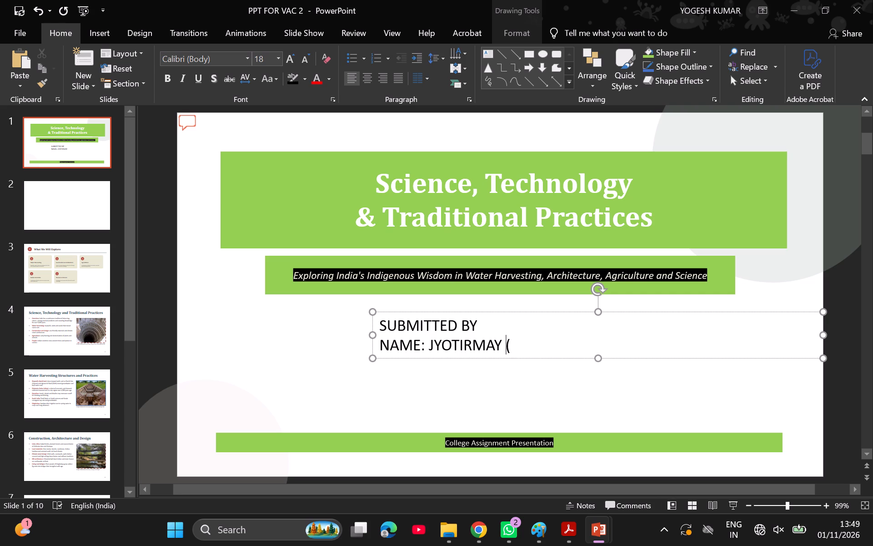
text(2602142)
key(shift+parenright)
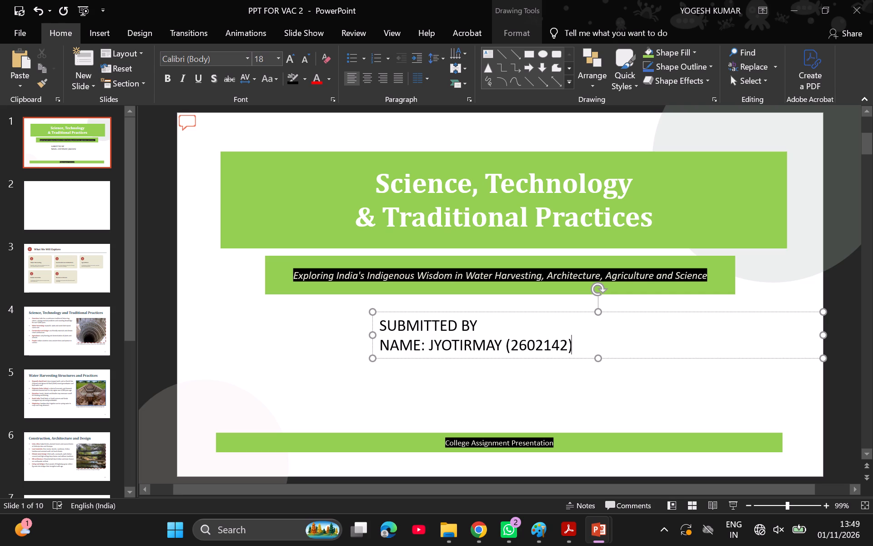
Add another "NAME:" line with the second student's first name in capitals and ID number in parentheses.
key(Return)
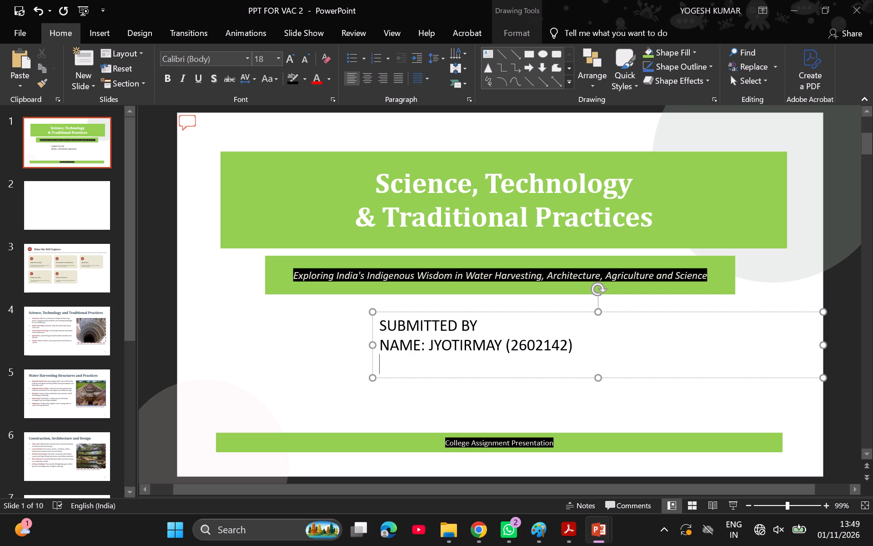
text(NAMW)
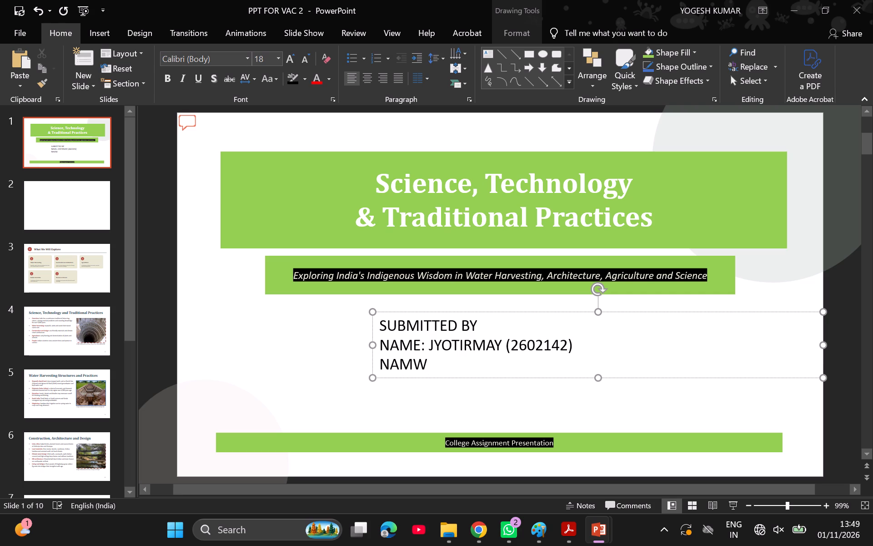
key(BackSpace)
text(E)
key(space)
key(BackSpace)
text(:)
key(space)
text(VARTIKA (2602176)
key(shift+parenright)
Start a new line reading "DEPARTMENT" below the two student names.
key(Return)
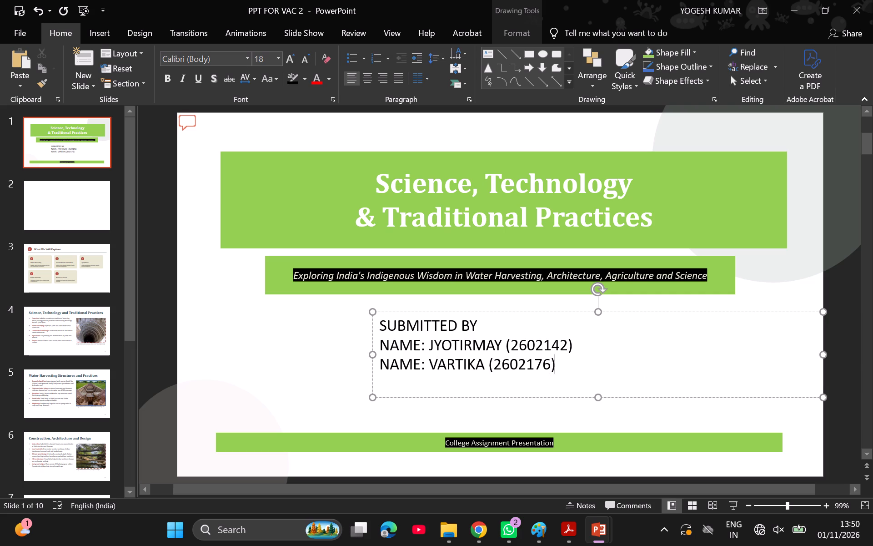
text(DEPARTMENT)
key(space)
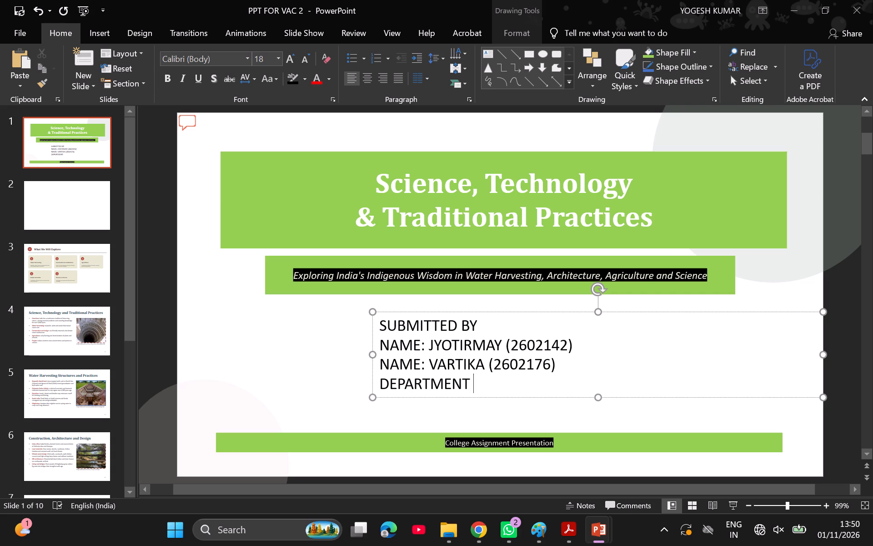
Complete the DEPARTMENT line with ": COMPUTER SCIENCE" and add a new line reading "YEAR : 1ST".
text(: COMPUTER SCIENCE)
key(Return)
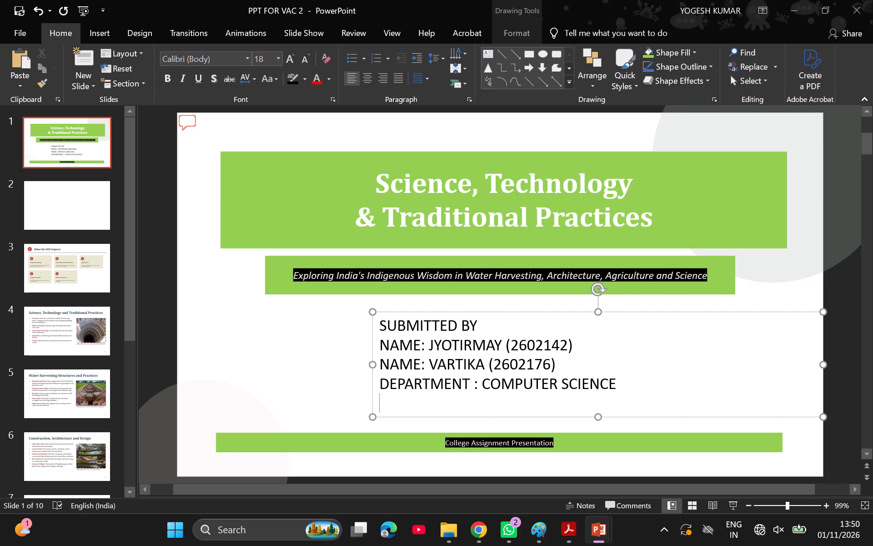
text(YEAR)
key(space)
text(:)
key(space)
text(1ST)
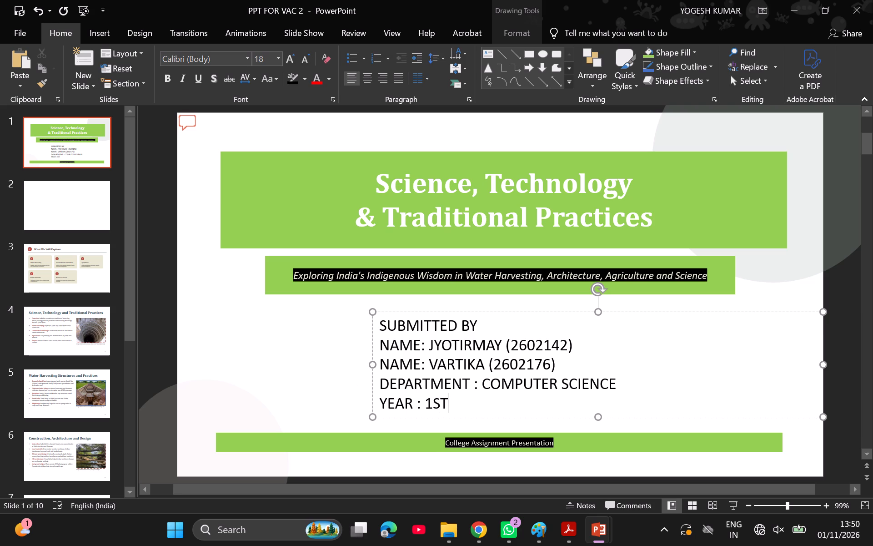
Narrow the SUBMITTED BY text box from its left side so the text sits in the slide's right half.
drag(375, 366, 401, 366)
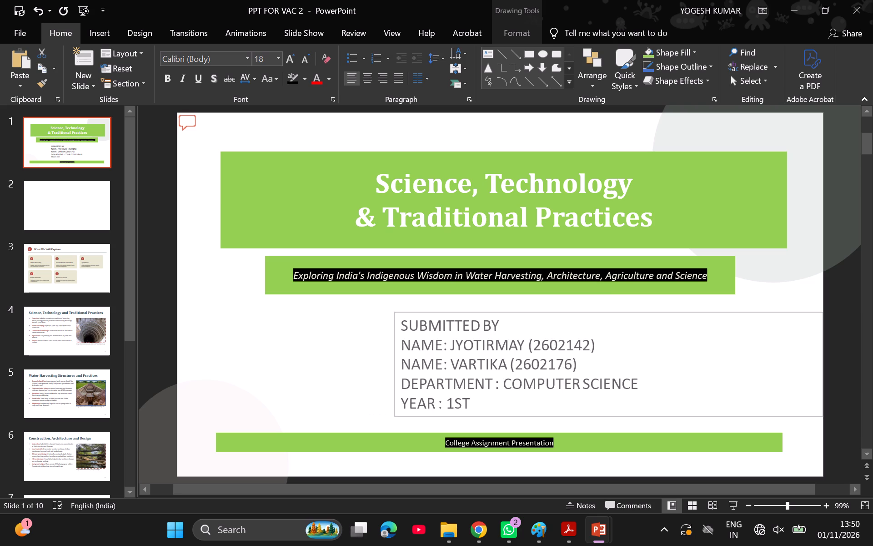
drag(401, 366, 551, 368)
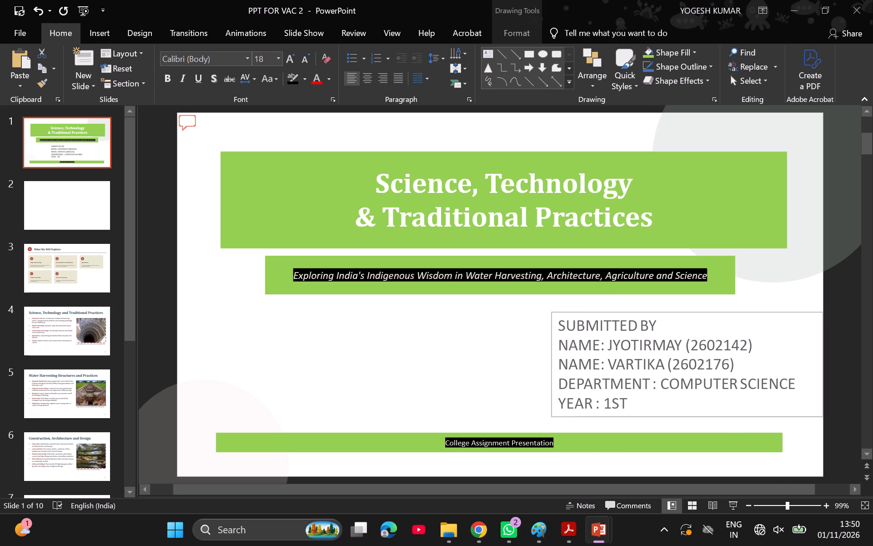
drag(551, 368, 550, 368)
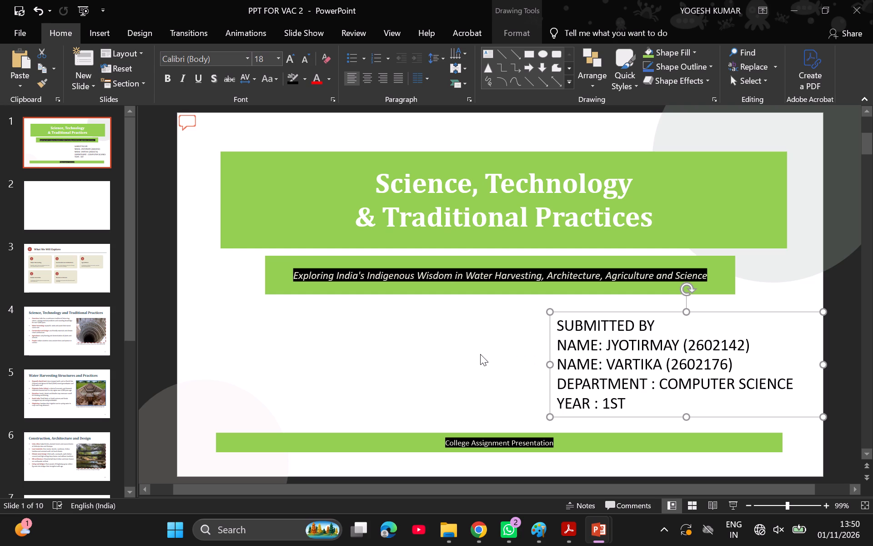
click(480, 354)
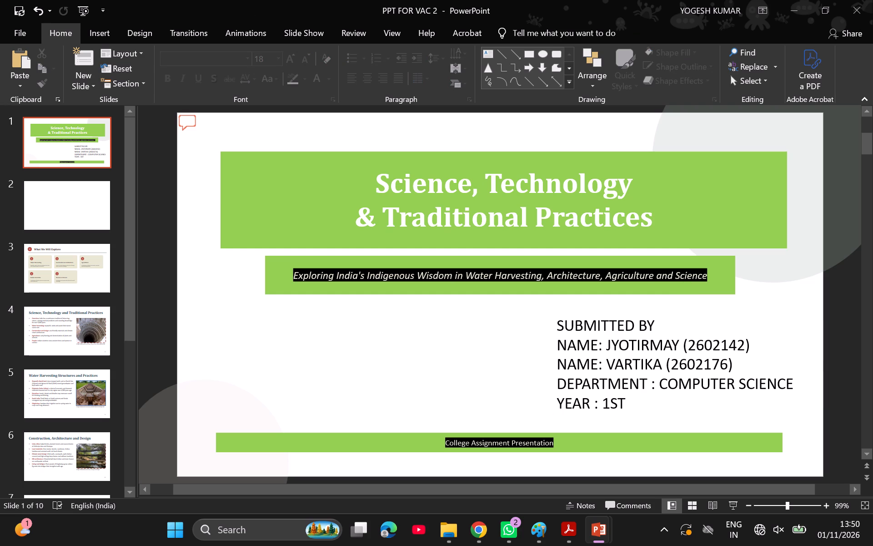
Nudge the SUBMITTED BY text box slightly upward on the title slide.
click(550, 344)
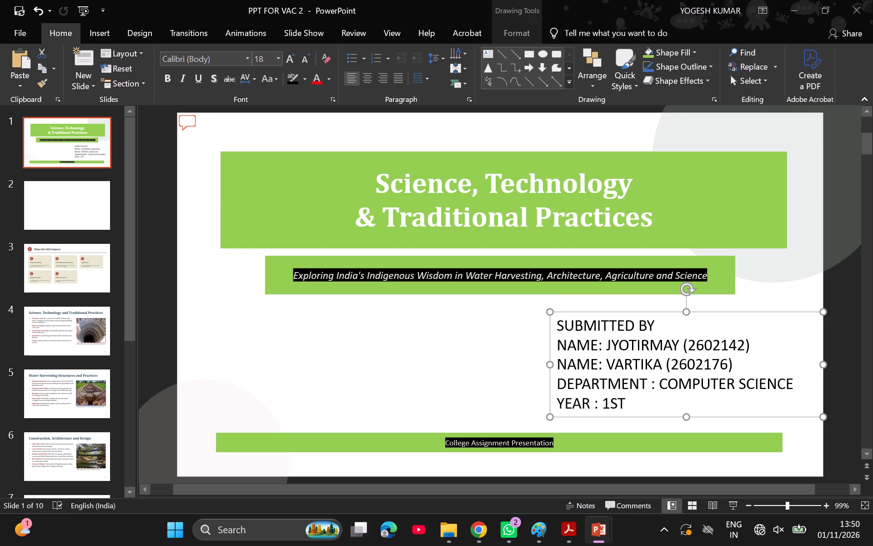
key(Up)
key(Up)
key(Up)
key(Up)
key(Up)
key(Down)
key(Down)
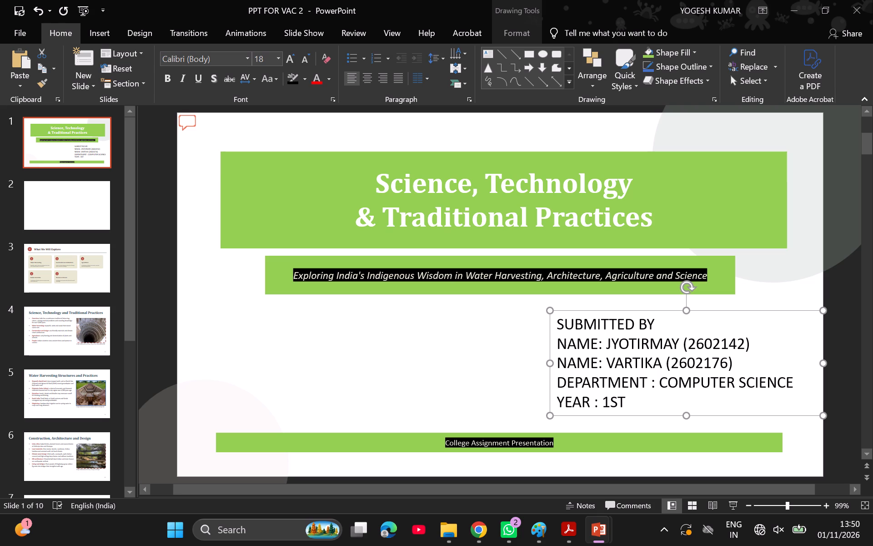
Add a hyphen at the start of both NAME lines in the SUBMITTED BY text box.
click(698, 335)
key(Left)
key(Left)
key(Left)
key(Left)
key(Left)
key(Left)
key(Left)
key(Left)
key(Left)
key(Left)
key(Left)
key(Left)
key(Left)
key(Left)
key(Left)
key(Left)
key(Left)
key(Left)
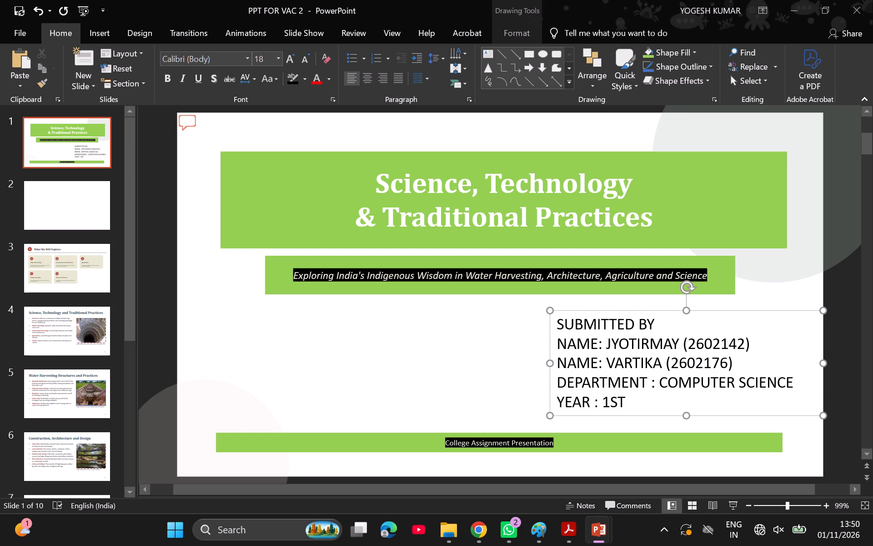
key(minus)
key(Down)
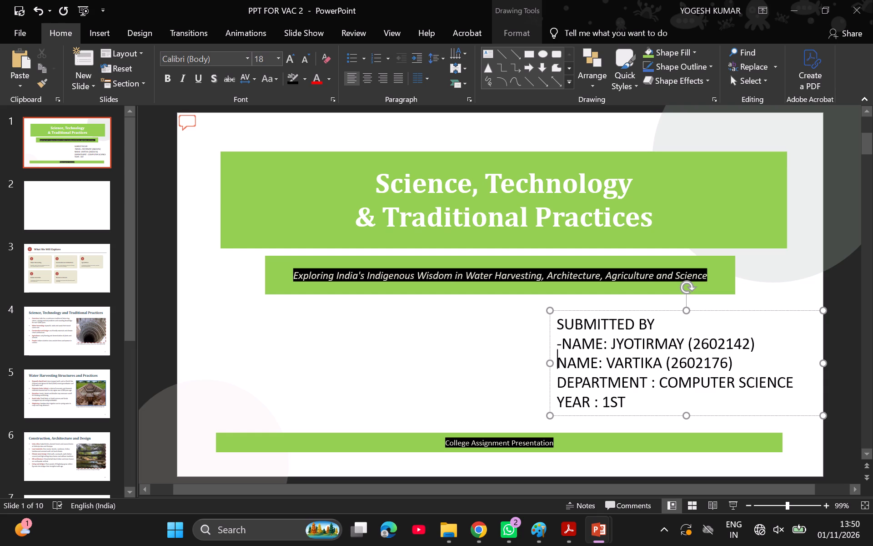
key(minus)
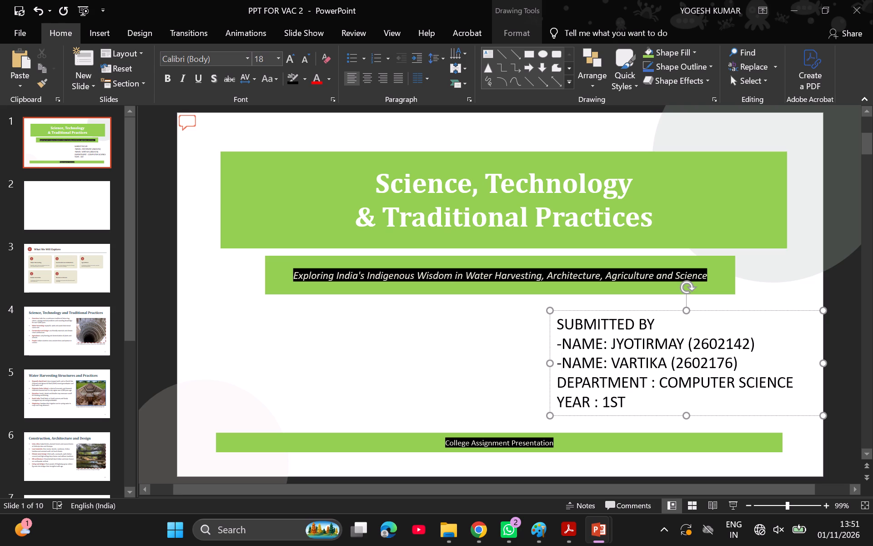
click(455, 391)
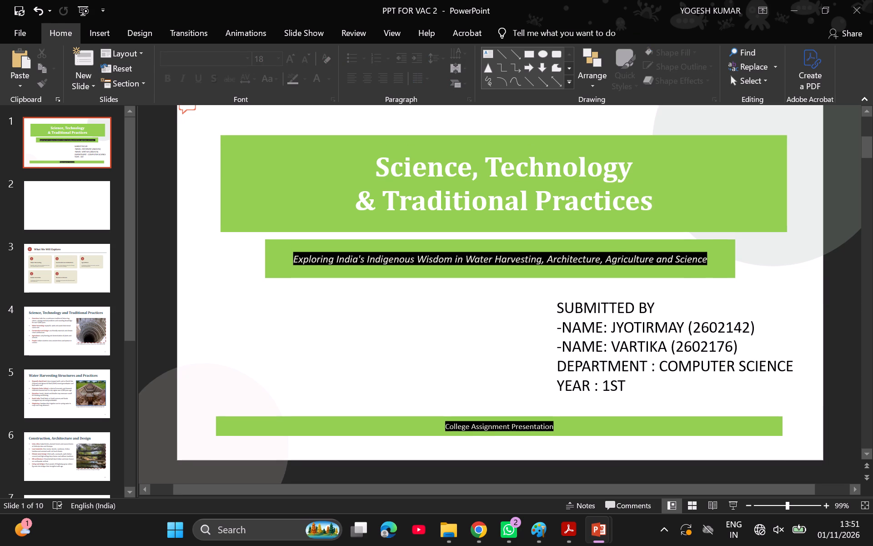
Delete the comment attached to the title slide and close the comments view.
click(186, 121)
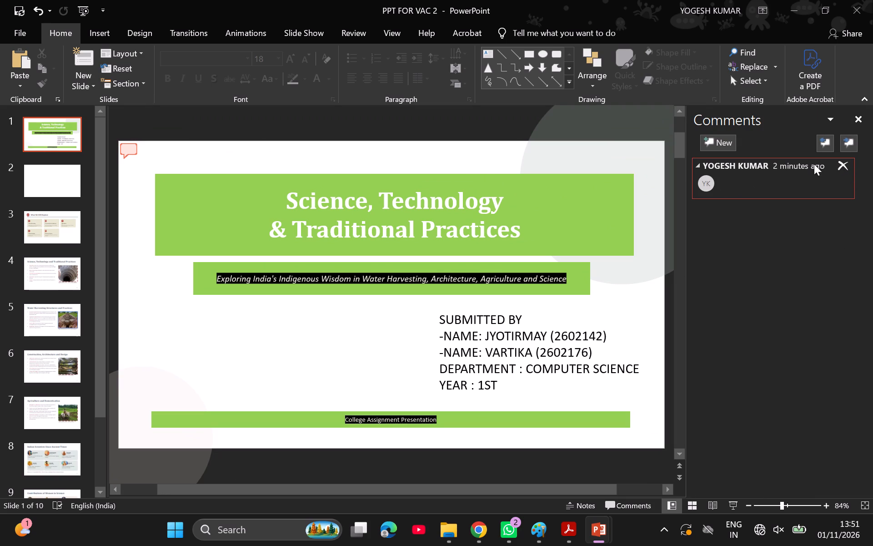
click(847, 160)
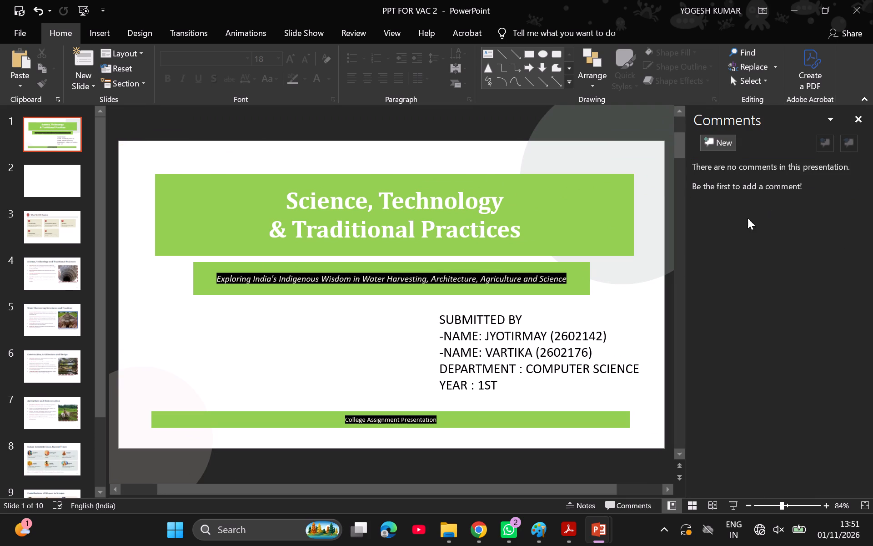
click(214, 321)
click(858, 114)
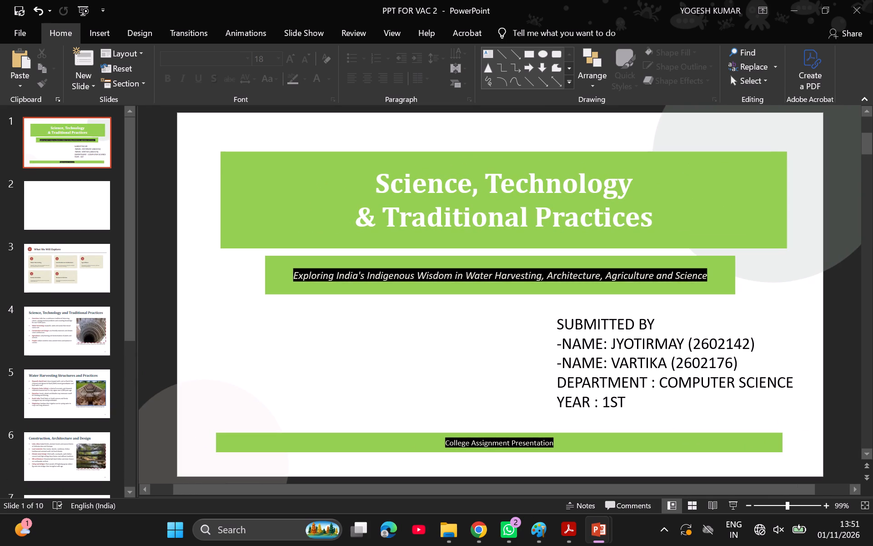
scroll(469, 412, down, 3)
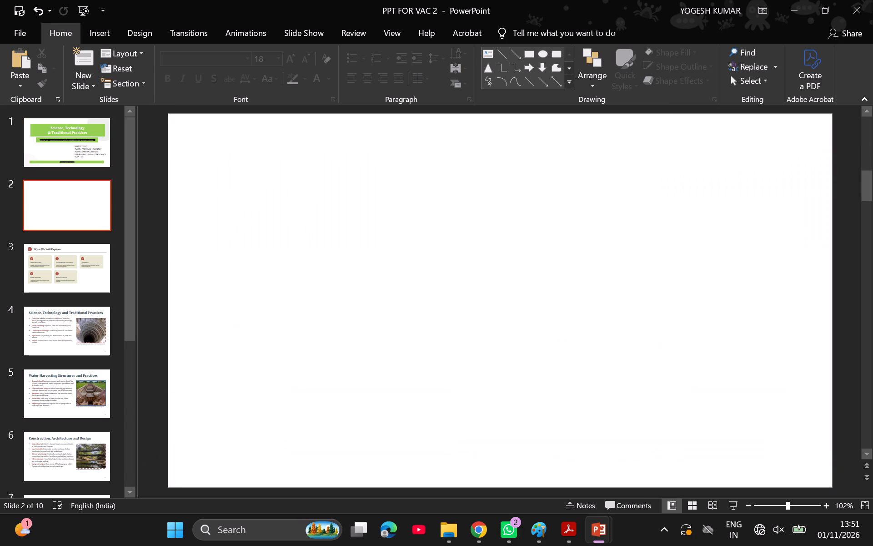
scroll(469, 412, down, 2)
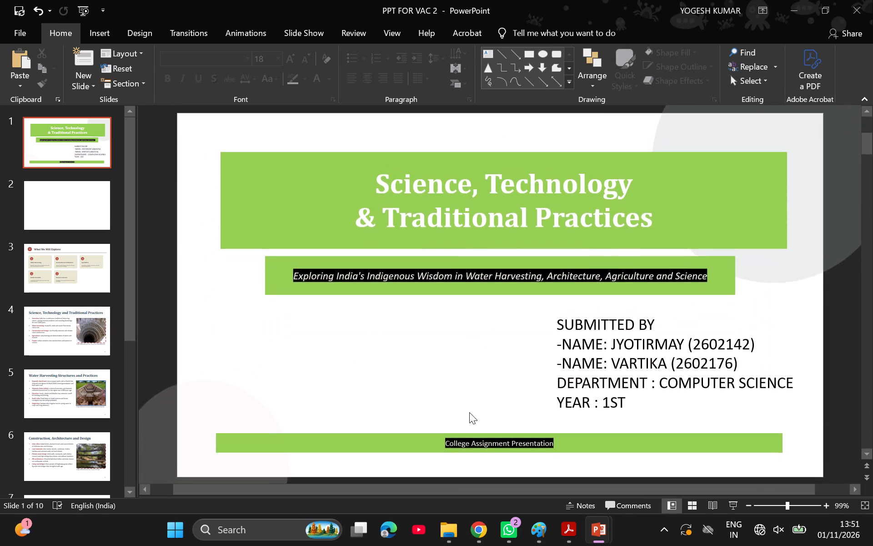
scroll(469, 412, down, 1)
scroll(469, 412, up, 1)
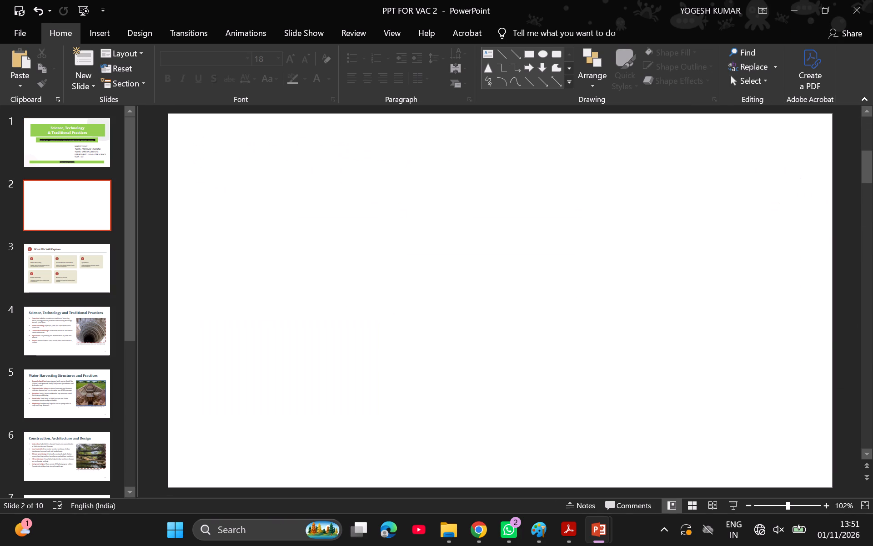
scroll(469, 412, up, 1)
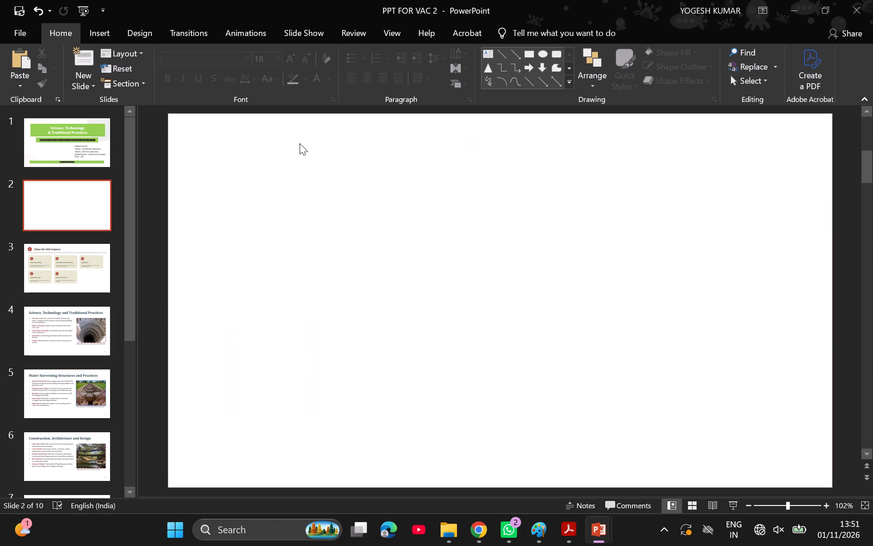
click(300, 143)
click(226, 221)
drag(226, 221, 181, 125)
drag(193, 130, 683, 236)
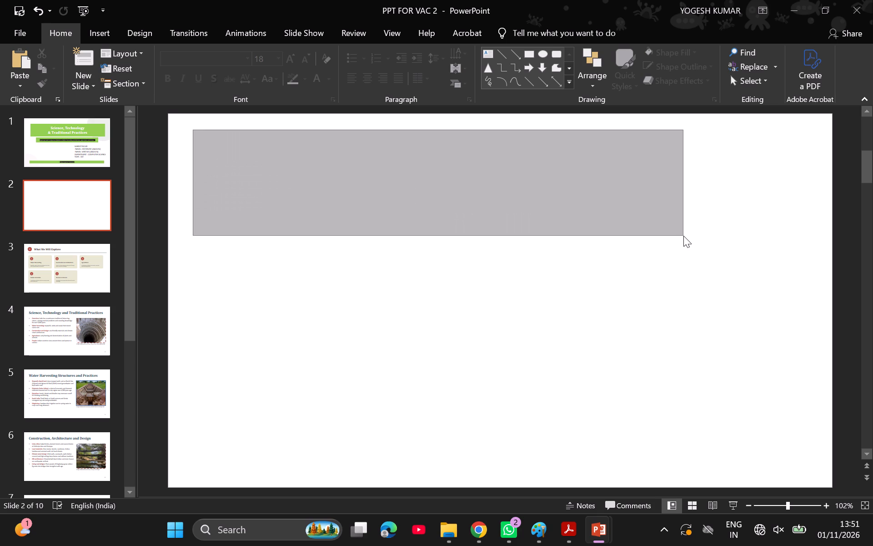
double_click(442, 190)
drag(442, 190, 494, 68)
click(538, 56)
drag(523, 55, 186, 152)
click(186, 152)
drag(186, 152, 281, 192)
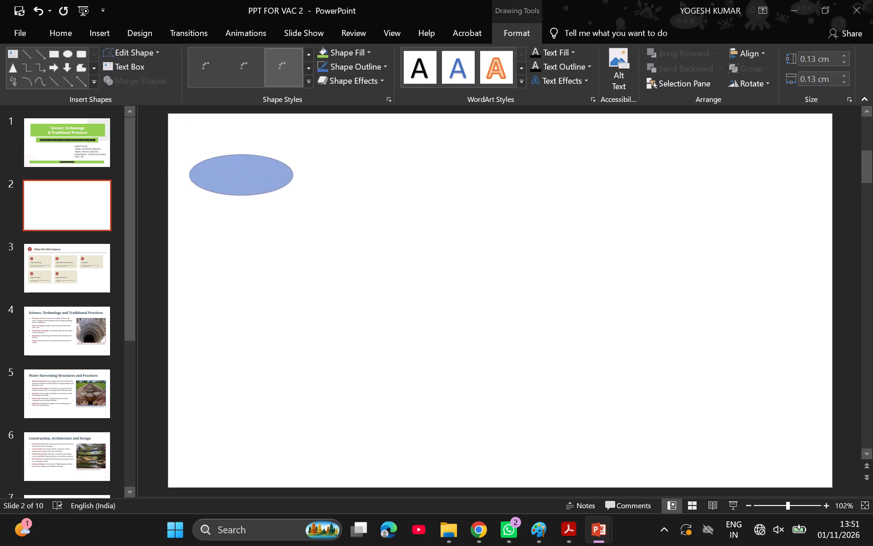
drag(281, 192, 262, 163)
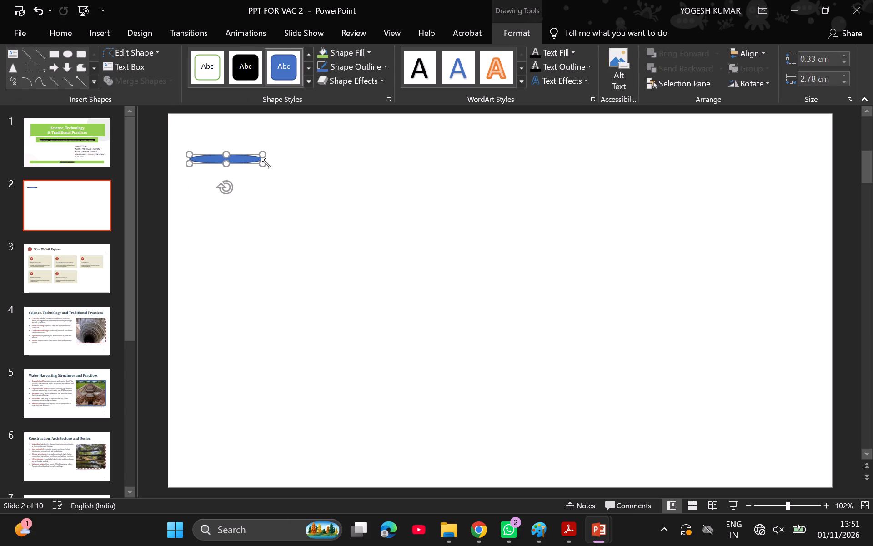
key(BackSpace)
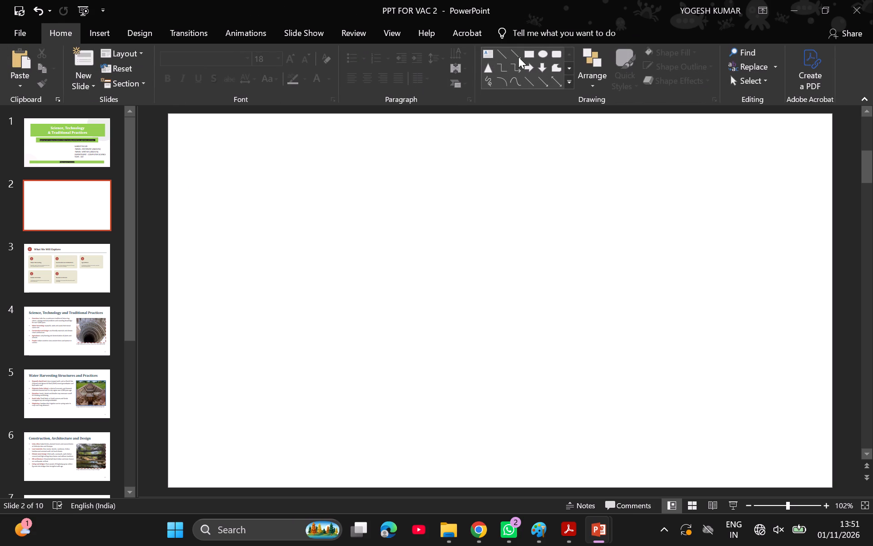
Draw a rectangle about 12.79 cm by 1.13 cm near slide 2's top-left corner and apply the green-outlined, white-filled shape style.
click(527, 57)
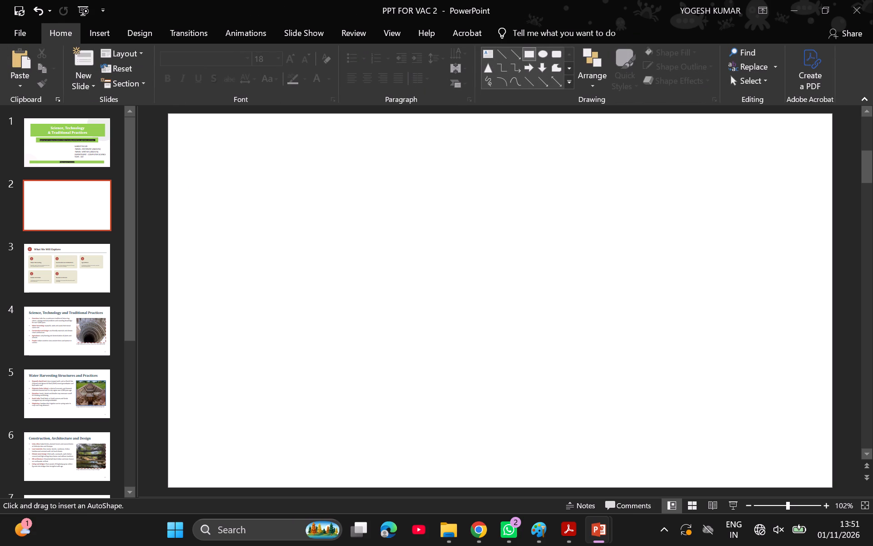
drag(210, 147, 544, 177)
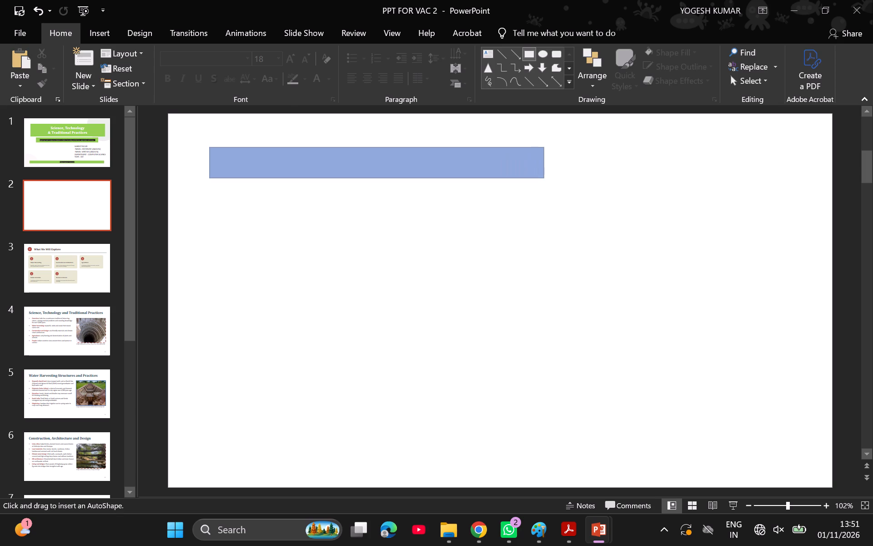
drag(544, 177, 544, 177)
drag(347, 162, 310, 138)
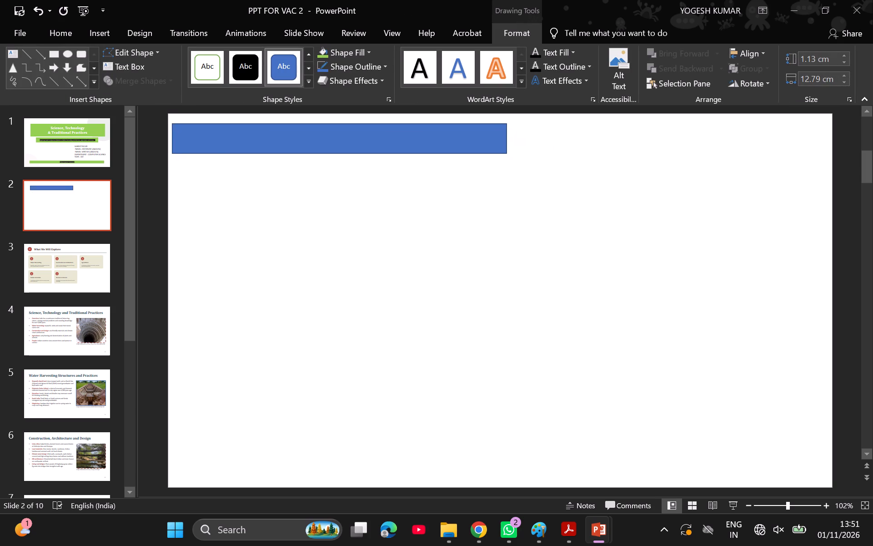
drag(310, 138, 314, 139)
click(220, 65)
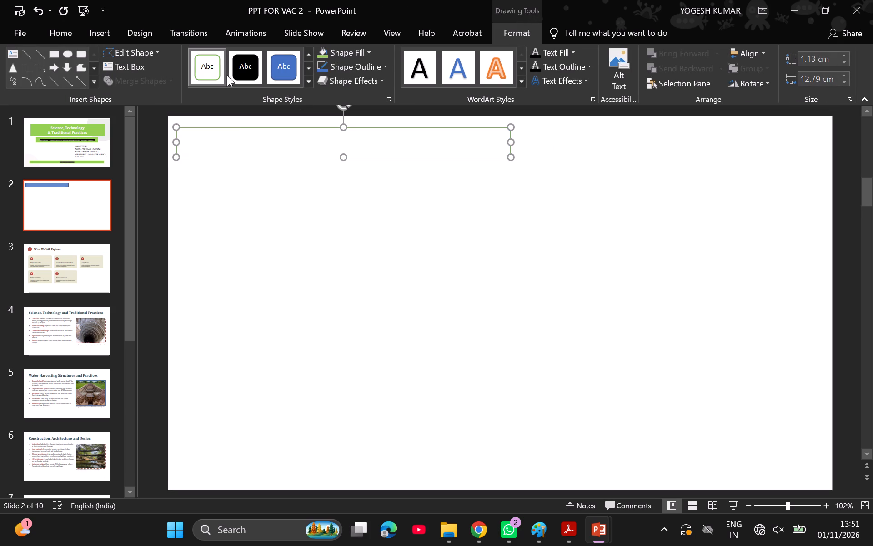
Enter the text "WE WILL START NOW......." in the green-outlined rectangle on slide 2.
click(238, 130)
click(237, 135)
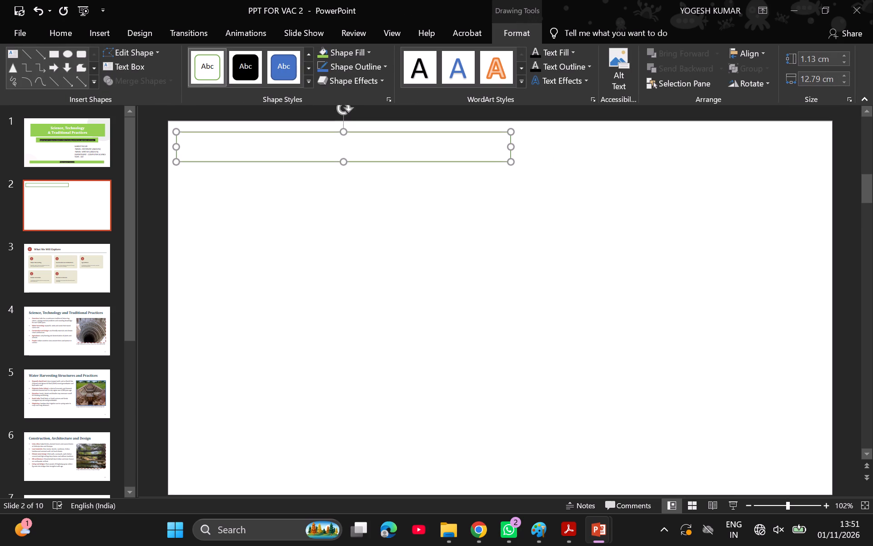
text(WE WILL T)
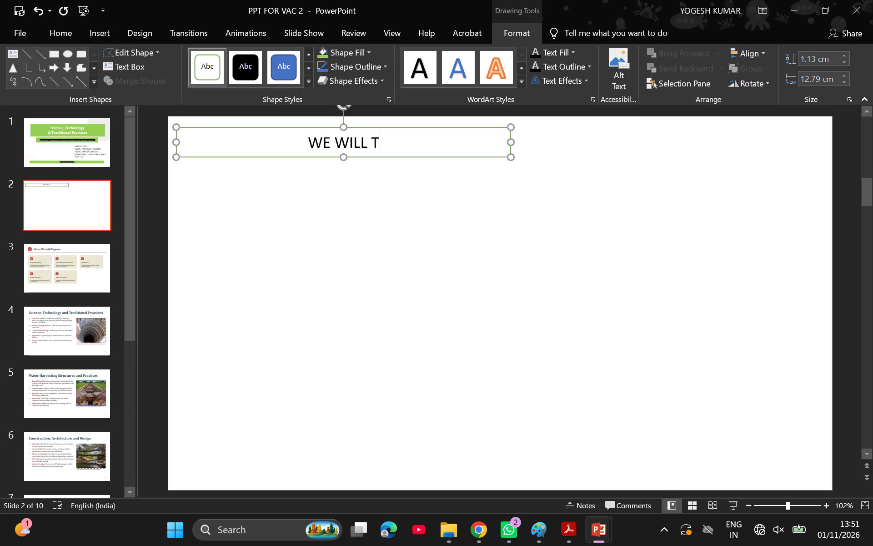
key(BackSpace)
text(START NOOW)
key(BackSpace)
key(BackSpace)
text(W.......)
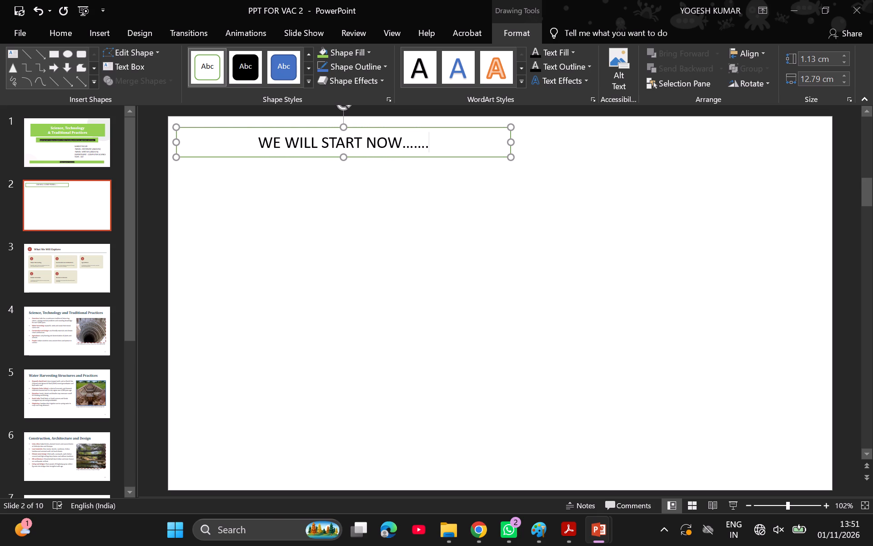
click(227, 158)
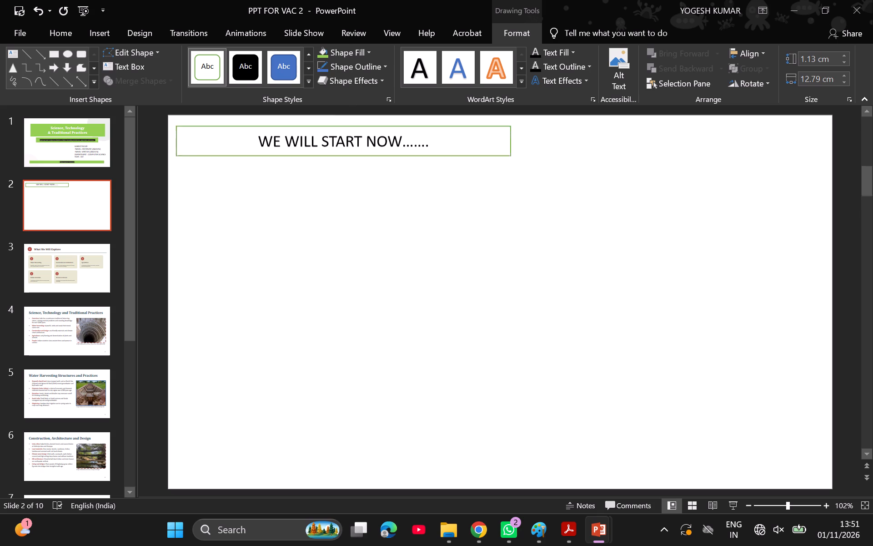
click(245, 199)
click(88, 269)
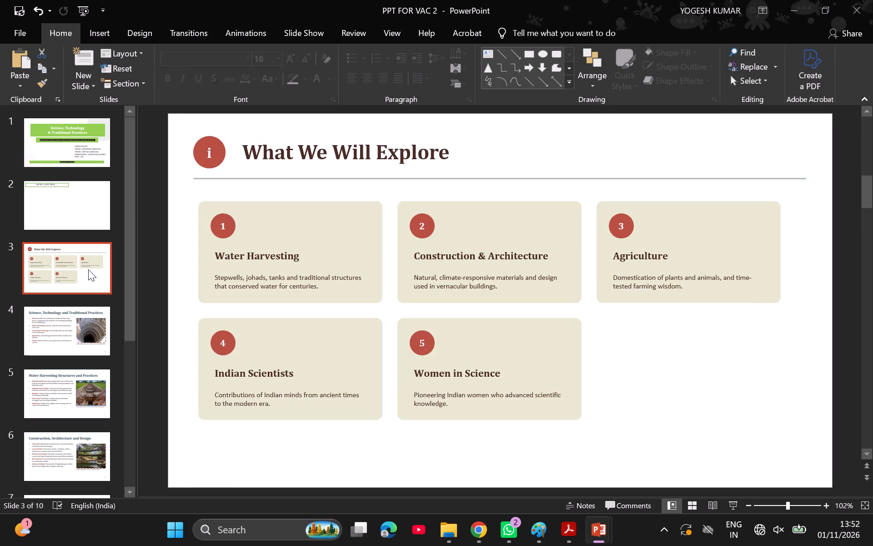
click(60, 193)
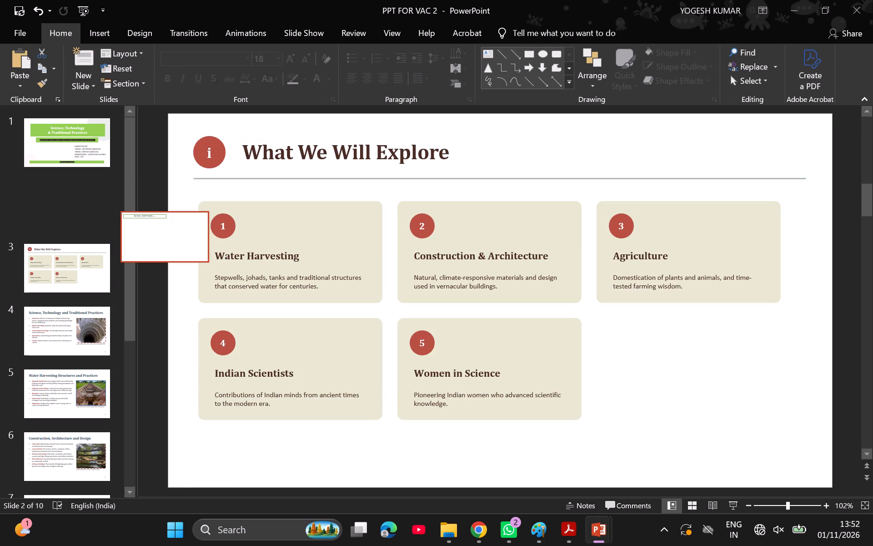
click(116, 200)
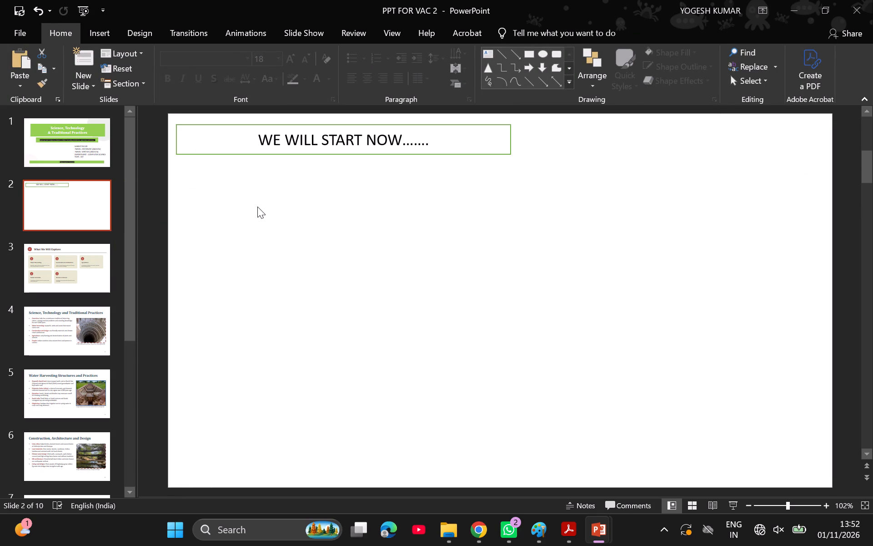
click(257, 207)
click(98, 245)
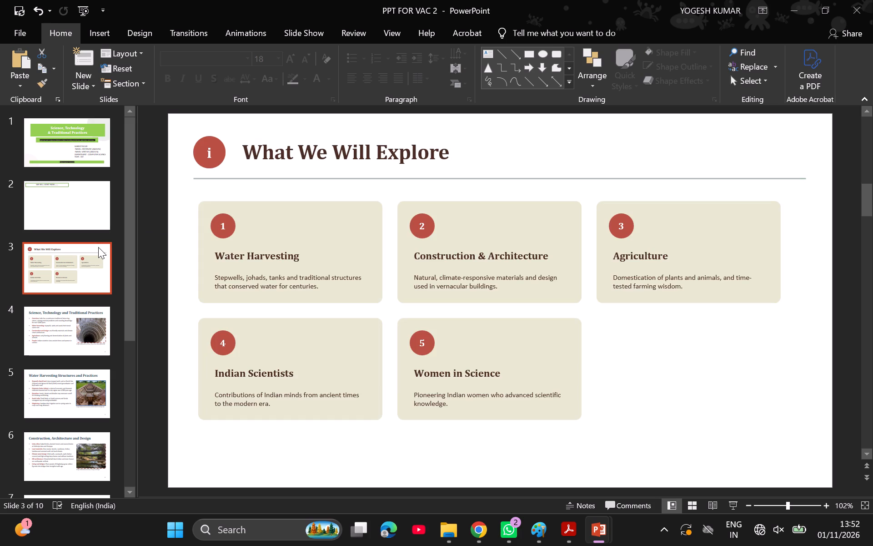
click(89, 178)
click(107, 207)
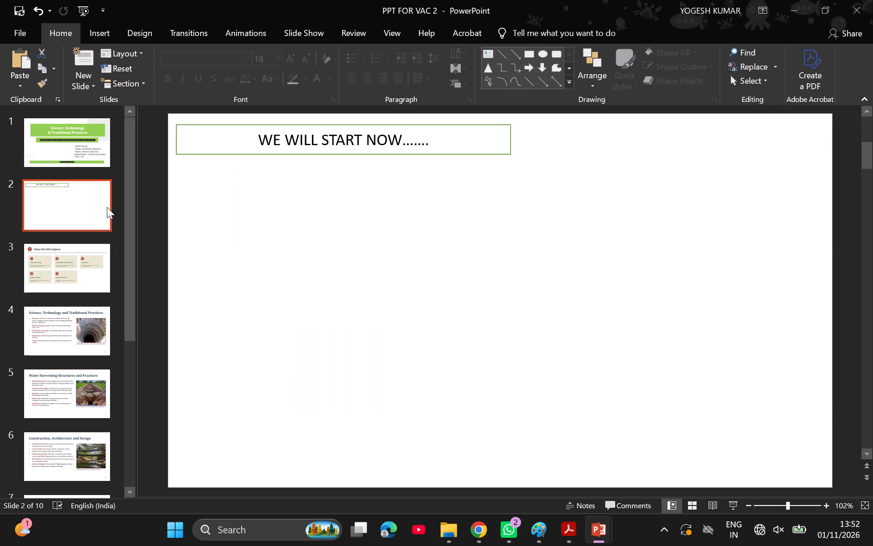
Try the Fade, Split, Wipe, Float In and Appear animations on slide 2's "WE WILL START NOW......." box, settling on Fly In.
click(256, 150)
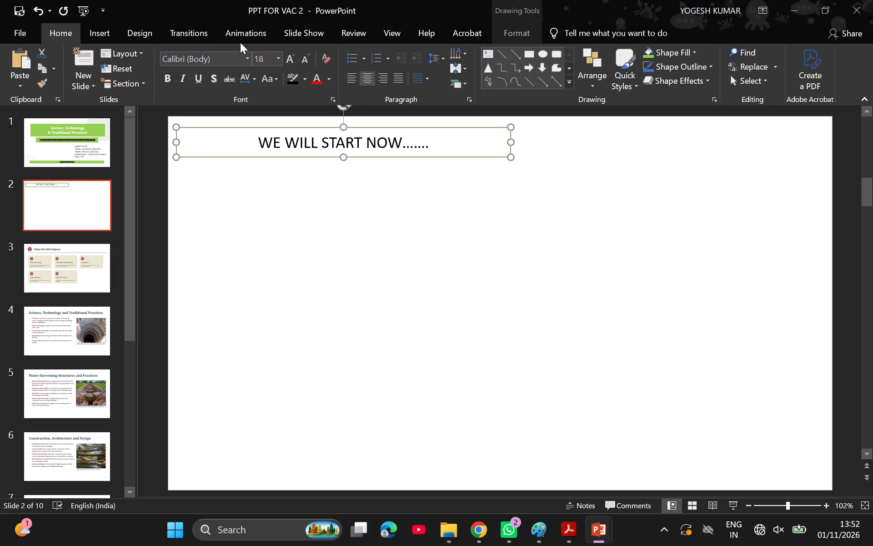
click(240, 42)
click(196, 66)
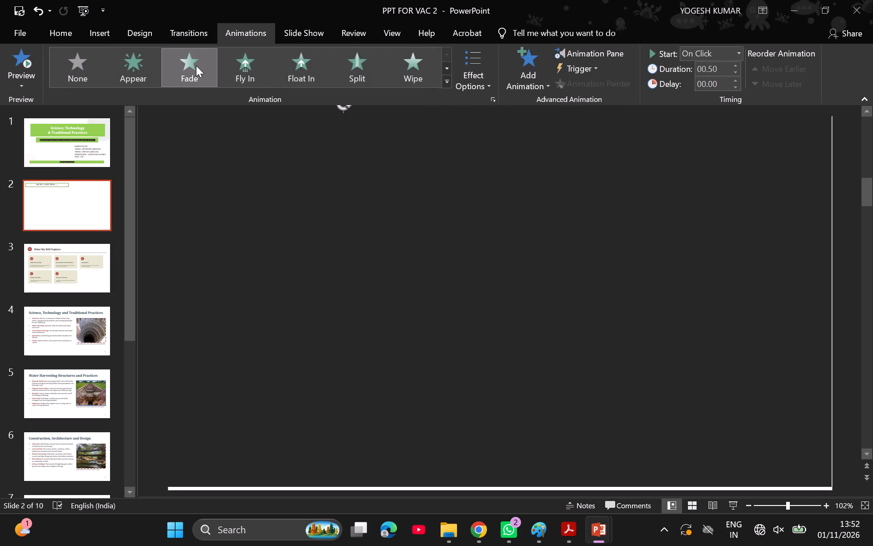
click(339, 68)
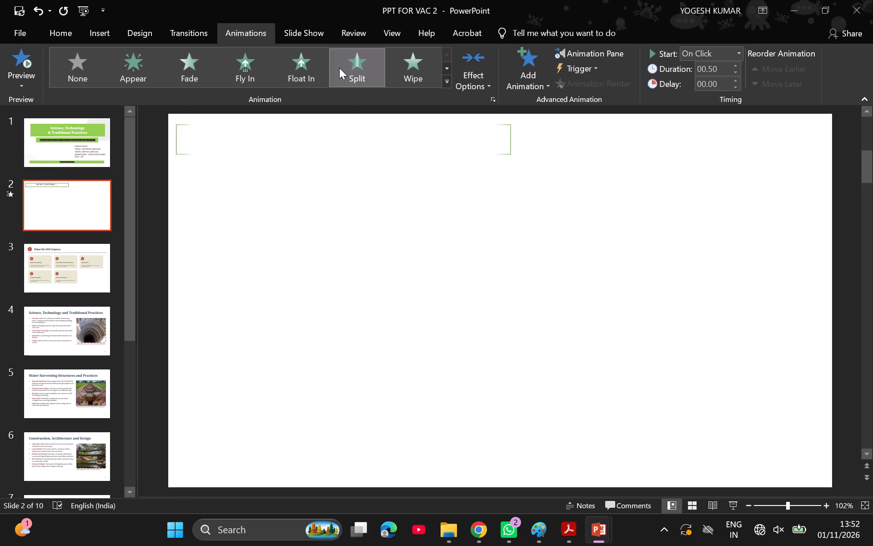
click(427, 70)
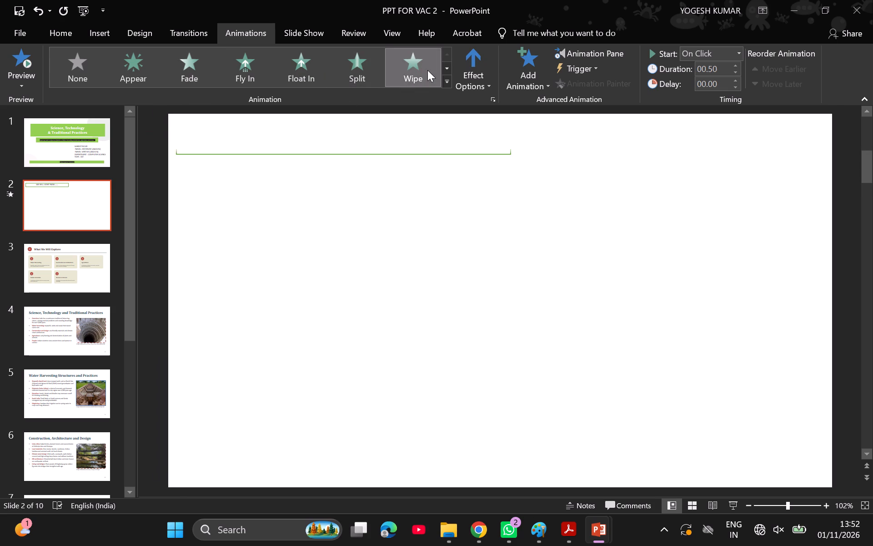
click(356, 66)
click(321, 71)
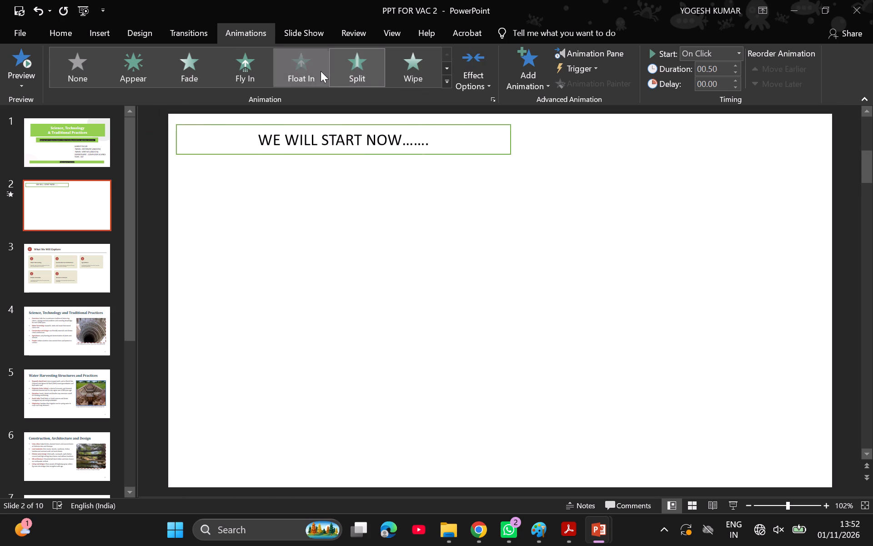
click(359, 64)
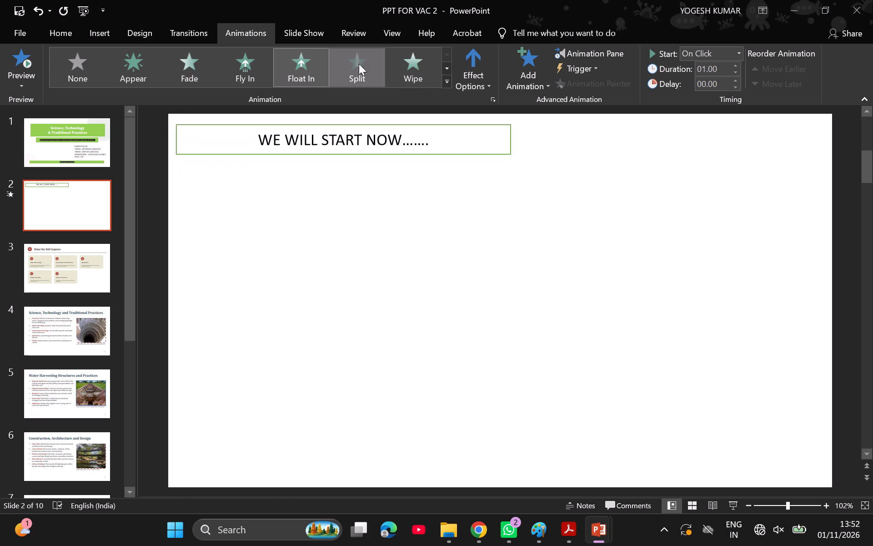
click(128, 79)
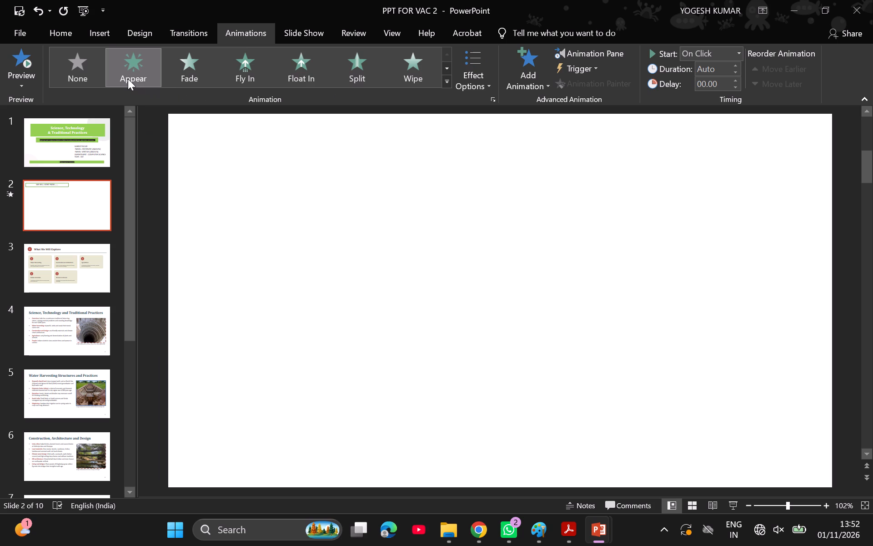
click(128, 79)
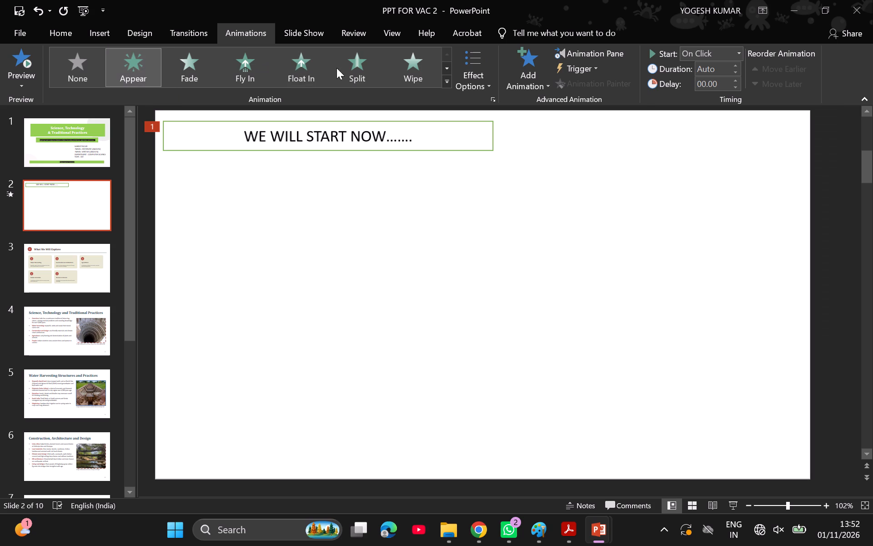
click(246, 73)
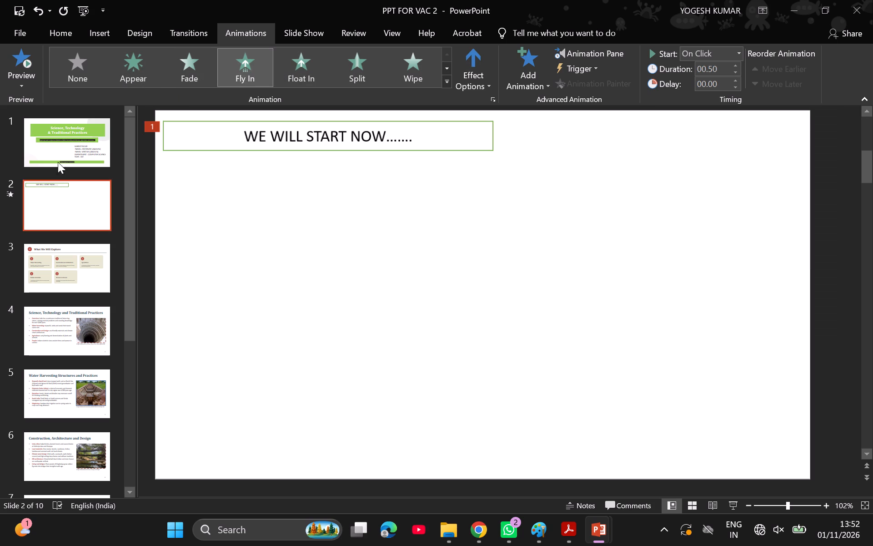
Apply the Float In animation to the green title box and the green subtitle box on slide 1.
click(61, 159)
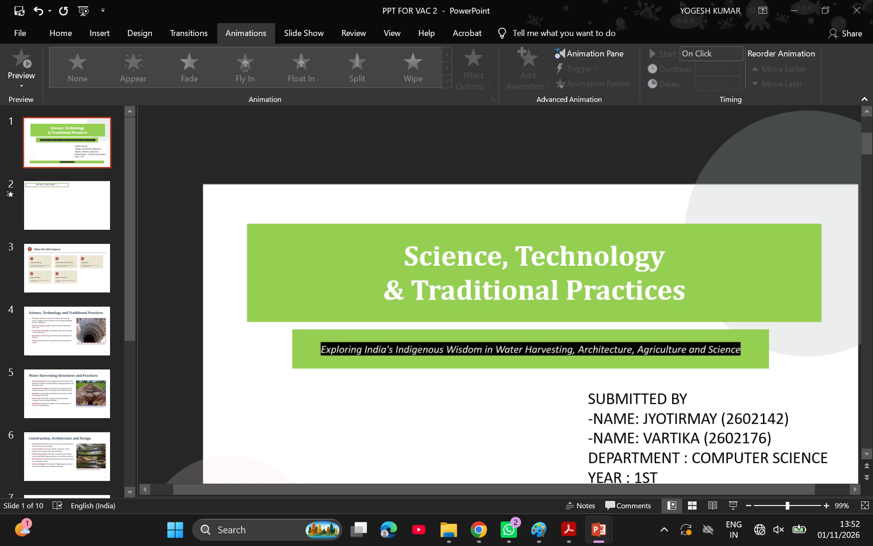
scroll(328, 195, down, 1)
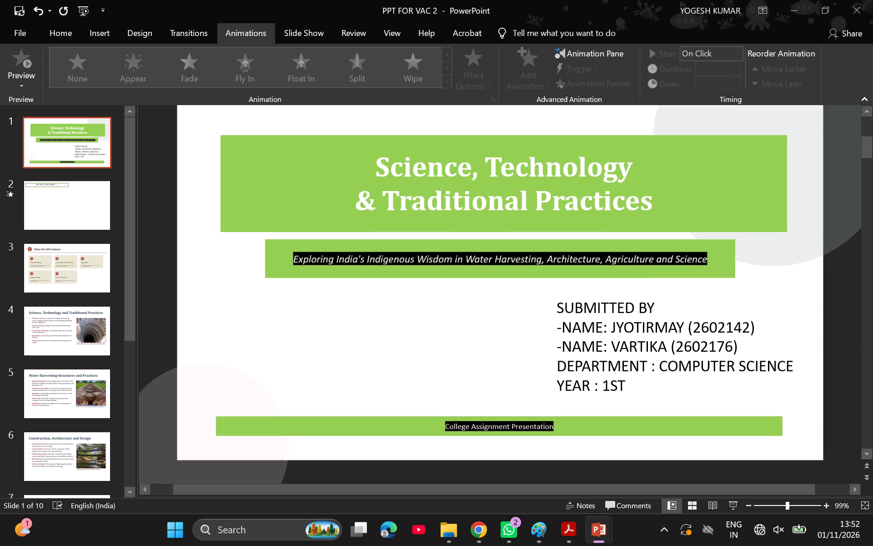
click(296, 188)
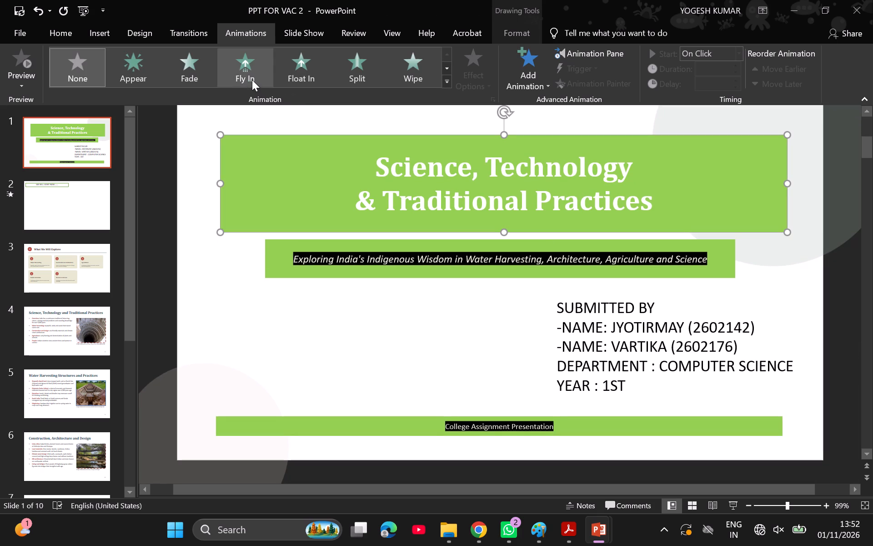
click(304, 86)
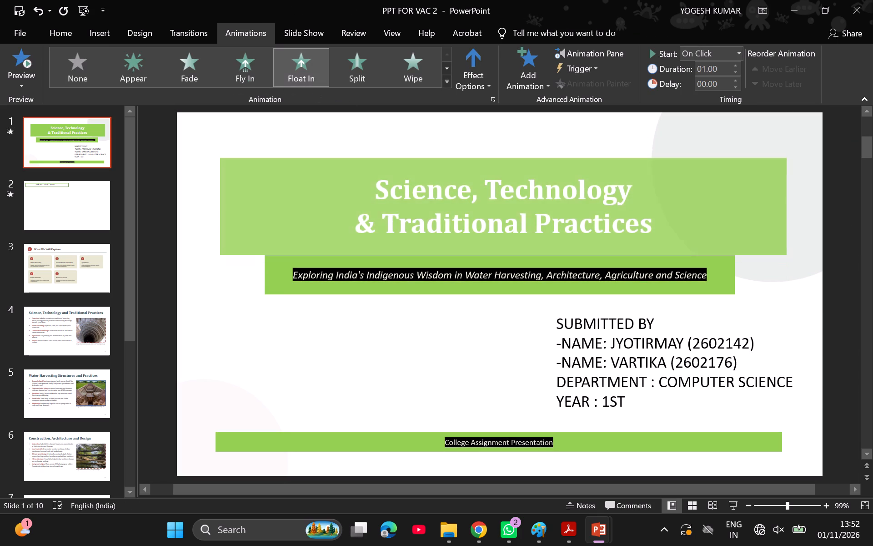
click(279, 275)
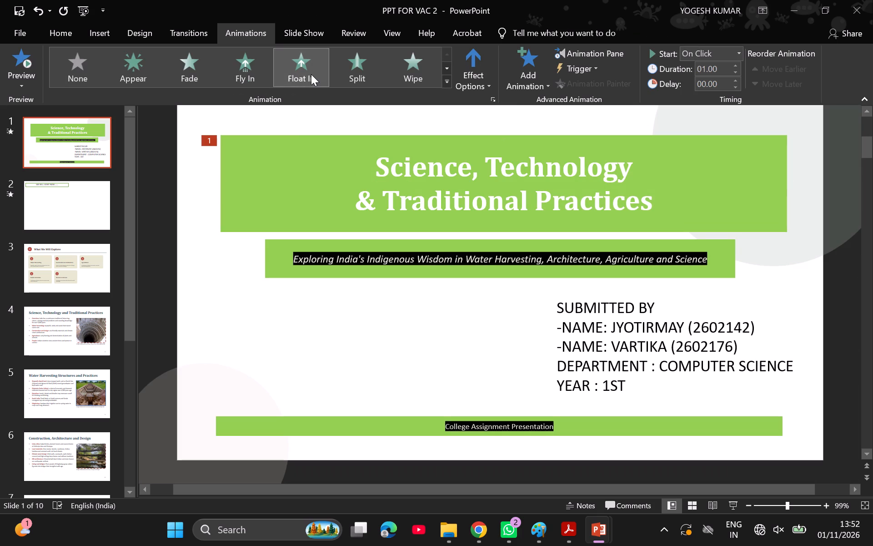
click(311, 74)
click(308, 277)
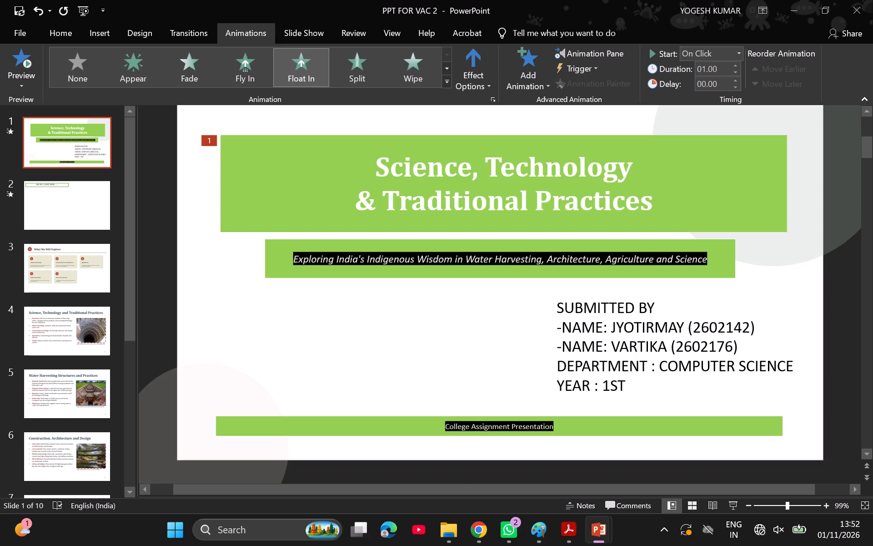
click(288, 264)
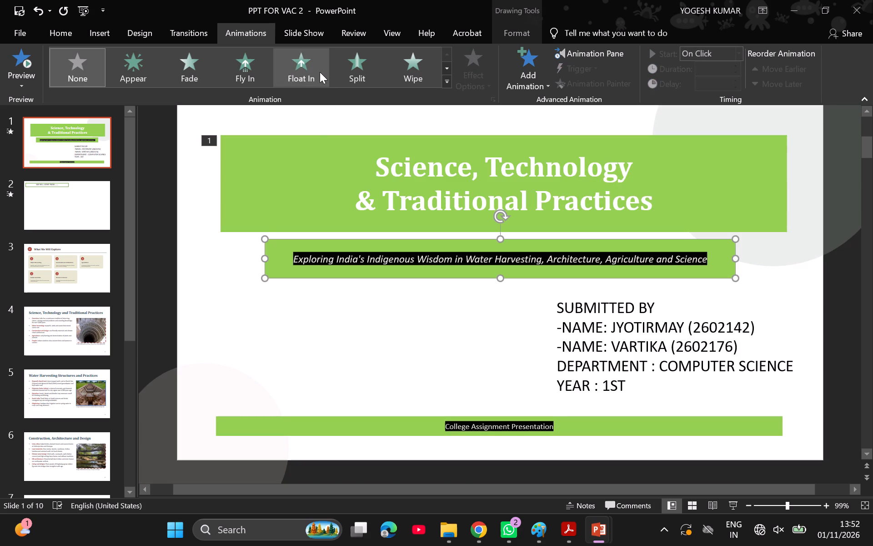
click(320, 72)
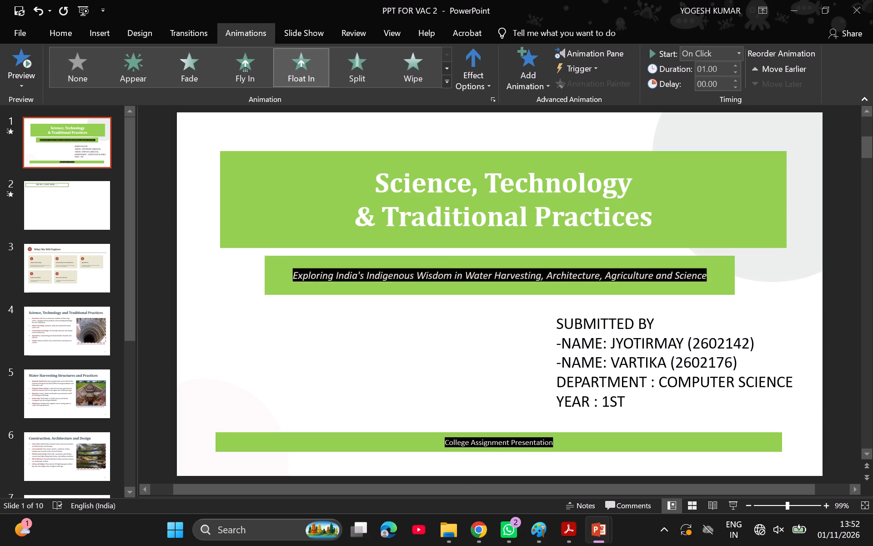
Apply the Split animation to the "SUBMITTED BY" text box on slide 1.
click(575, 328)
click(575, 328)
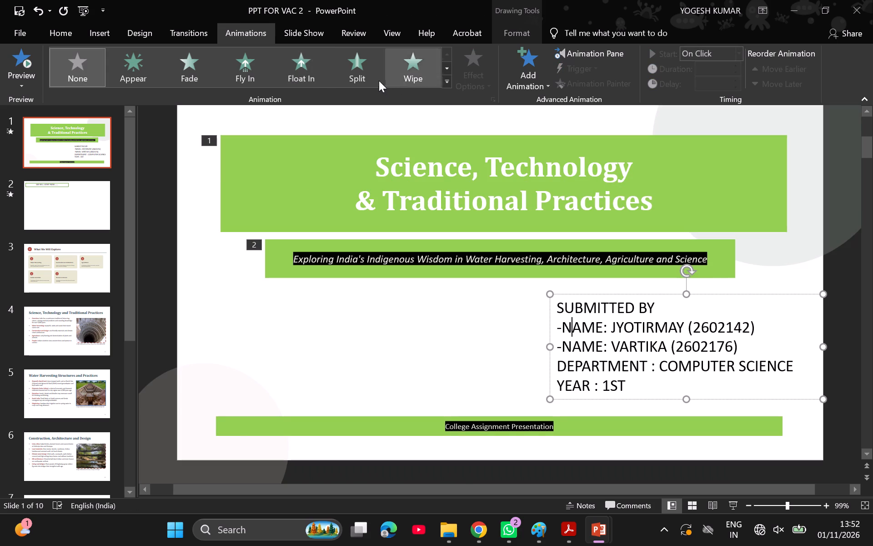
click(372, 76)
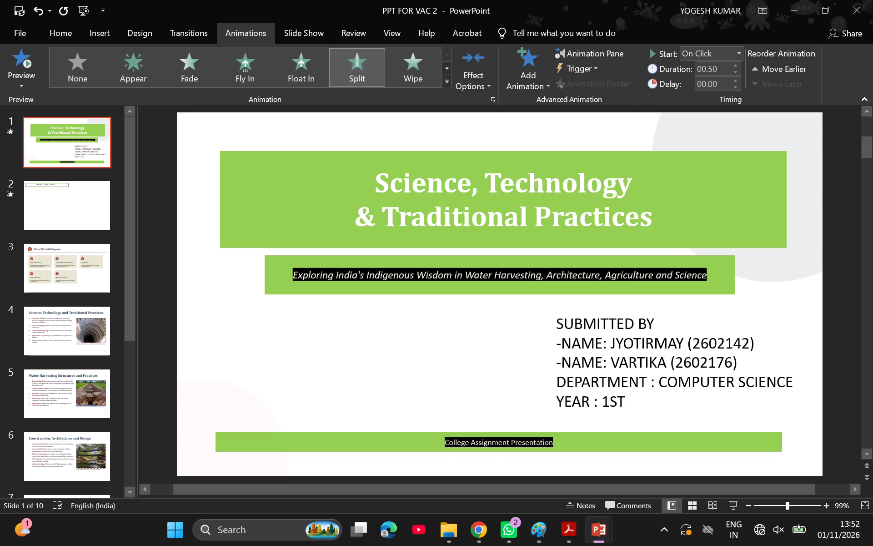
Replace the text in slide 1's bottom green bar with "SUBJECT : Vac 1 SCIENCE ABD SOCIETY".
click(248, 441)
click(326, 426)
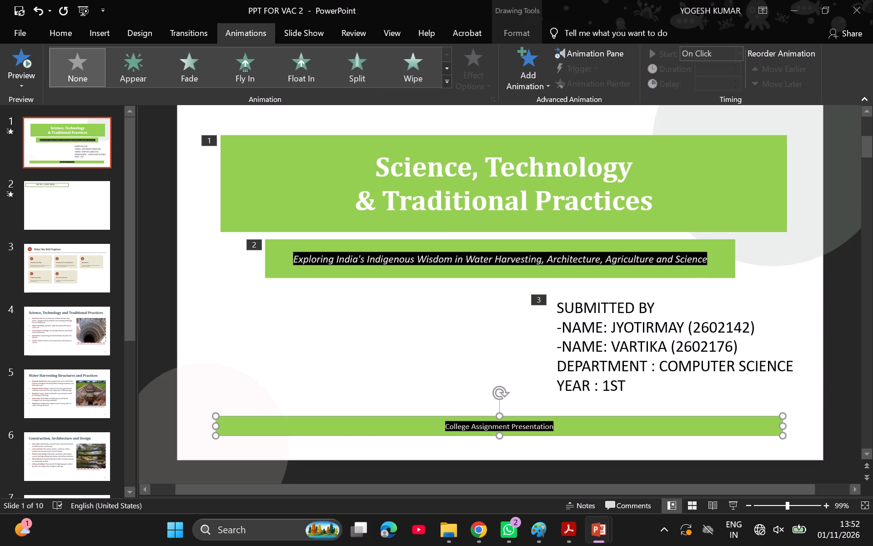
click(569, 433)
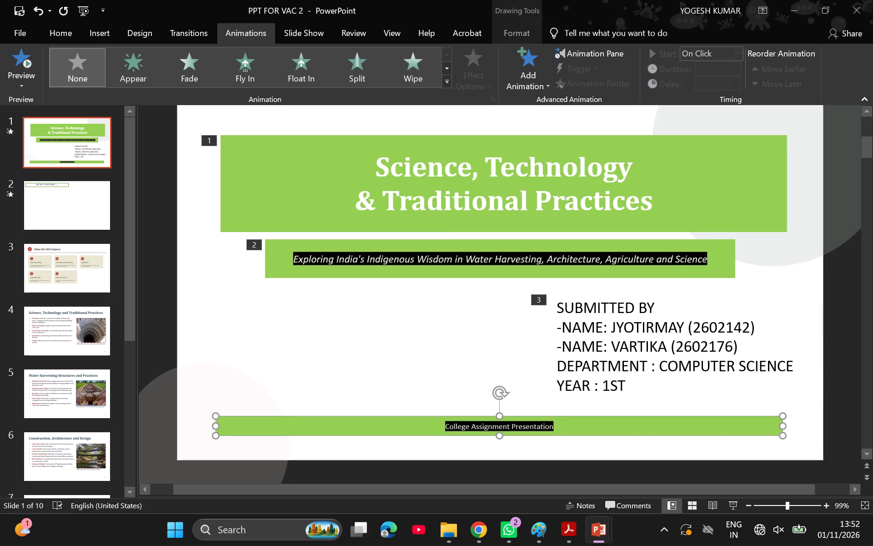
click(566, 426)
click(556, 425)
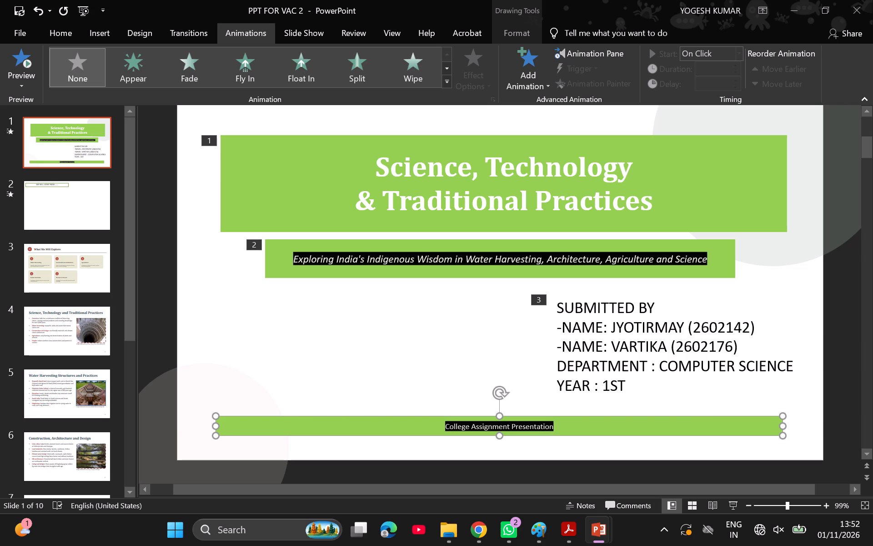
click(552, 425)
key(BackSpace)
key(BackSpace)
key(BackSpace)
key(BackSpace)
key(BackSpace)
key(BackSpace)
key(BackSpace)
key(BackSpace)
key(BackSpace)
key(BackSpace)
key(BackSpace)
key(BackSpace)
key(BackSpace)
key(BackSpace)
key(BackSpace)
key(BackSpace)
key(BackSpace)
key(BackSpace)
key(BackSpace)
key(BackSpace)
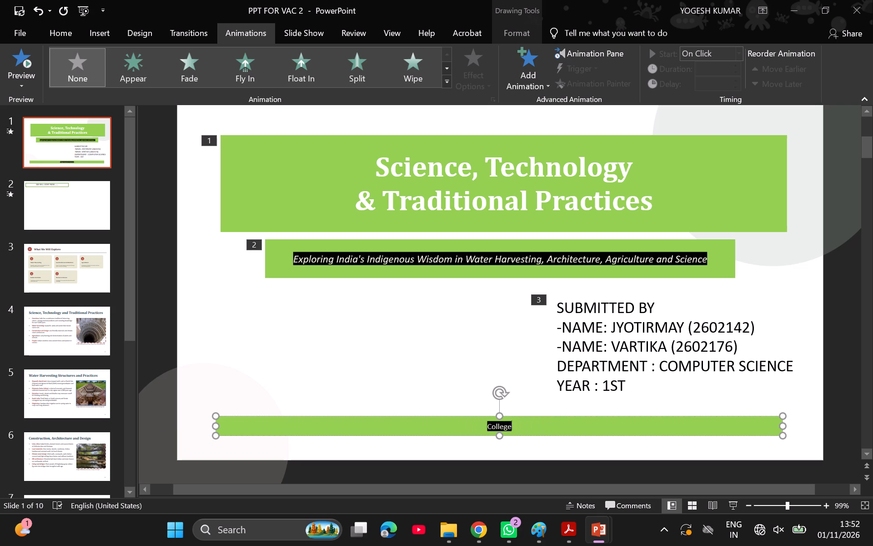
key(BackSpace)
key(BackSpace)
key(BackSpace)
key(BackSpace)
key(BackSpace)
key(BackSpace)
key(BackSpace)
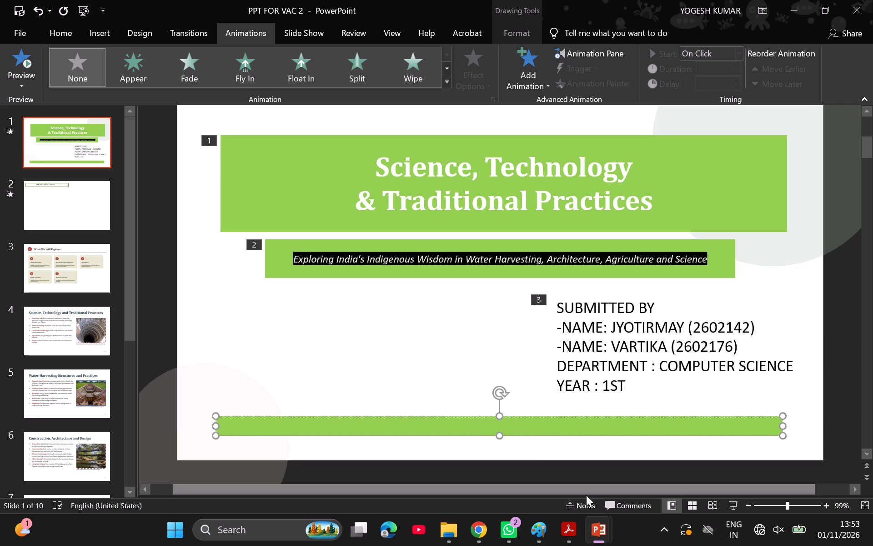
text(SUB)
text(JECT)
key(space)
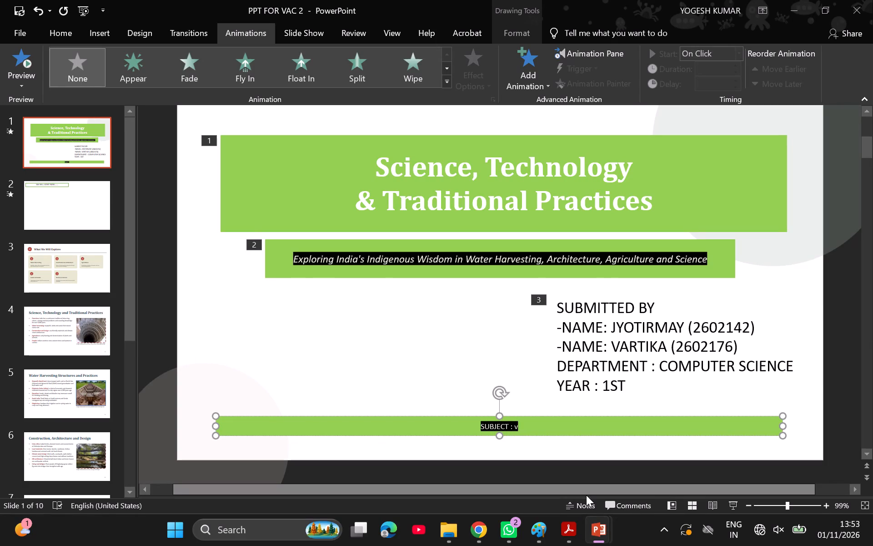
key(1)
key(space)
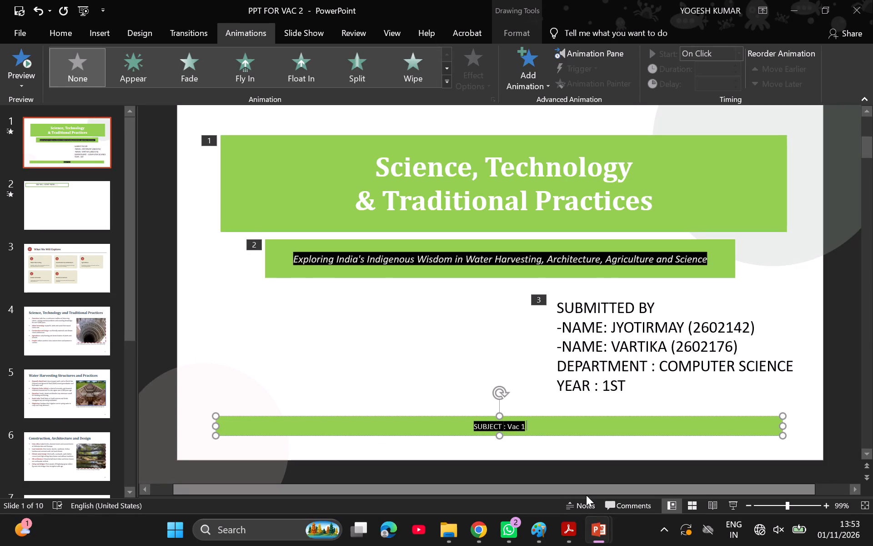
text(Sc)
key(BackSpace)
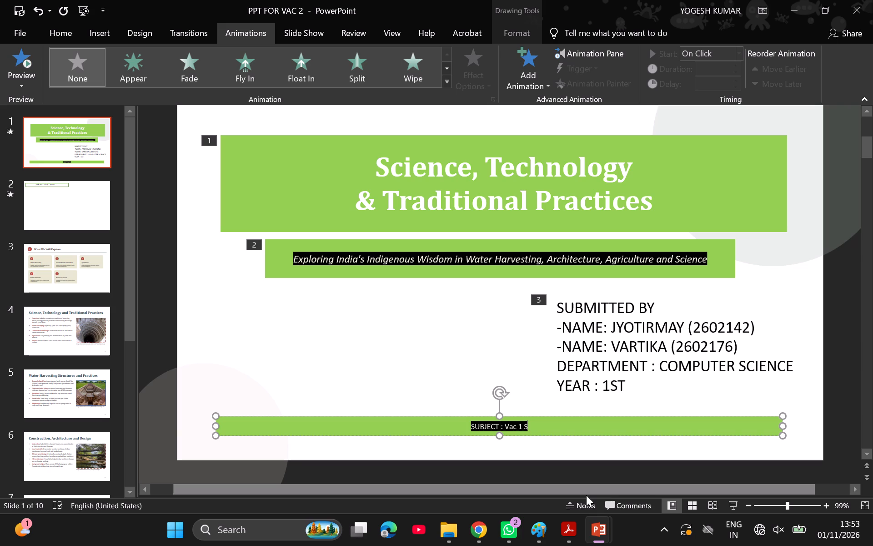
key(BackSpace)
text(science)
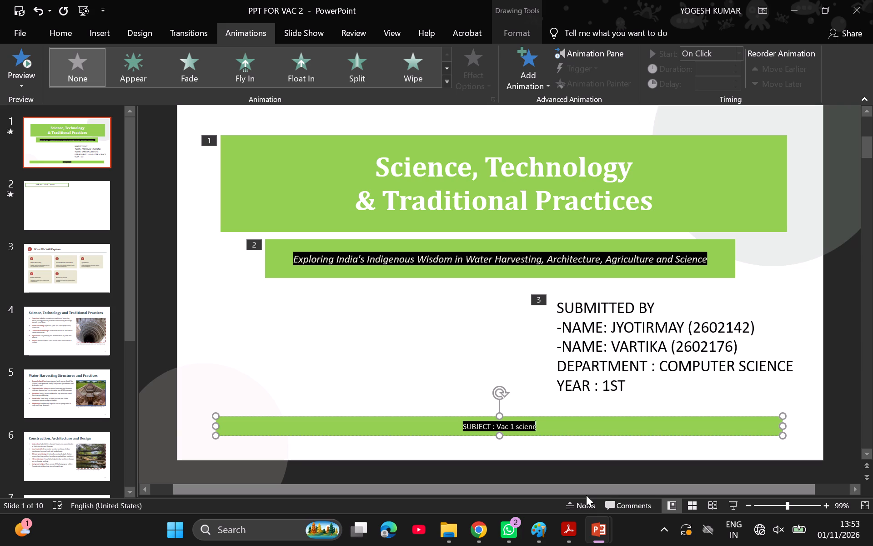
key(space)
key(BackSpace)
key(BackSpace)
key(BackSpace)
key(BackSpace)
key(BackSpace)
key(BackSpace)
key(BackSpace)
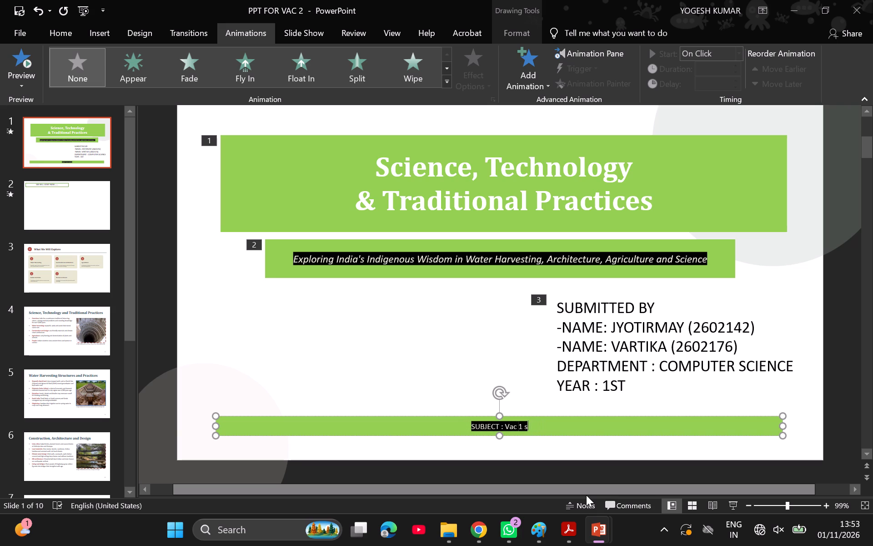
key(BackSpace)
key(BackSpace)
text(SCIENCE)
key(space)
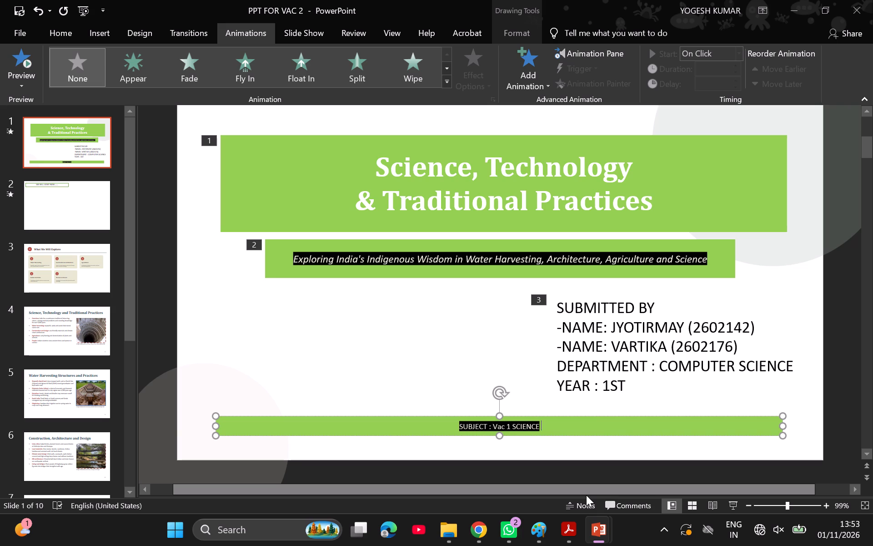
text(ABD SOCIETY)
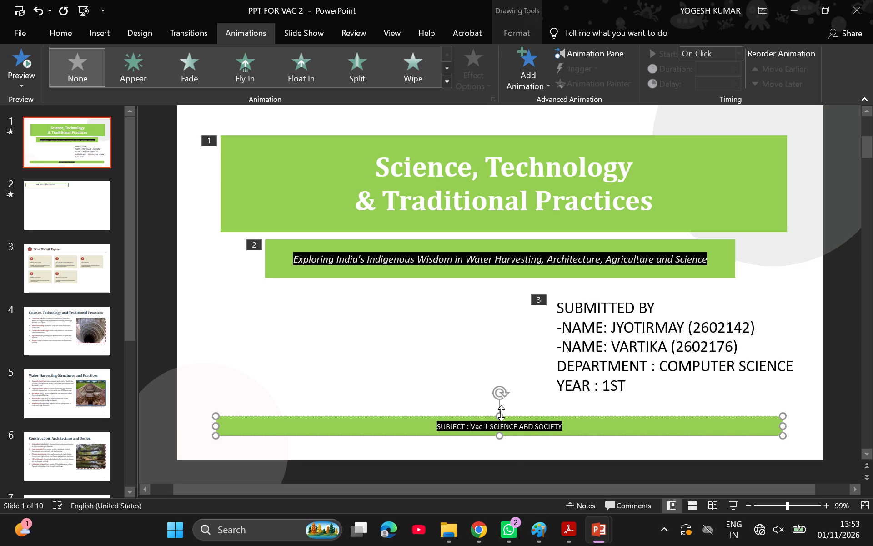
Extend the top edge of slide 1's subject bar upward to about double its height.
drag(501, 413, 501, 397)
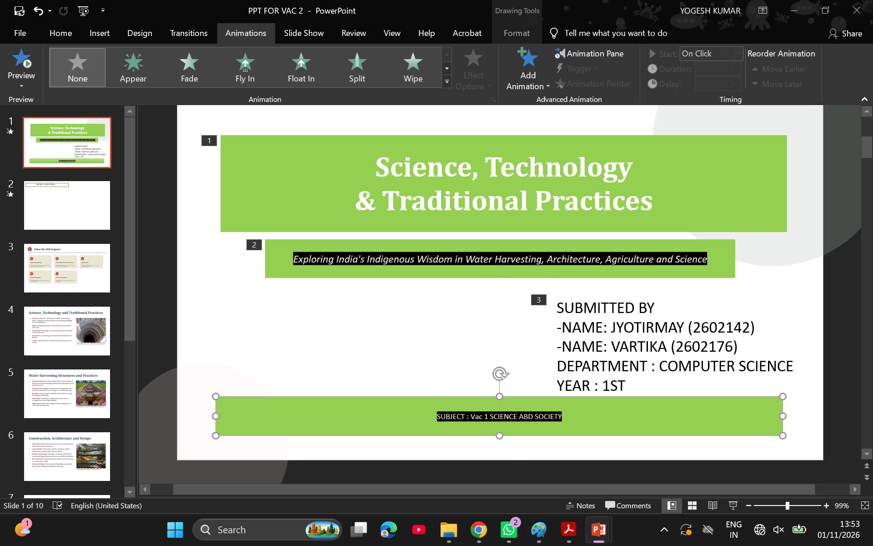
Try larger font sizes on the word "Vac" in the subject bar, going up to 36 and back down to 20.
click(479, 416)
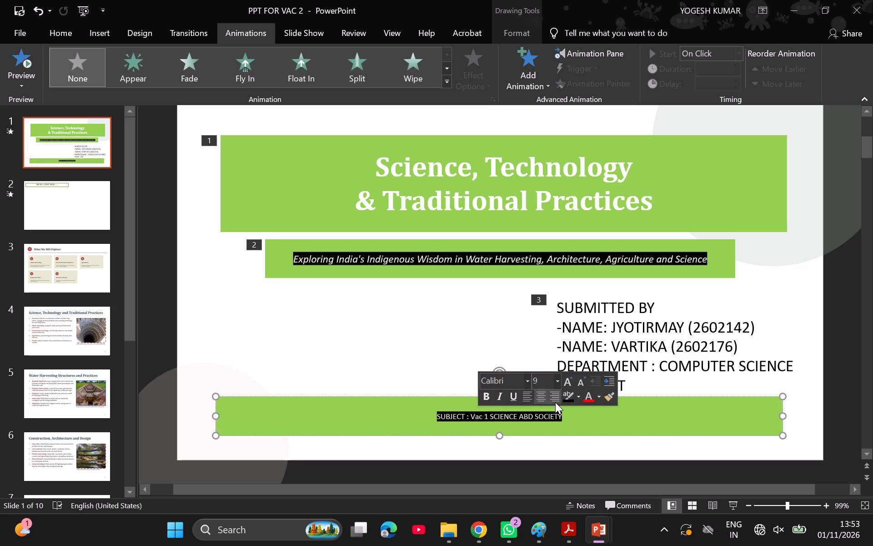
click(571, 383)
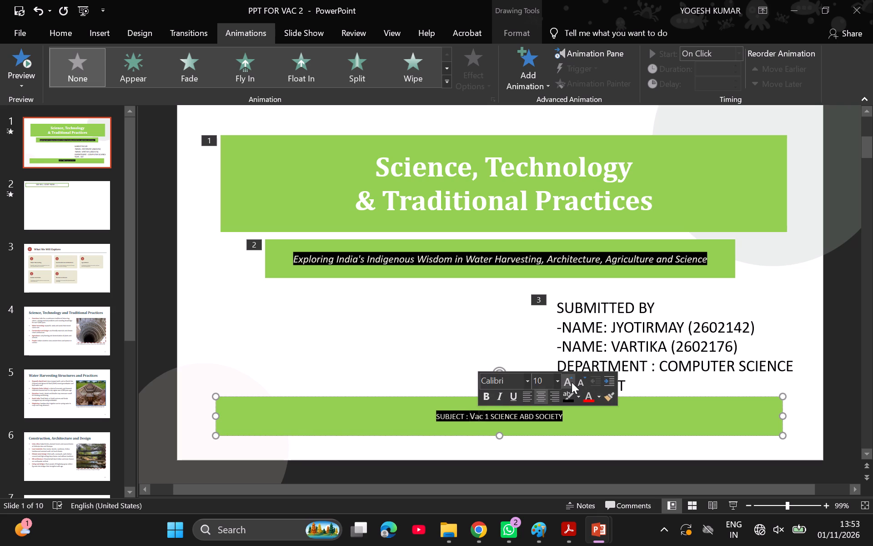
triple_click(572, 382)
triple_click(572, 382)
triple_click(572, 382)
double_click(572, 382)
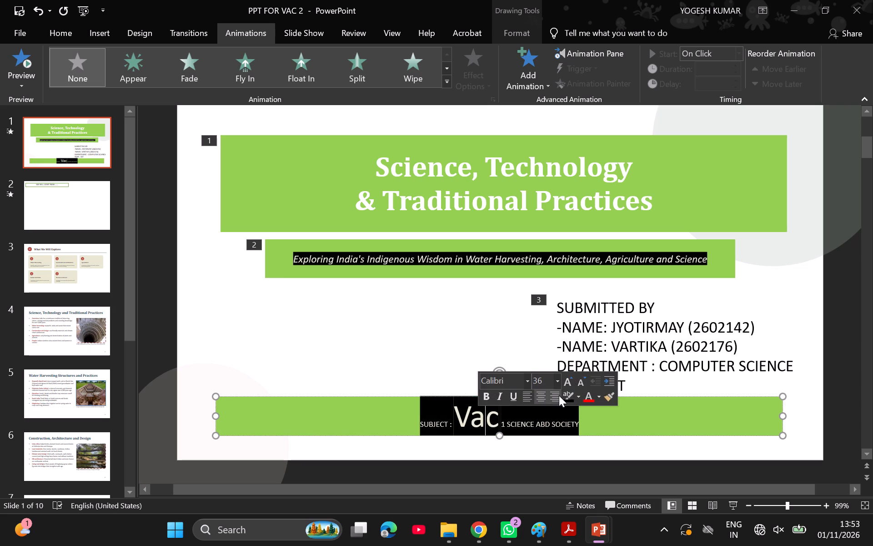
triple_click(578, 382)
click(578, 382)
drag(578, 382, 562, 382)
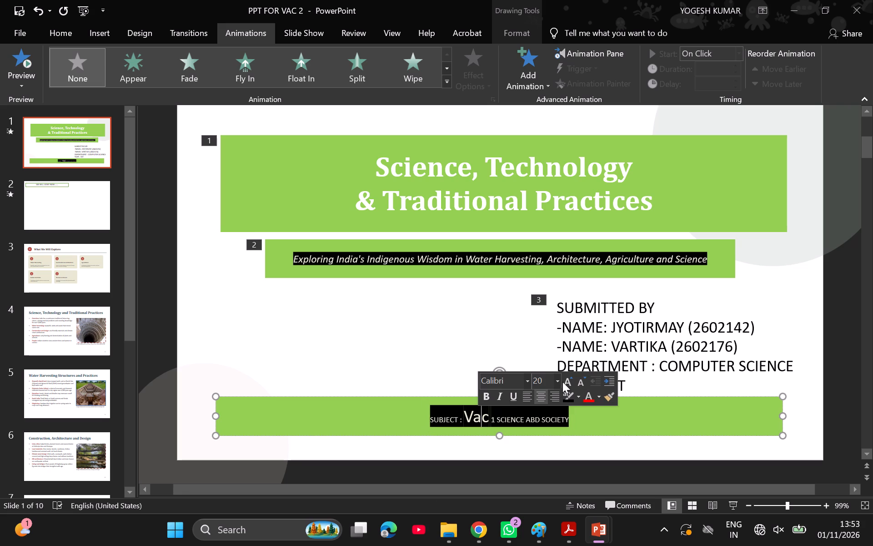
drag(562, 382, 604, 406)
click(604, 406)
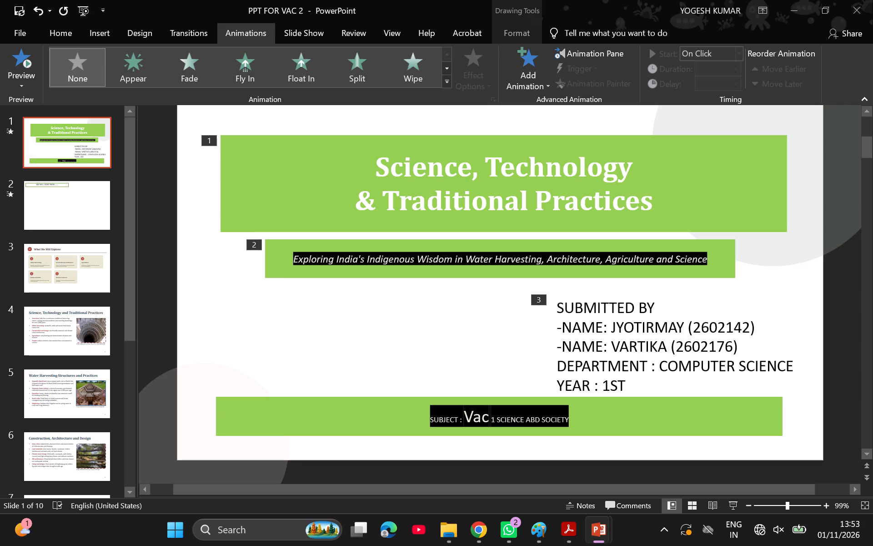
Set the font size of the whole subject line in slide 1's bottom green bar to 20.
click(527, 420)
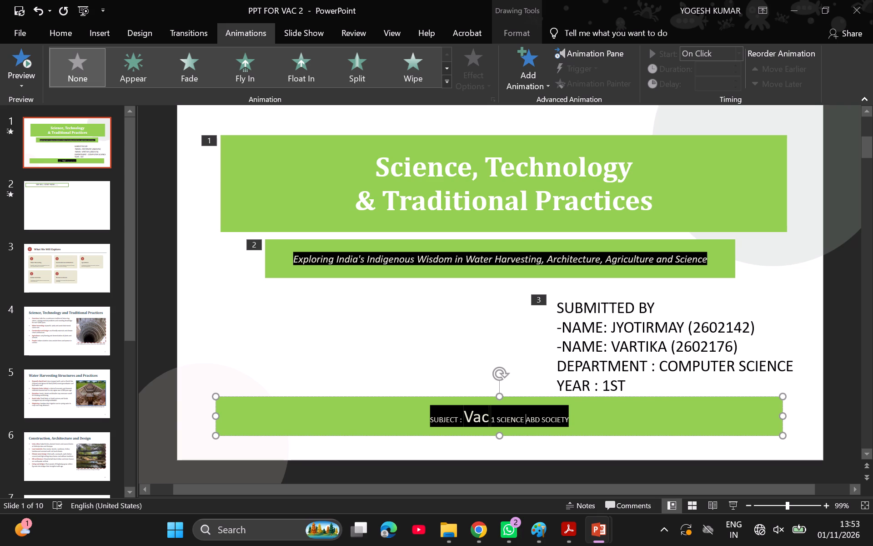
drag(430, 418, 522, 422)
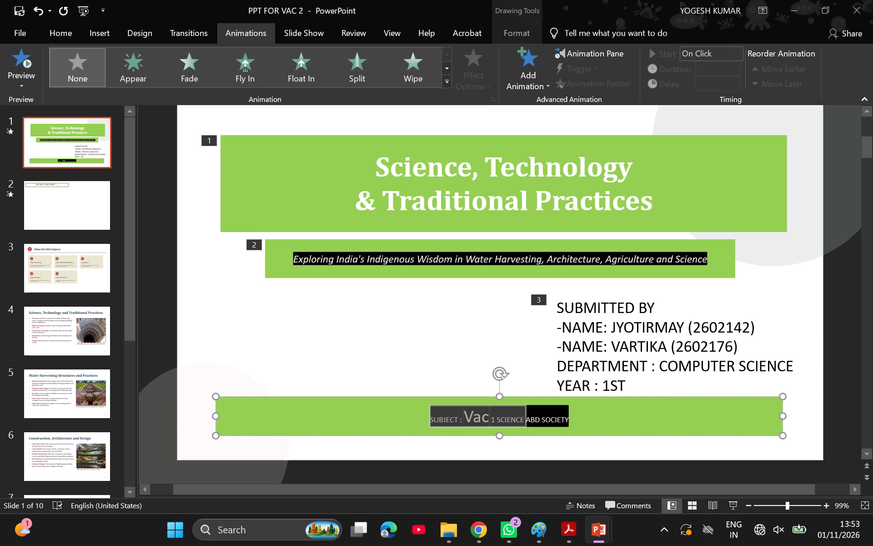
drag(522, 422, 567, 420)
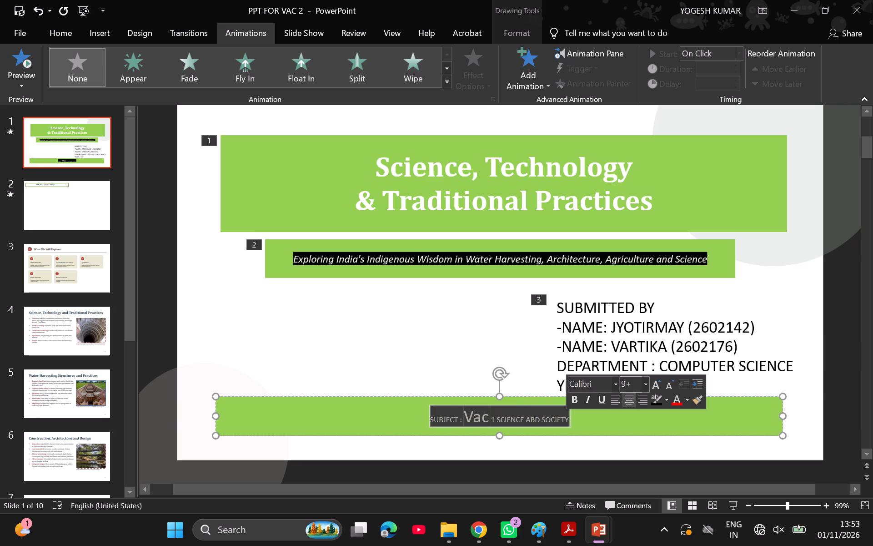
click(641, 387)
click(646, 387)
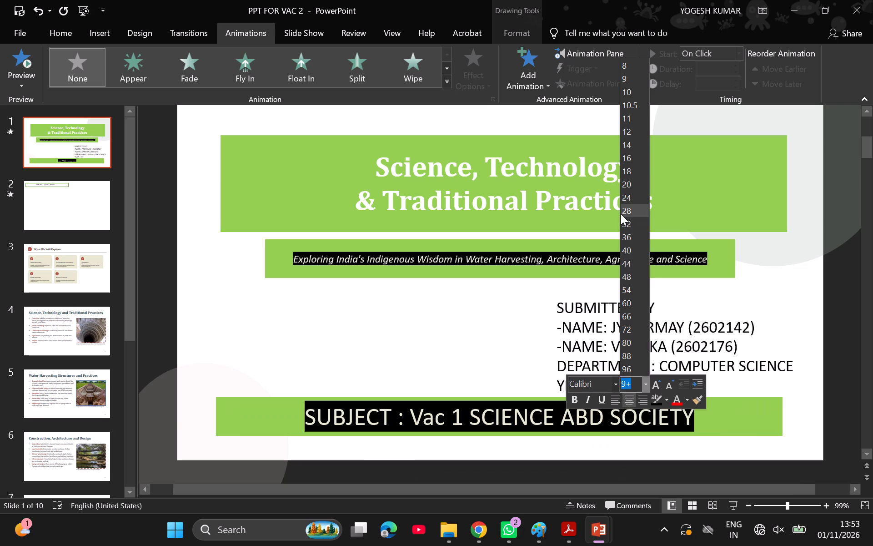
click(625, 183)
click(391, 340)
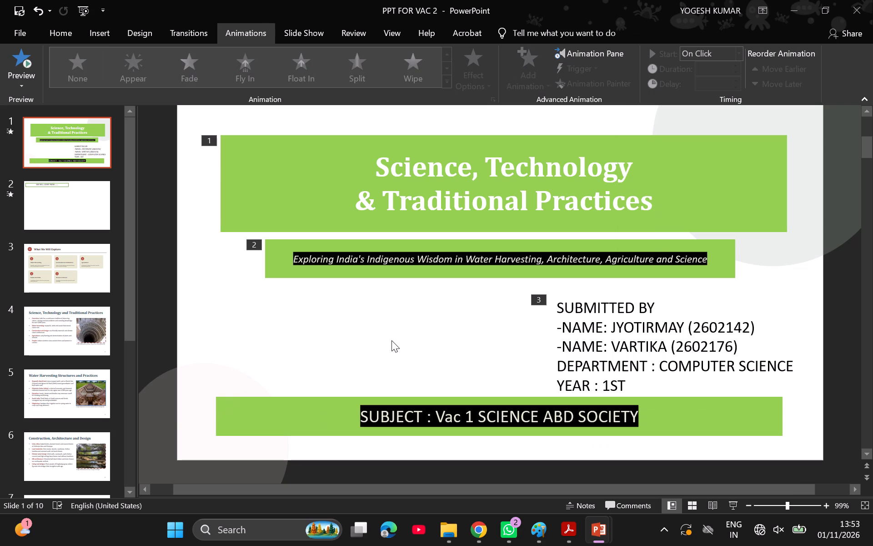
Change "Vac" to capitals, "VAC", in the subject line of slide 1's bottom green bar.
click(458, 417)
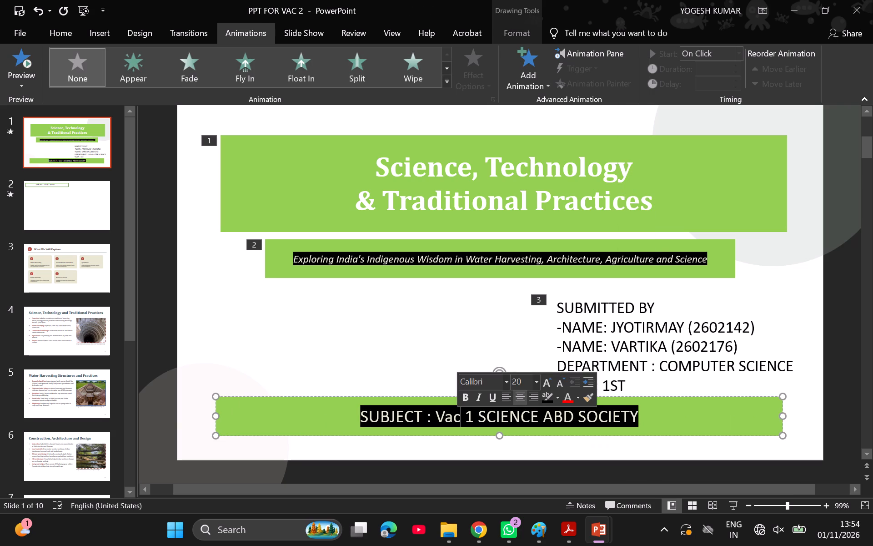
key(BackSpace)
key(BackSpace)
text(AC)
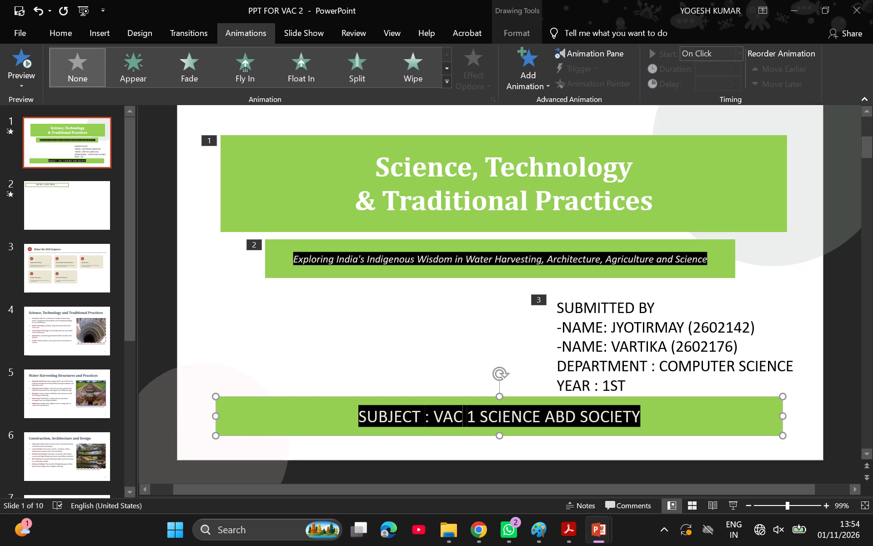
Remove the black text highlight from the whole subject line in slide 1's bottom green bar.
drag(359, 411, 449, 418)
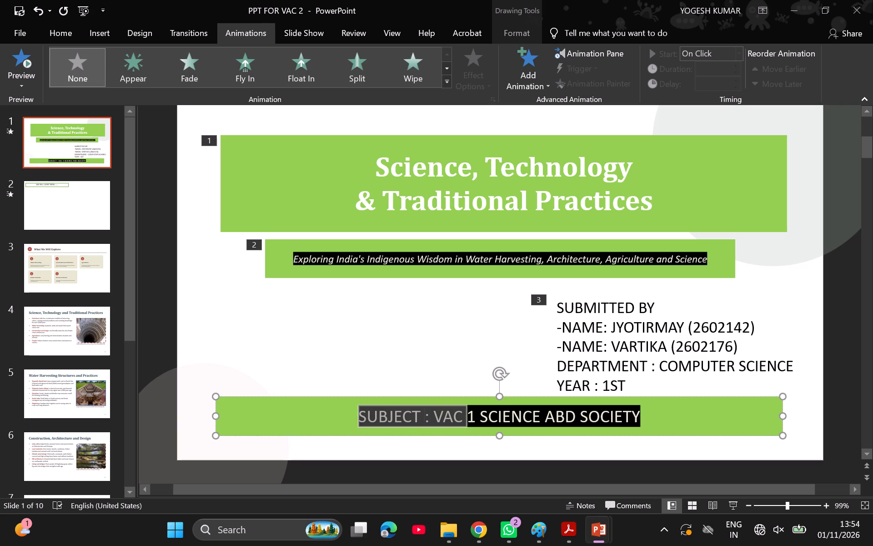
drag(449, 418, 603, 413)
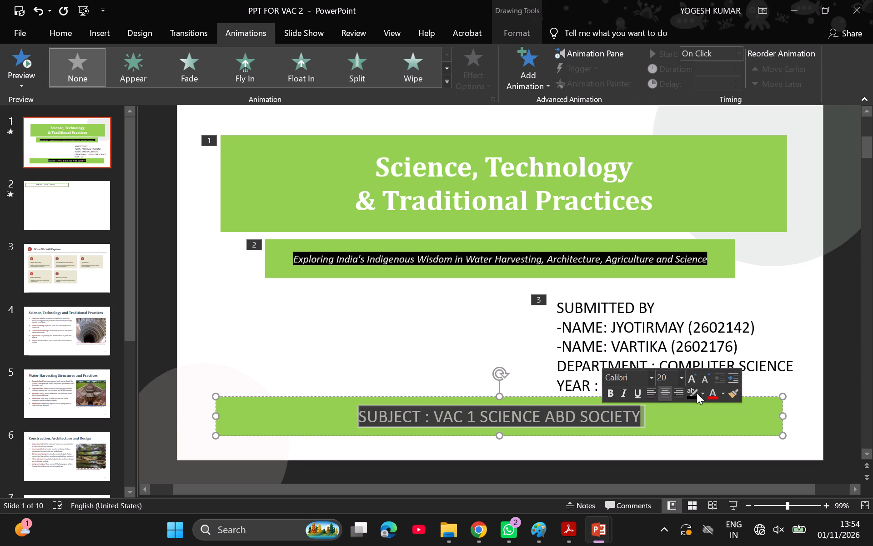
click(697, 394)
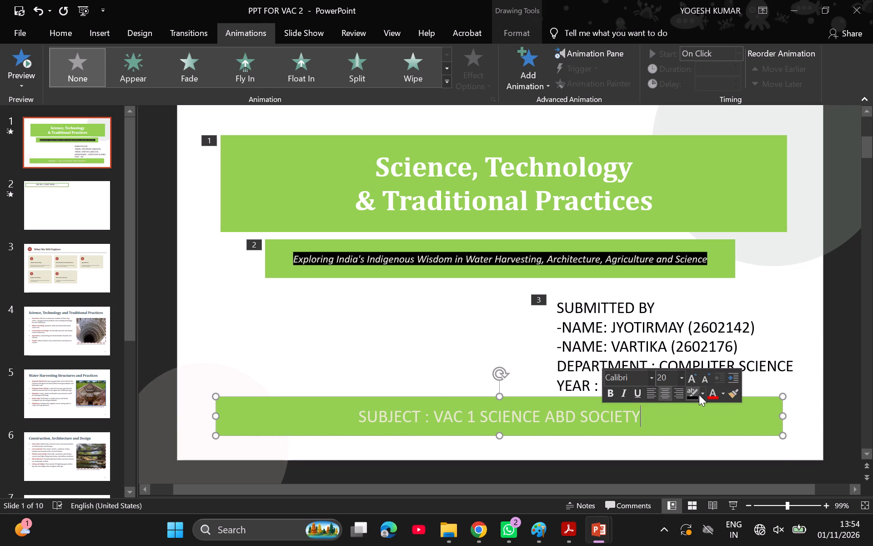
click(699, 394)
click(710, 428)
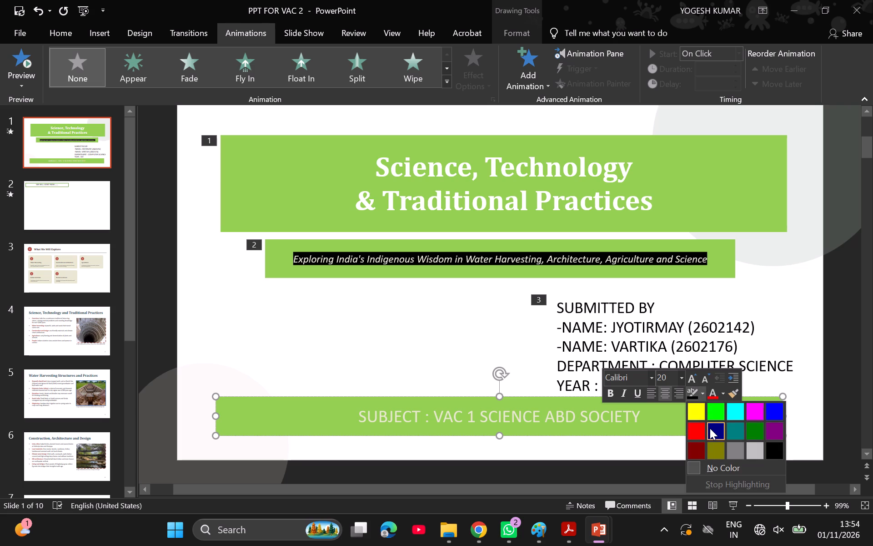
click(652, 428)
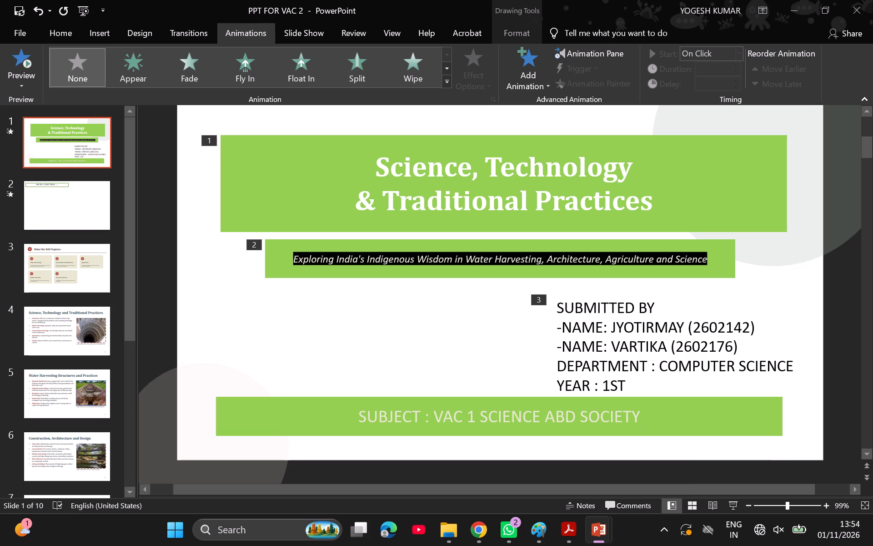
Change the font colour of slide 1's whole subject line to the darkest black theme shade.
drag(360, 416, 409, 420)
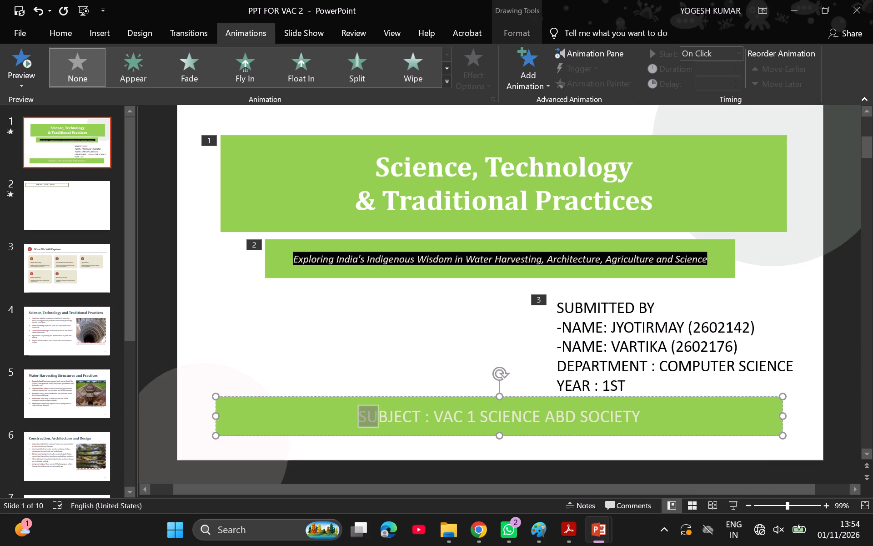
drag(409, 420, 678, 444)
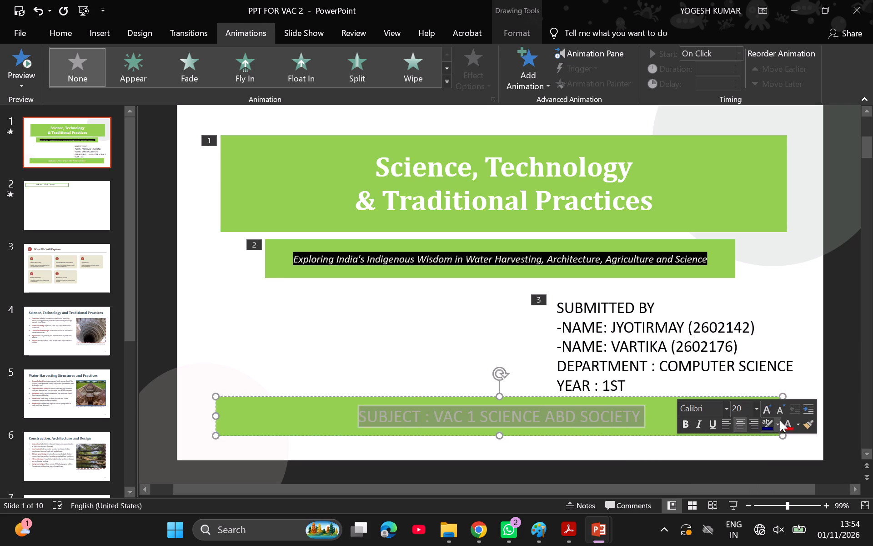
click(782, 426)
click(781, 426)
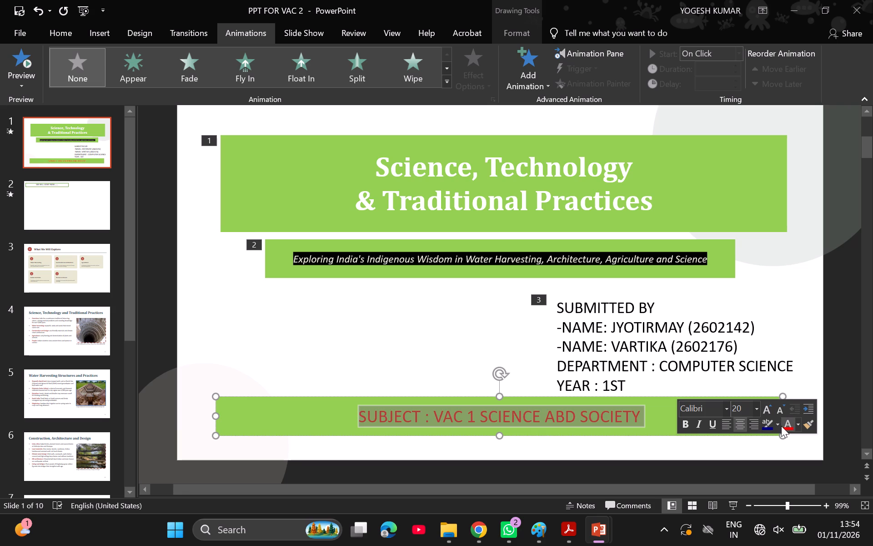
click(799, 426)
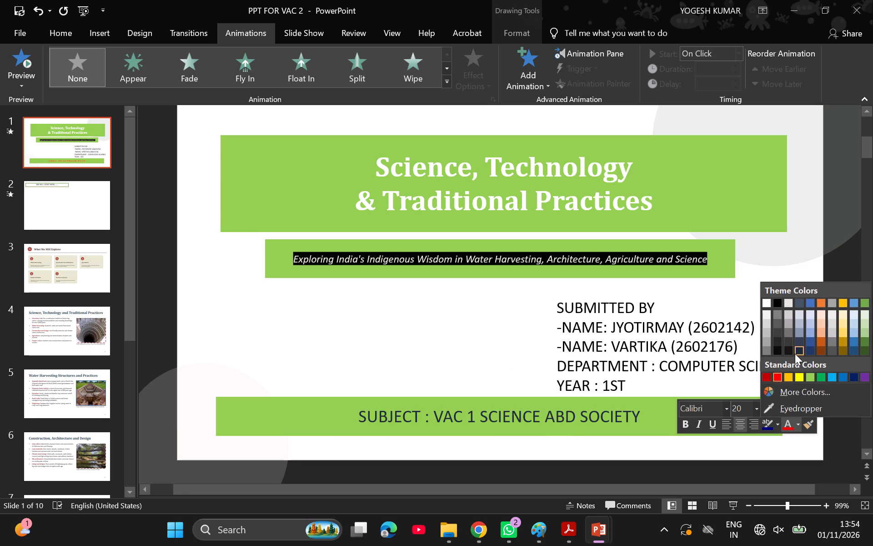
click(776, 354)
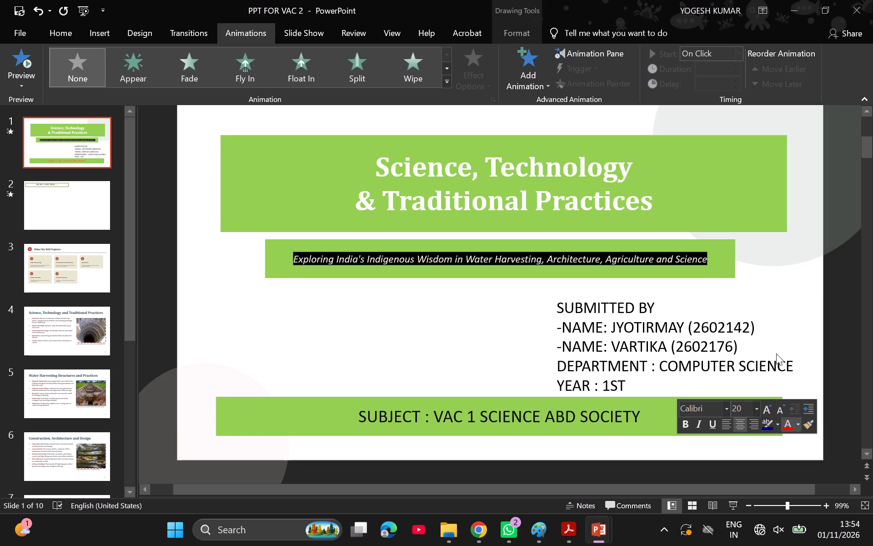
click(396, 374)
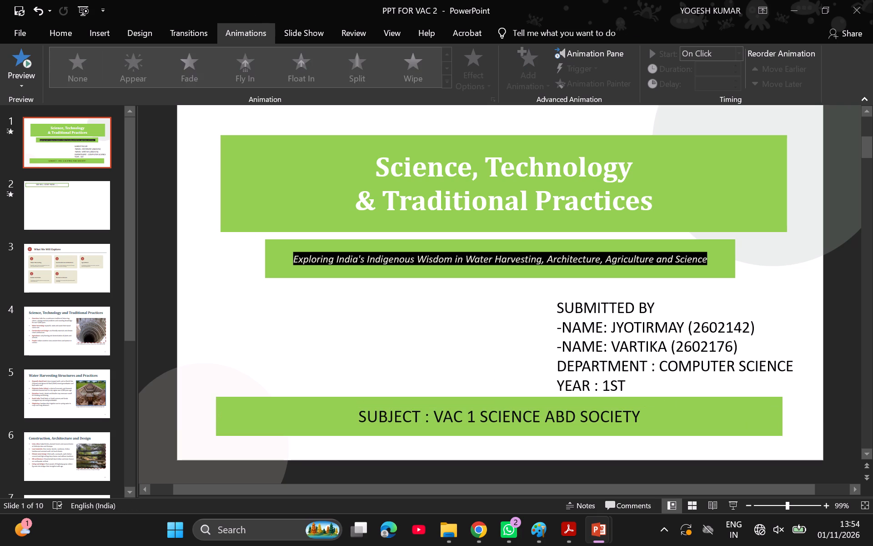
Apply the Fade entrance animation to slide 1's subject bar, trying Appear as well before settling on Fade.
click(246, 415)
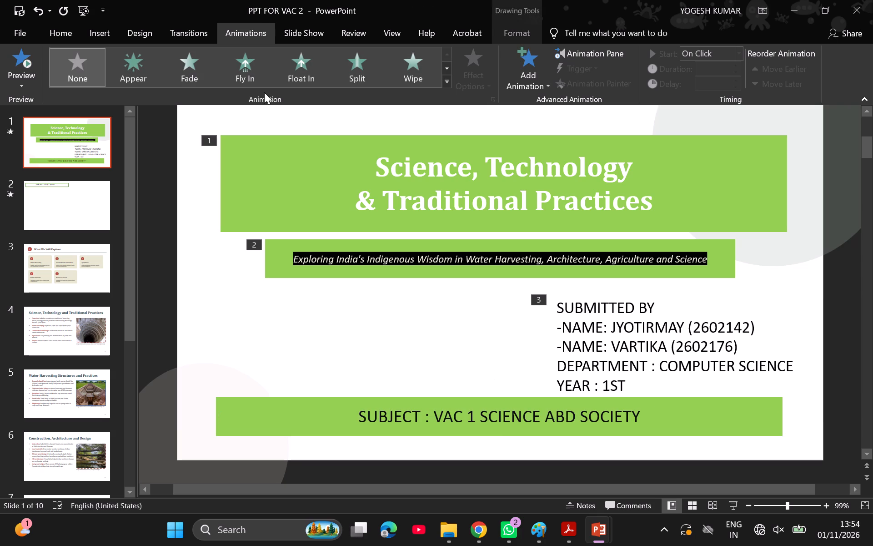
click(195, 67)
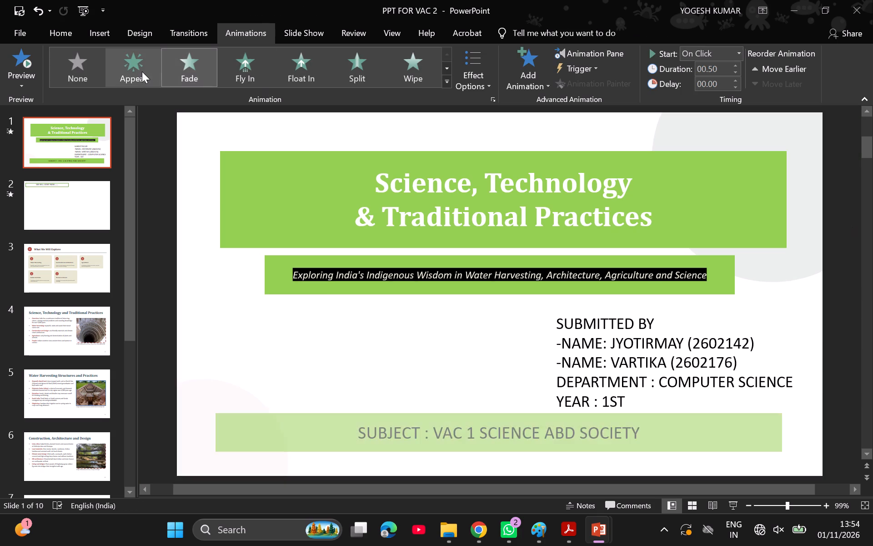
click(142, 71)
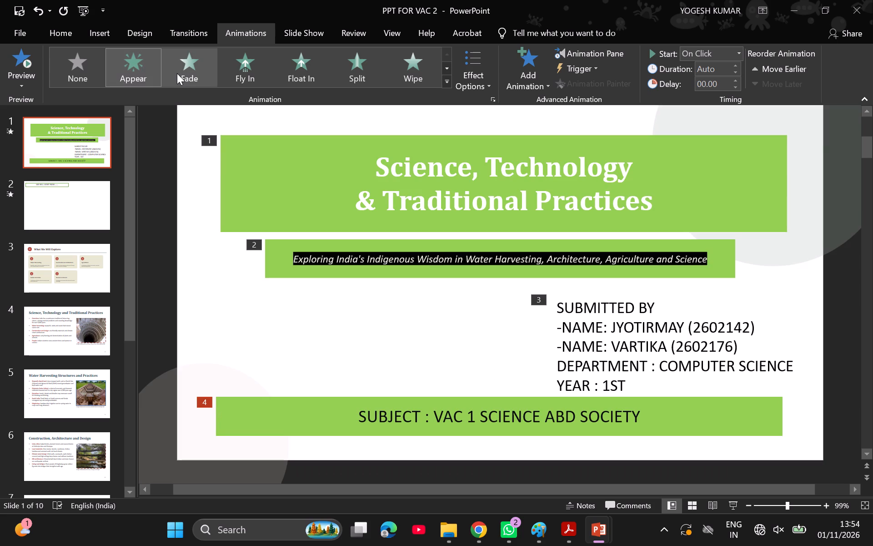
click(177, 73)
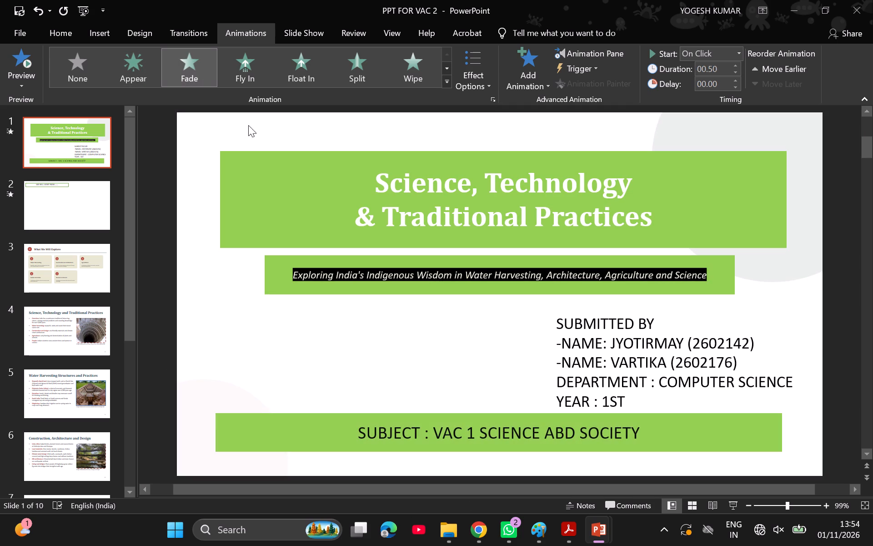
On slide 4, apply the Wipe animation to the title and the Split animation to the stepwell picture.
click(66, 192)
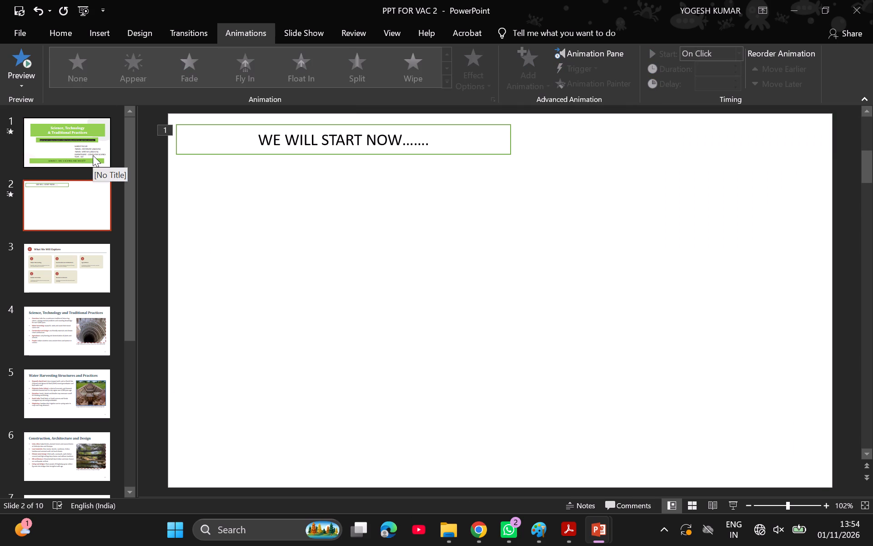
click(93, 155)
click(36, 265)
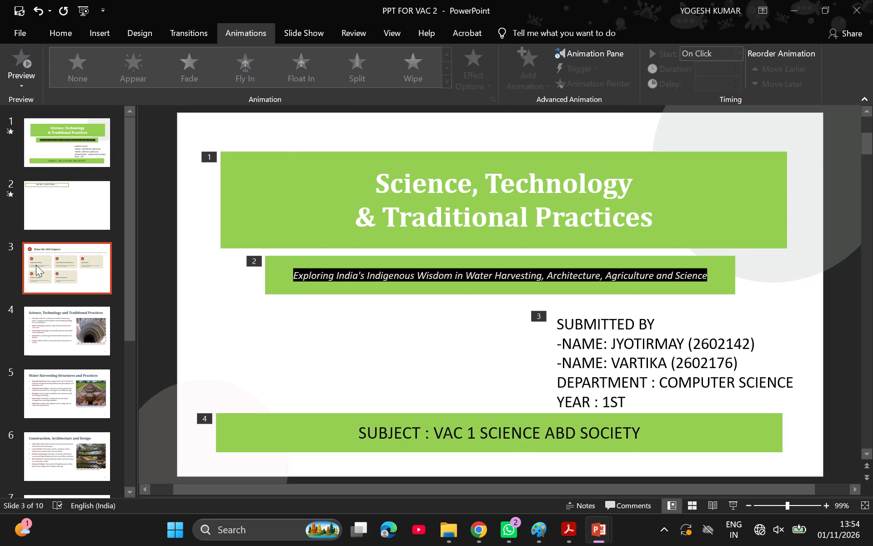
click(53, 326)
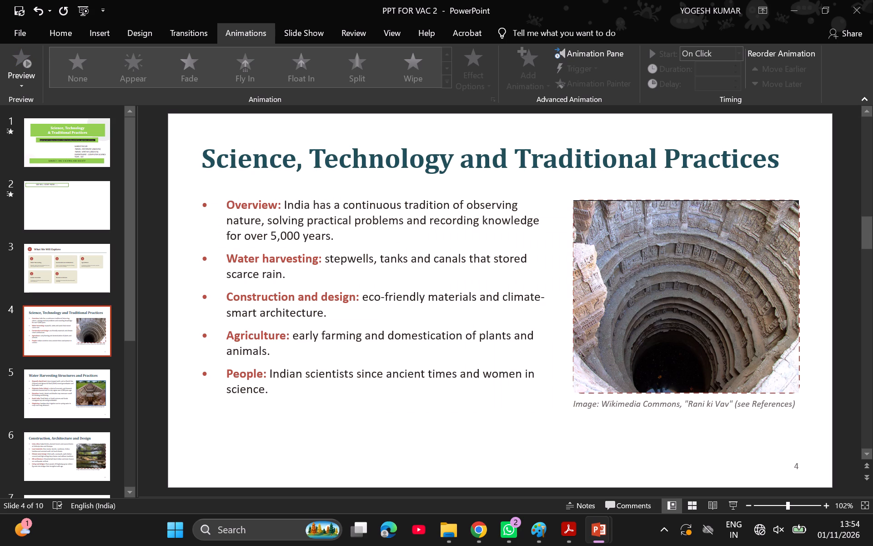
click(230, 168)
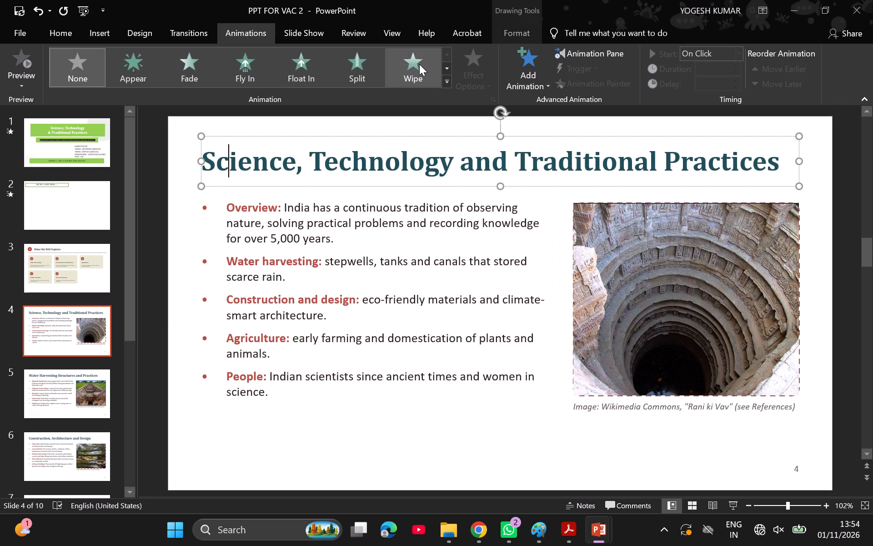
click(419, 64)
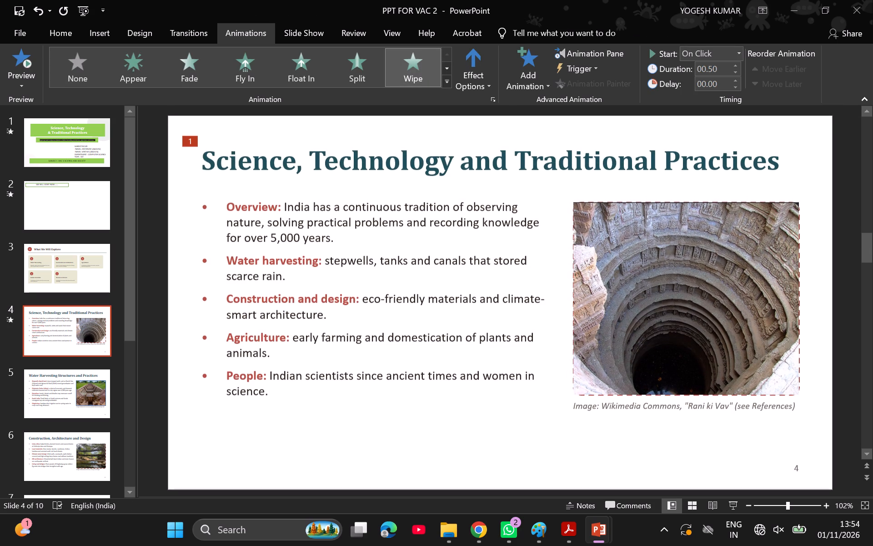
click(223, 210)
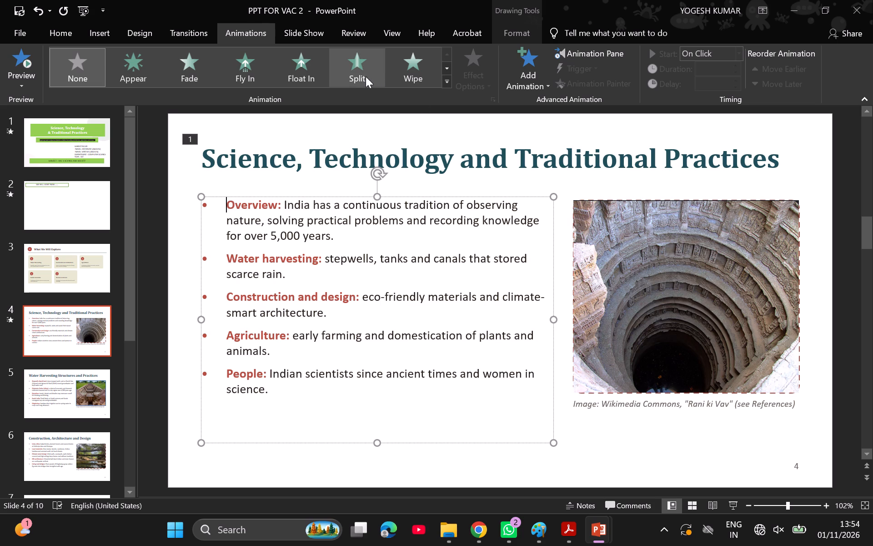
click(604, 235)
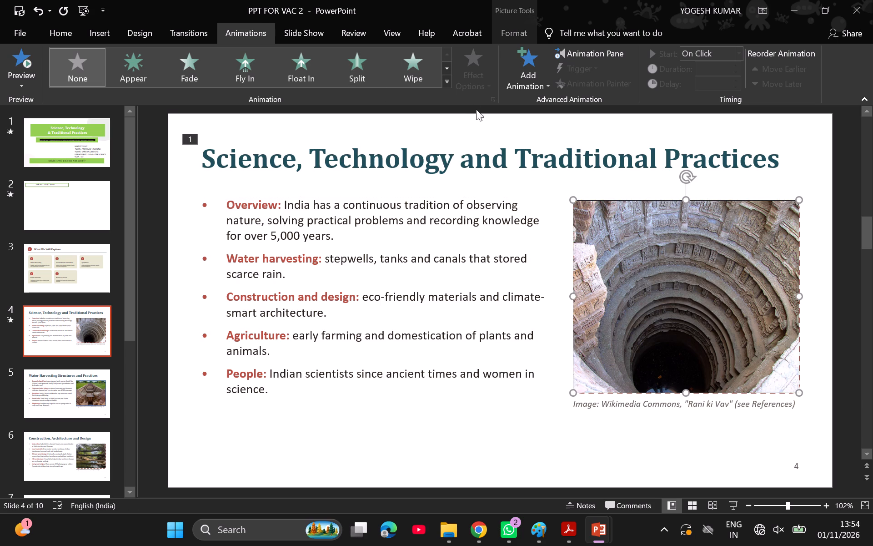
click(363, 68)
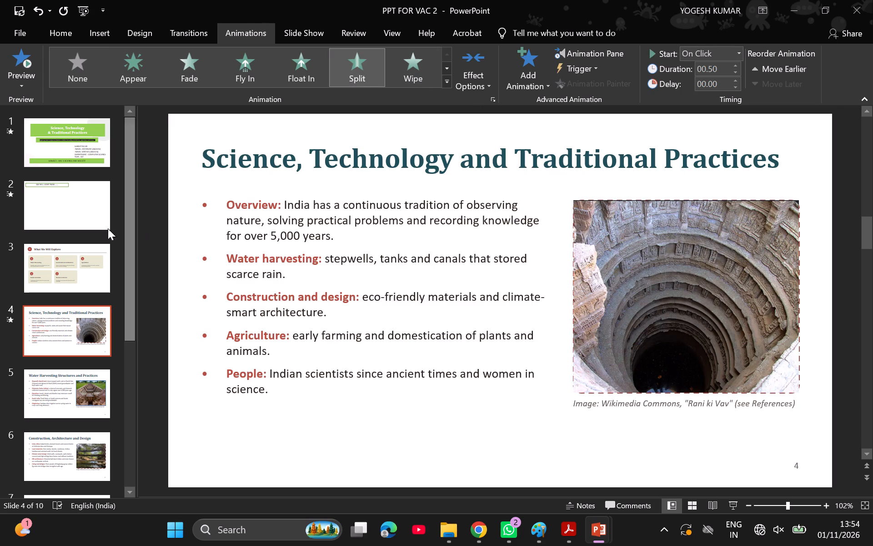
Apply the Float In animation to slide 5's title, "Water Harvesting Structures and Practices".
click(66, 391)
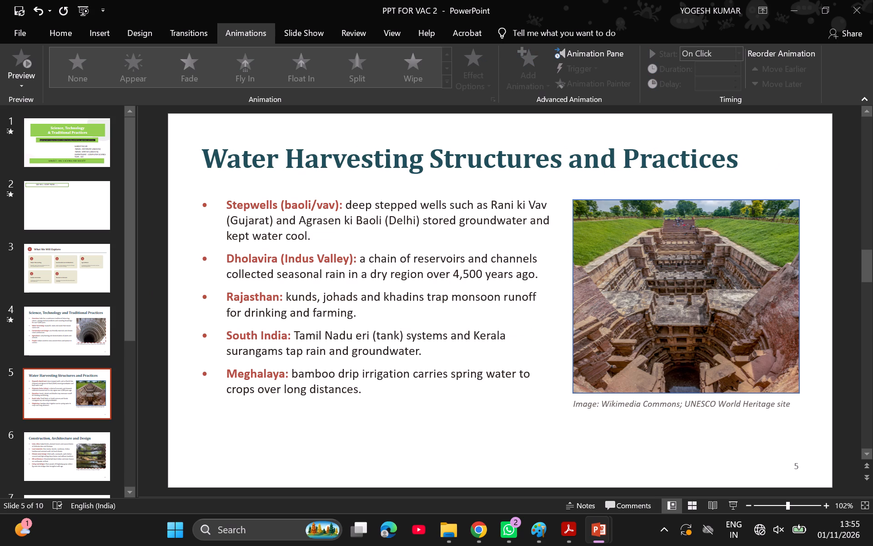
click(246, 165)
click(292, 69)
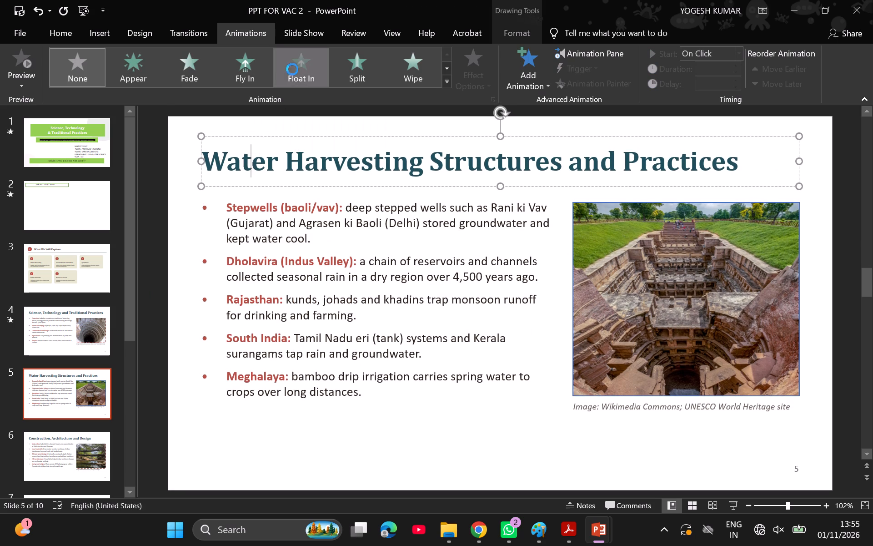
On slide 6, apply the Float In animation to the title and the Wipe animation to the living root bridge picture.
click(45, 454)
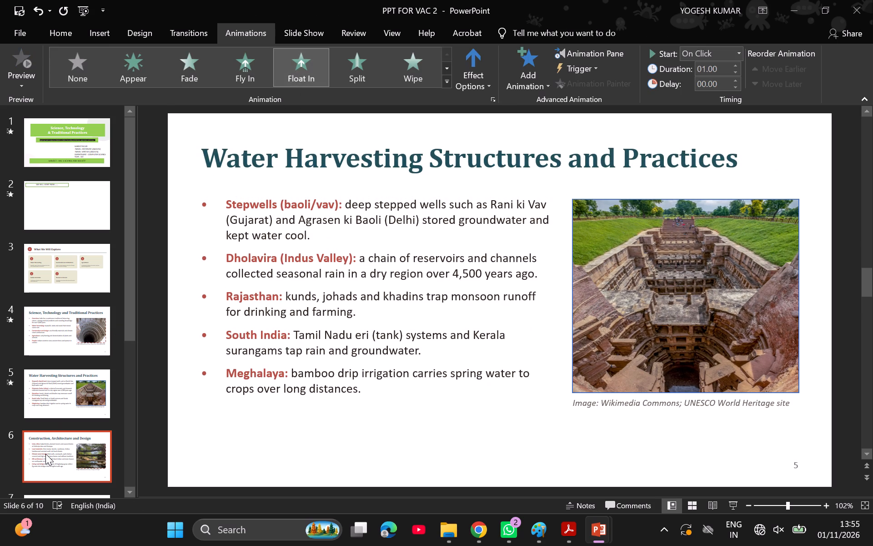
click(266, 168)
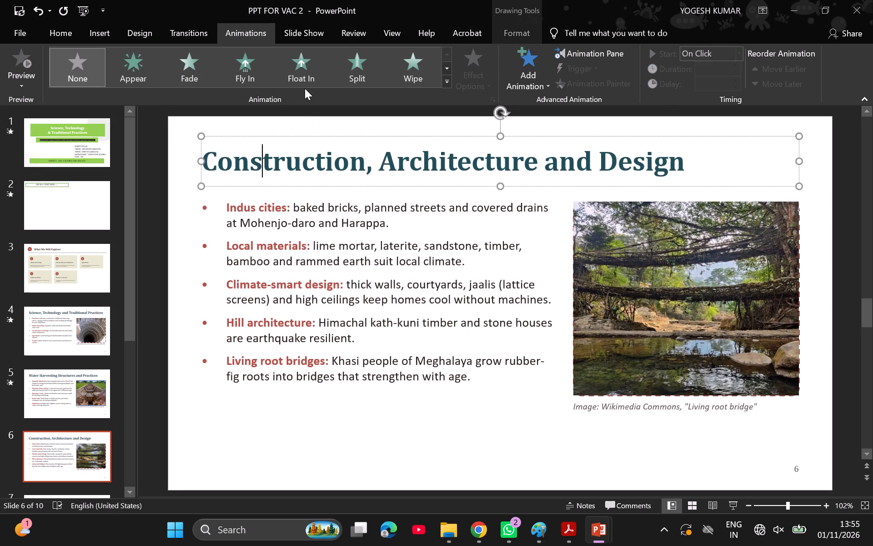
click(304, 86)
click(578, 245)
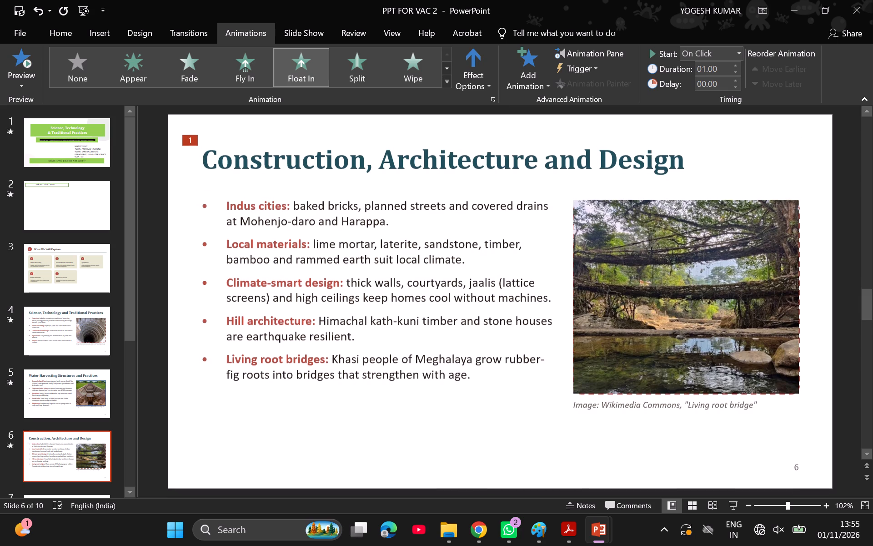
click(616, 243)
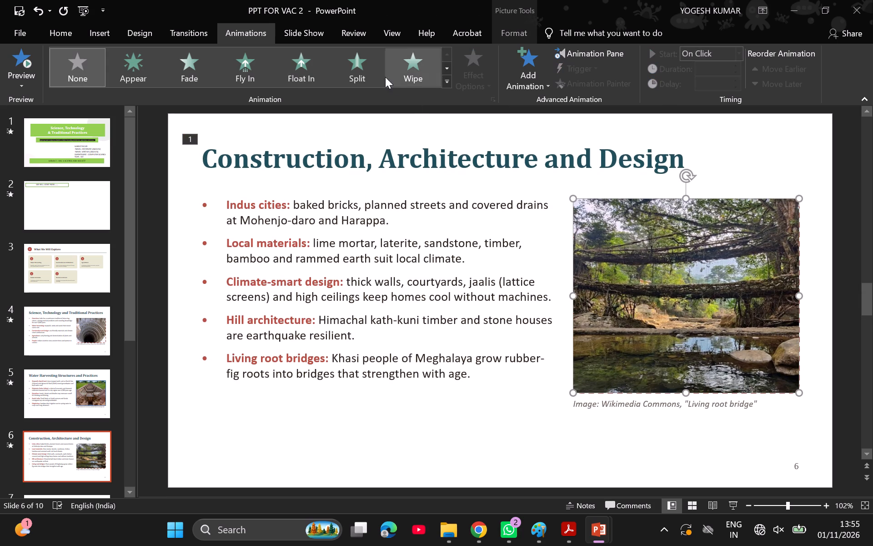
click(404, 74)
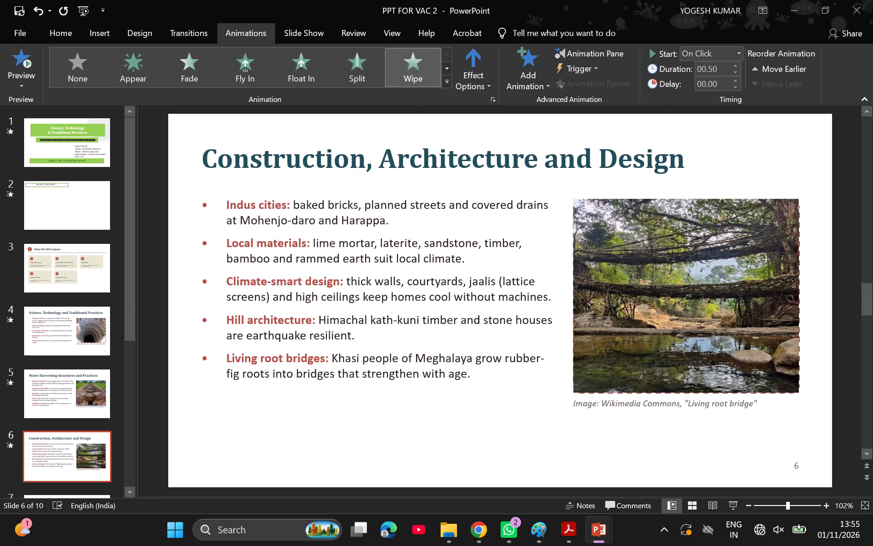
On slide 5, apply the Float In animation to the title and the Split animation to the stepwell picture.
click(47, 460)
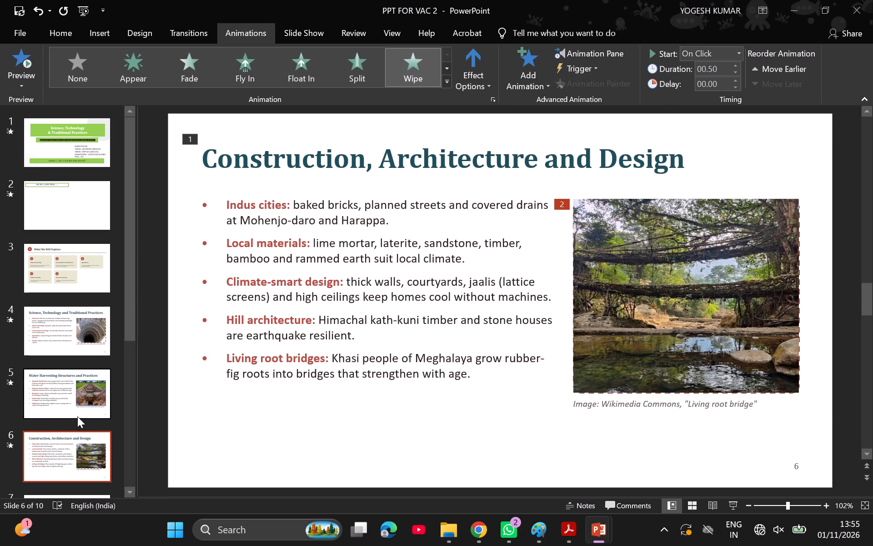
scroll(77, 416, down, 1)
click(91, 313)
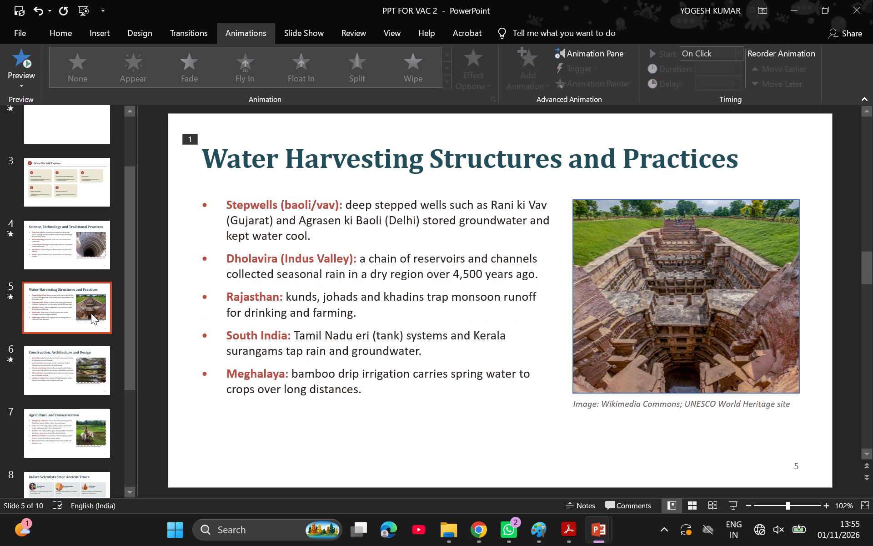
click(242, 169)
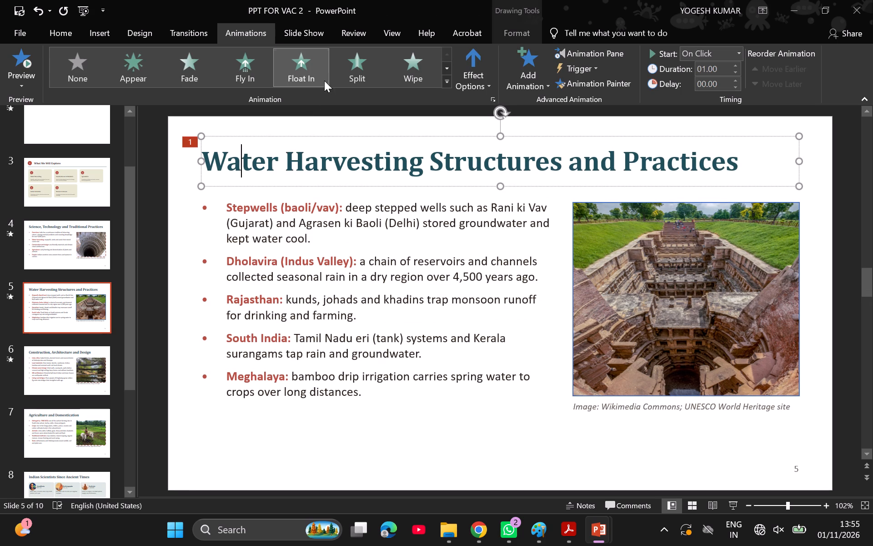
click(311, 73)
click(627, 262)
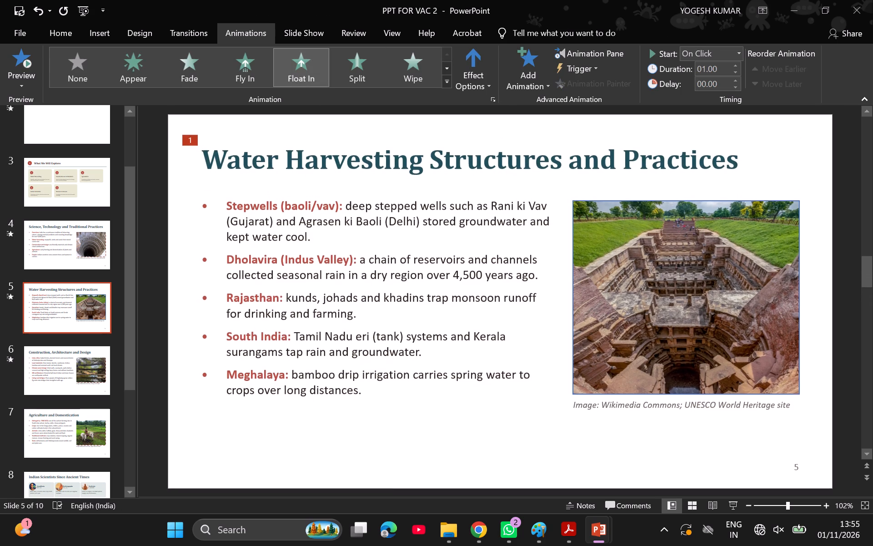
click(627, 262)
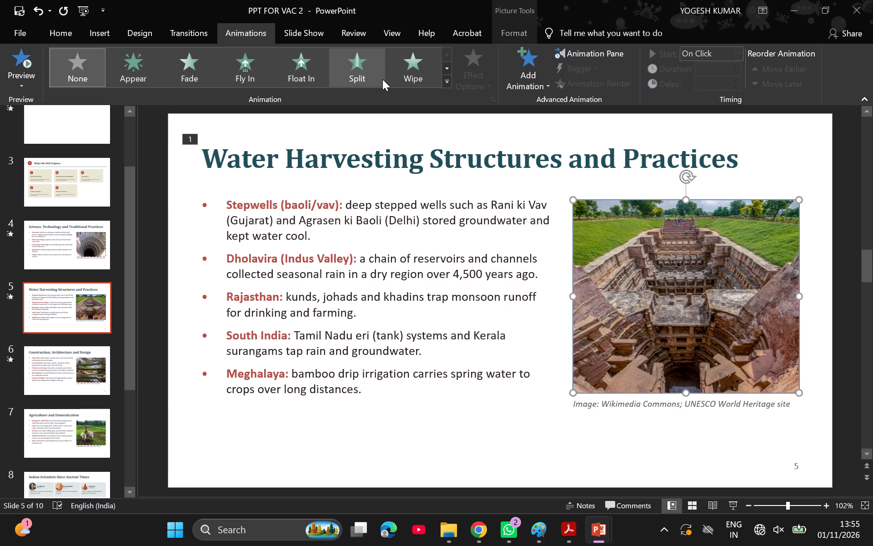
click(381, 79)
On slide 7, apply the Wipe animation to the title, trying Fade first, and to the picture of the farmer ploughing with cattle.
click(41, 255)
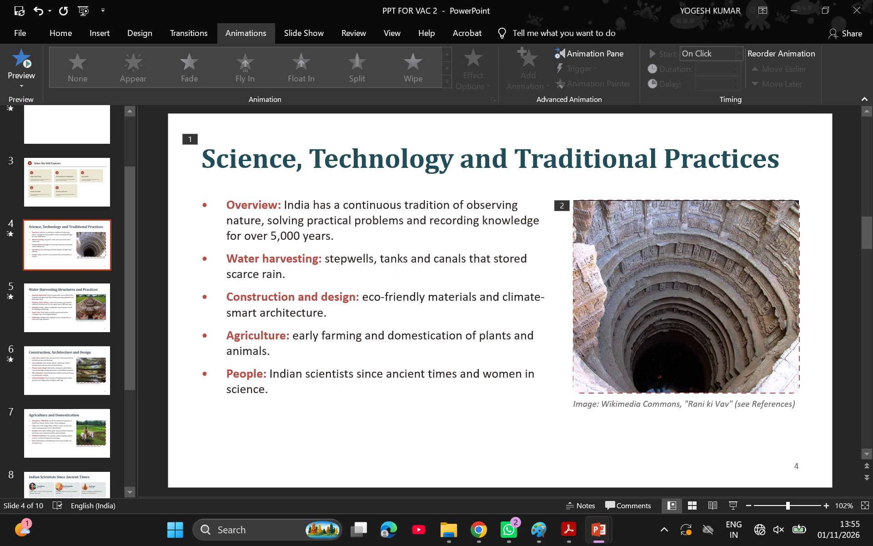
click(67, 440)
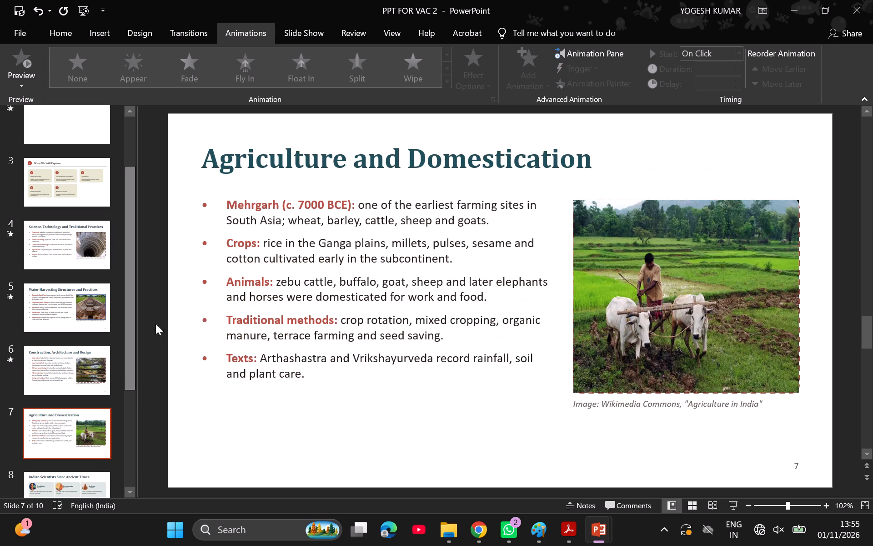
click(284, 161)
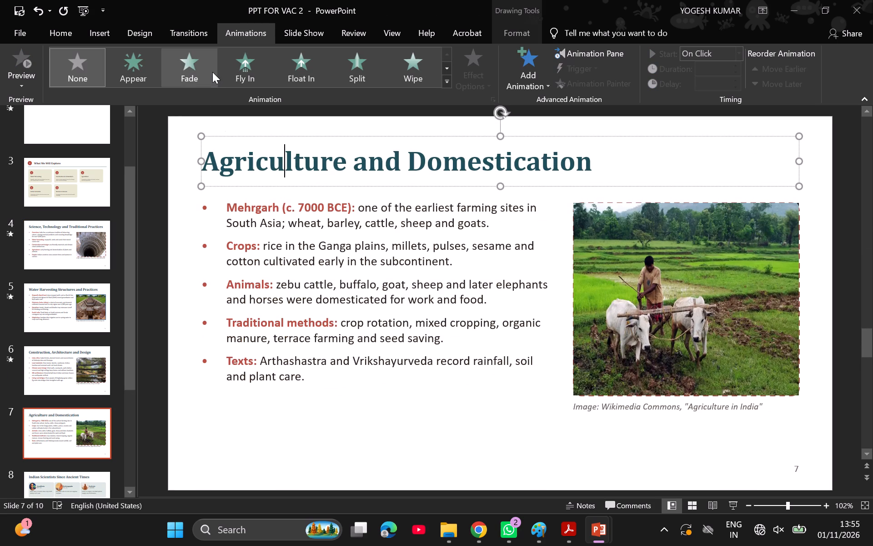
click(212, 71)
click(752, 226)
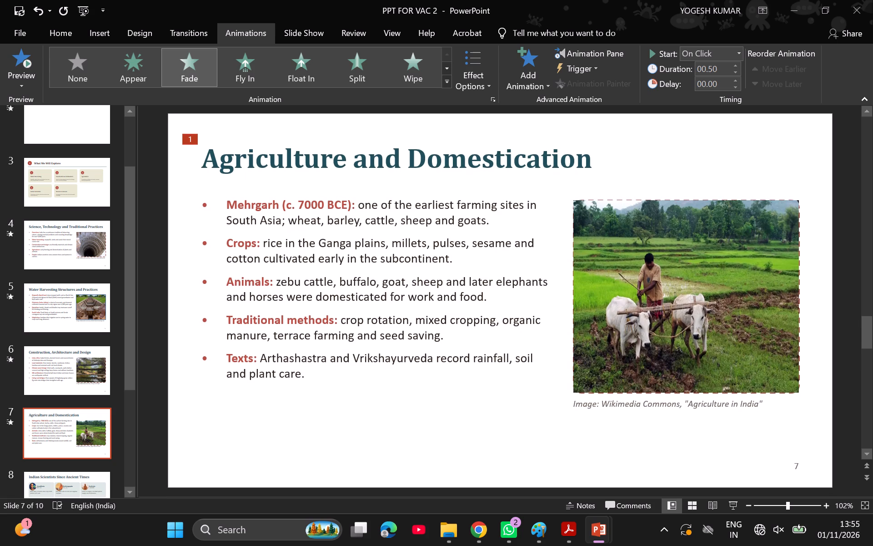
click(431, 73)
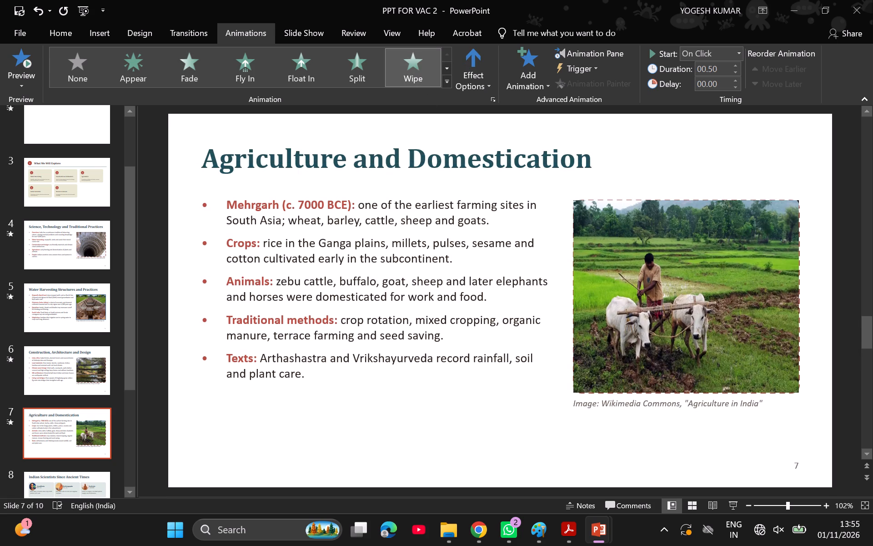
click(604, 257)
click(604, 257)
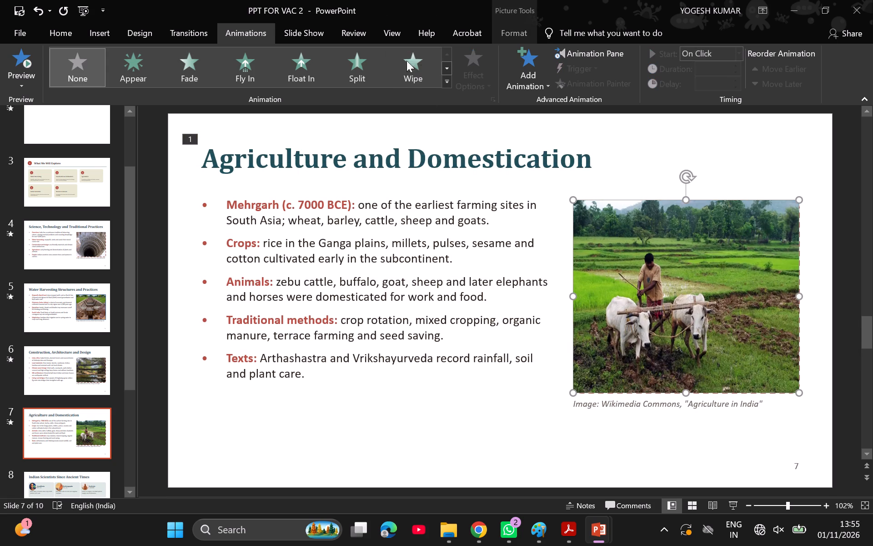
click(393, 57)
Apply the Float In animation to slide 8's title, "Indian Scientists Since Ancient Times", trying Fly In first.
scroll(55, 355, down, 1)
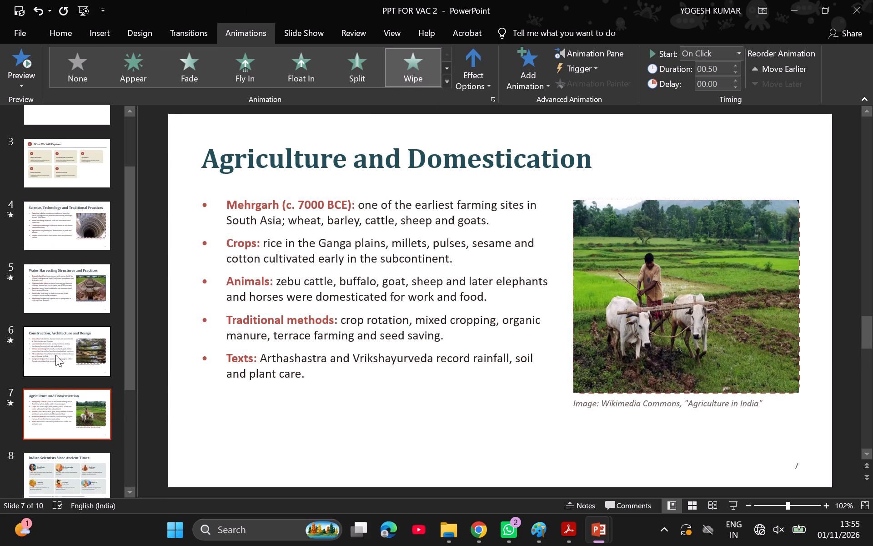
scroll(55, 355, down, 1)
click(53, 418)
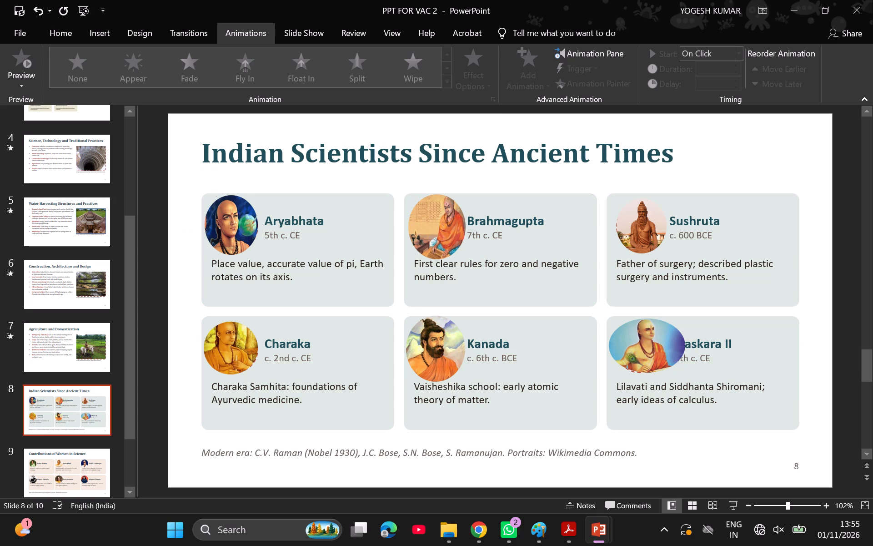
click(226, 158)
click(246, 79)
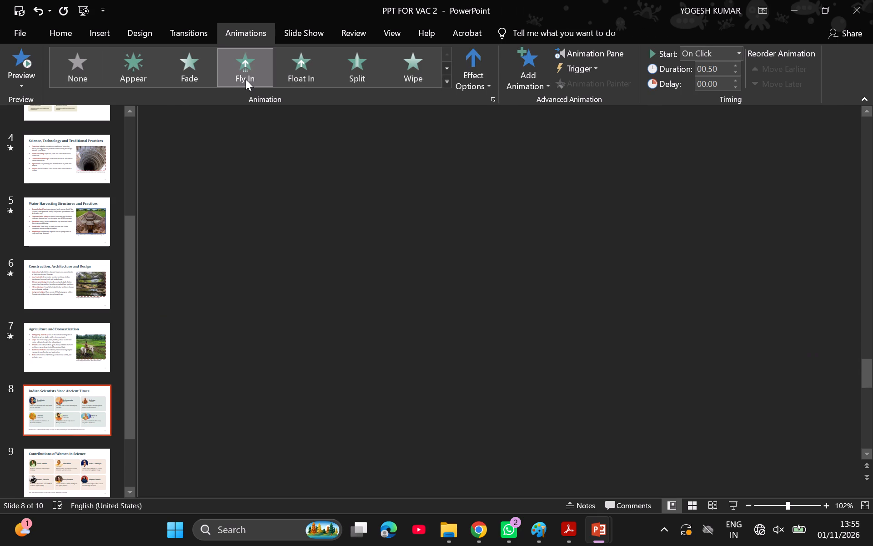
click(309, 81)
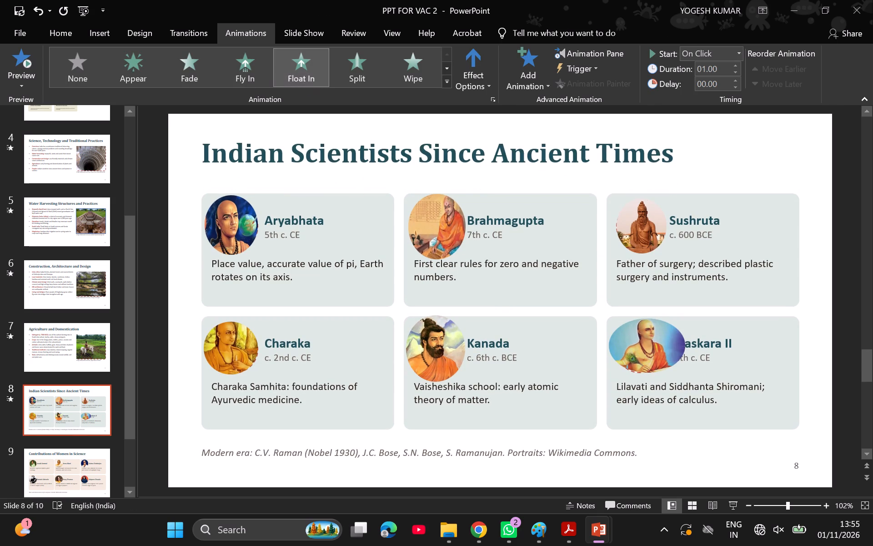
Apply the Float In animation to slide 9's title, "Contributions of Women in Science".
click(84, 444)
click(89, 468)
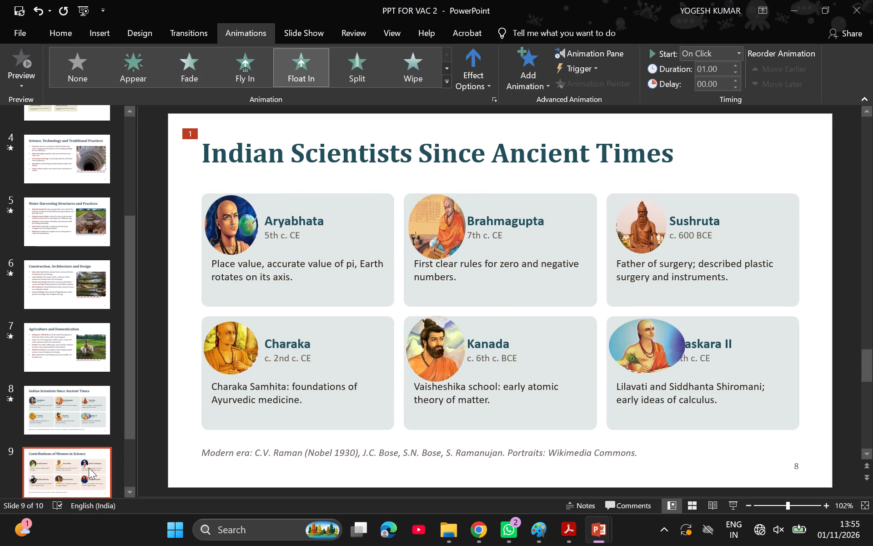
click(302, 148)
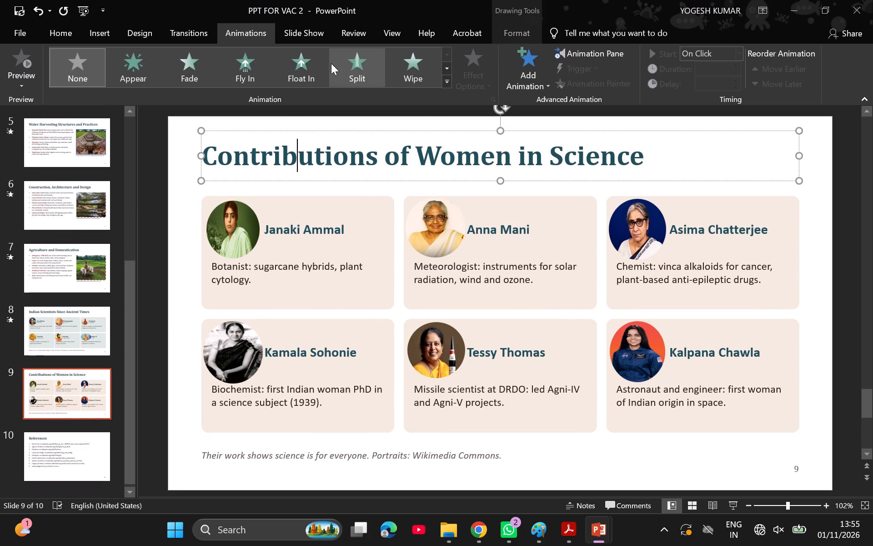
click(316, 65)
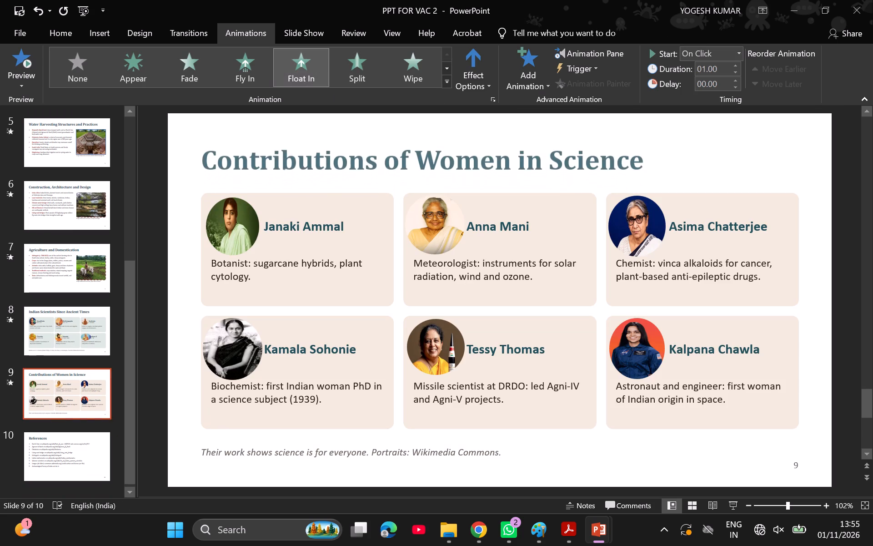
Apply the Float In animation to the "References" title on slide 10.
scroll(110, 259, down, 1)
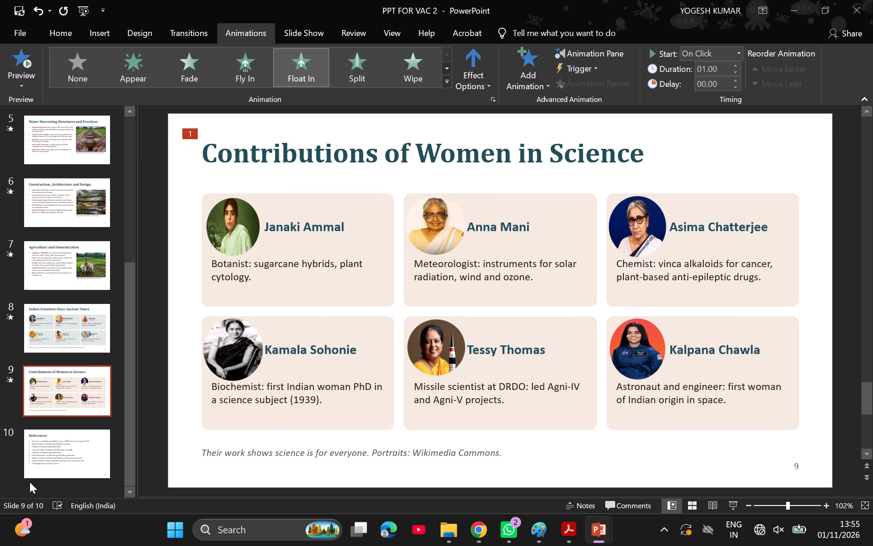
click(30, 482)
click(268, 155)
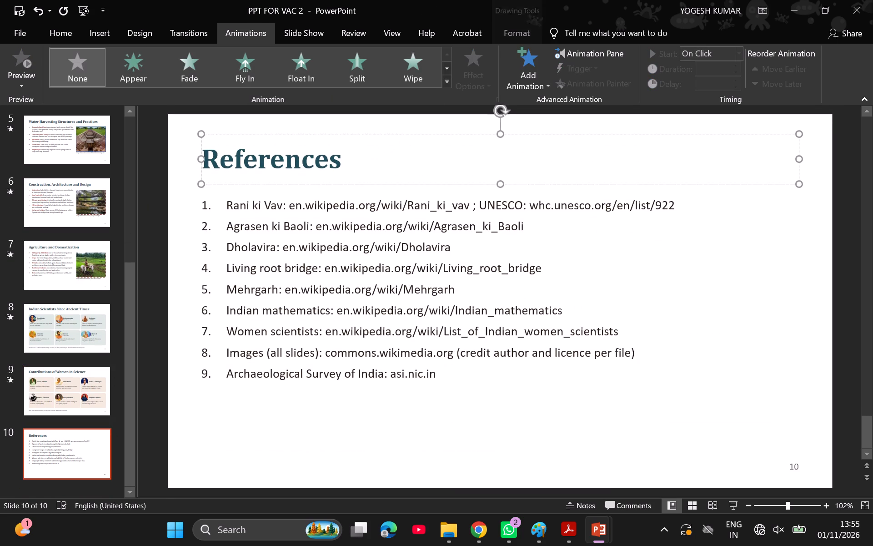
click(308, 81)
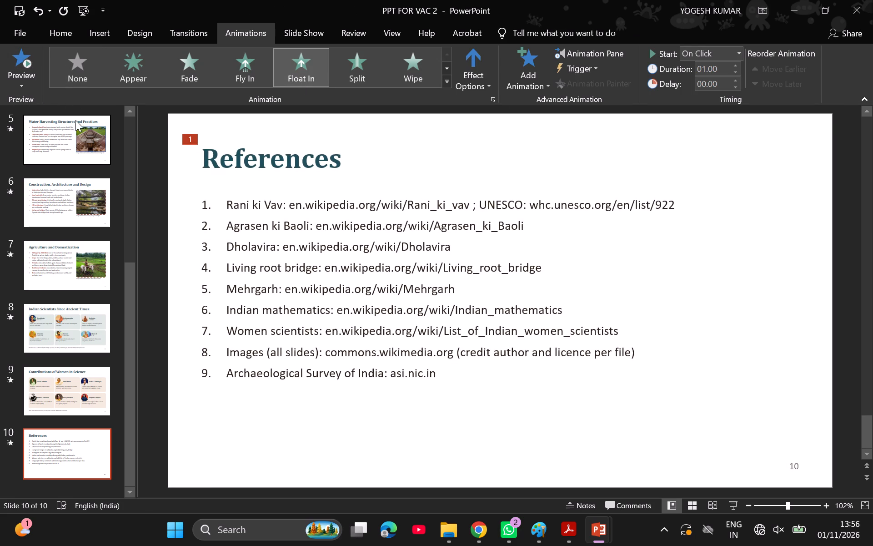
click(125, 95)
click(211, 388)
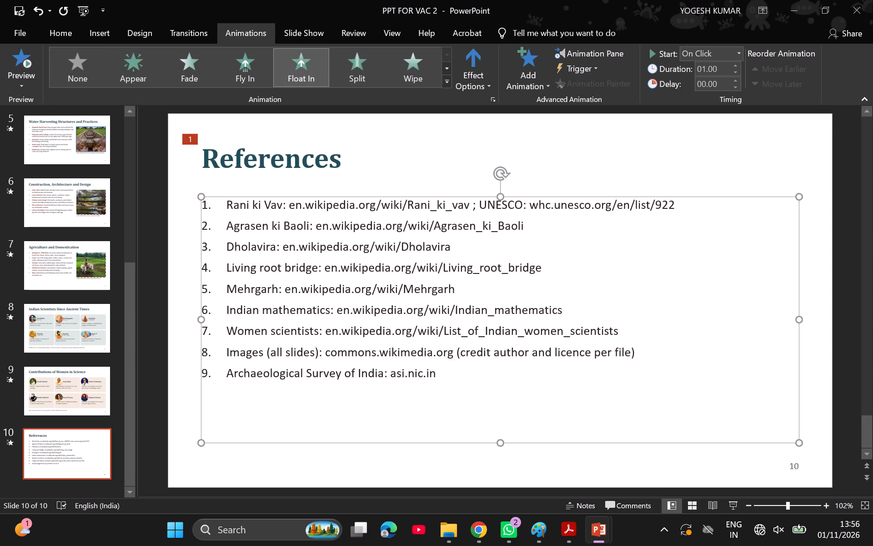
click(196, 455)
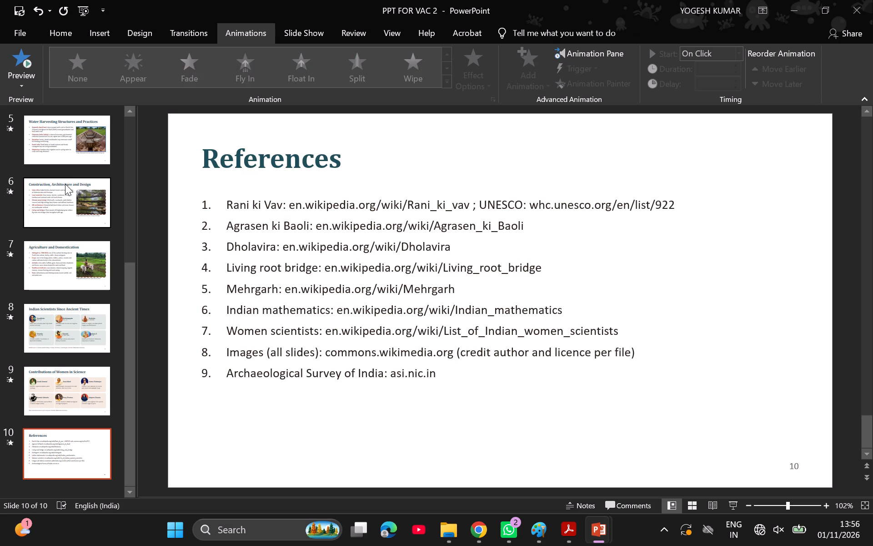
Add a new slide with the DEFAULT layout after the References slide.
scroll(65, 184, up, 4)
click(50, 30)
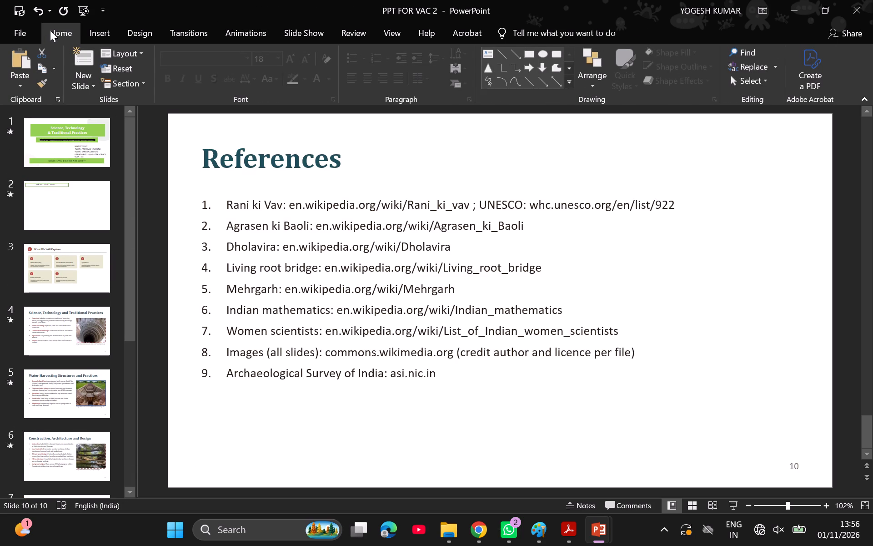
scroll(17, 279, down, 6)
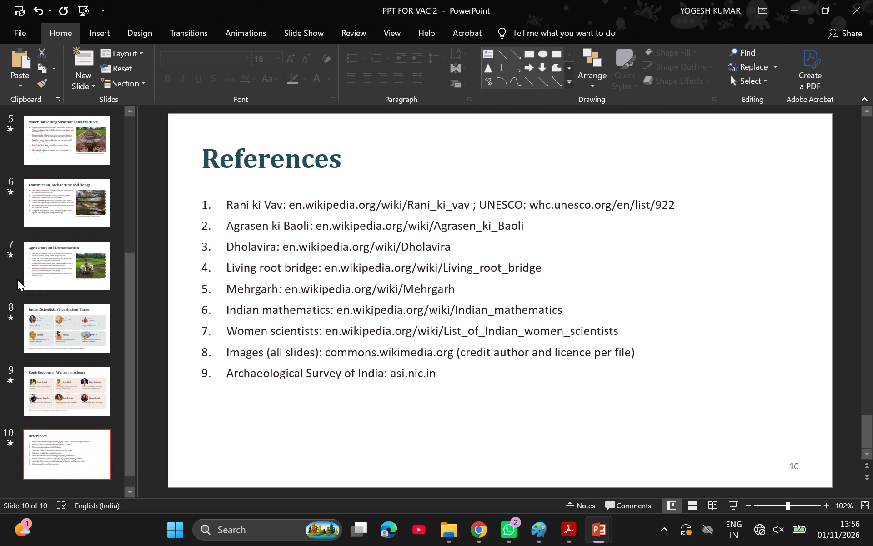
click(87, 88)
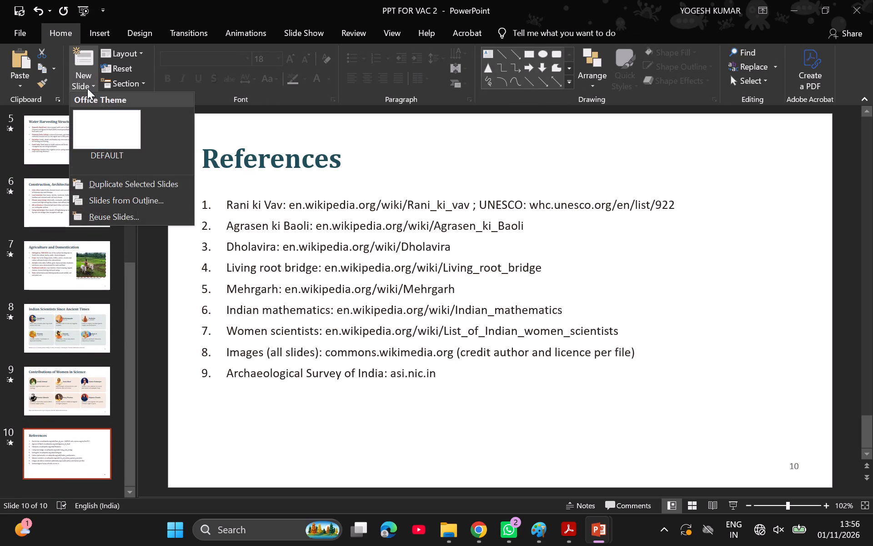
click(102, 109)
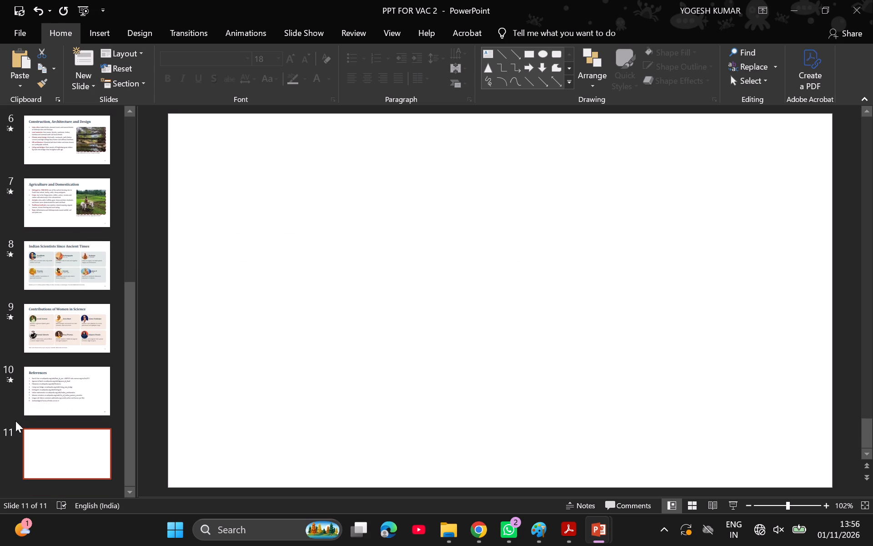
Draw an oval about 12.3 cm wide and 11.4 cm high on slide 11 and place it in the slide's left half.
click(36, 445)
click(368, 184)
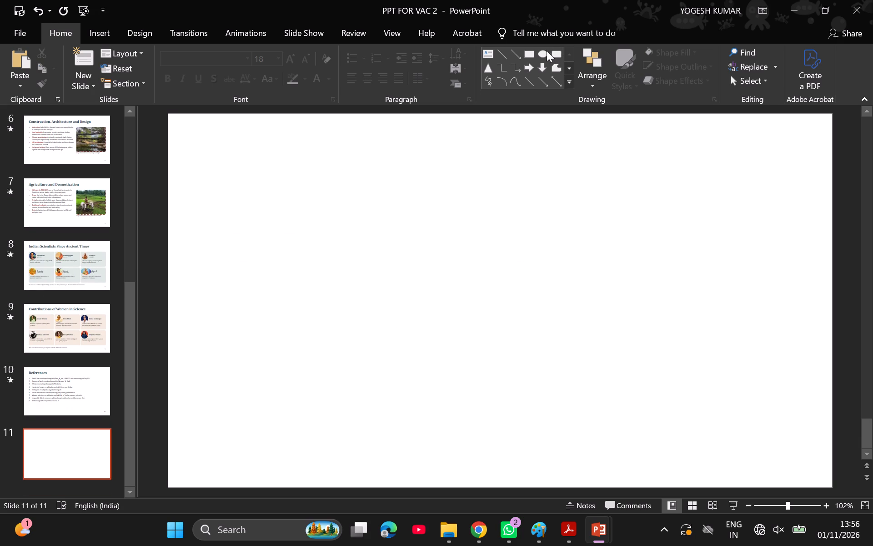
click(545, 51)
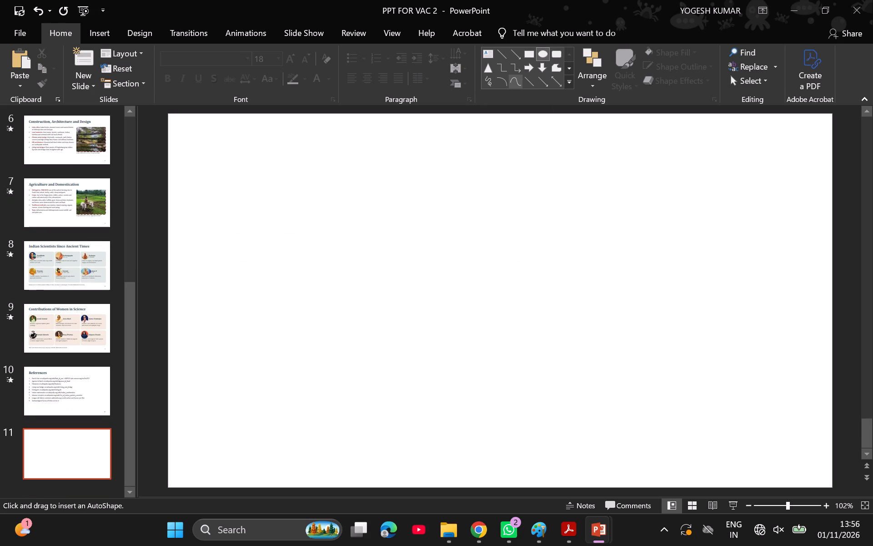
drag(246, 145, 479, 402)
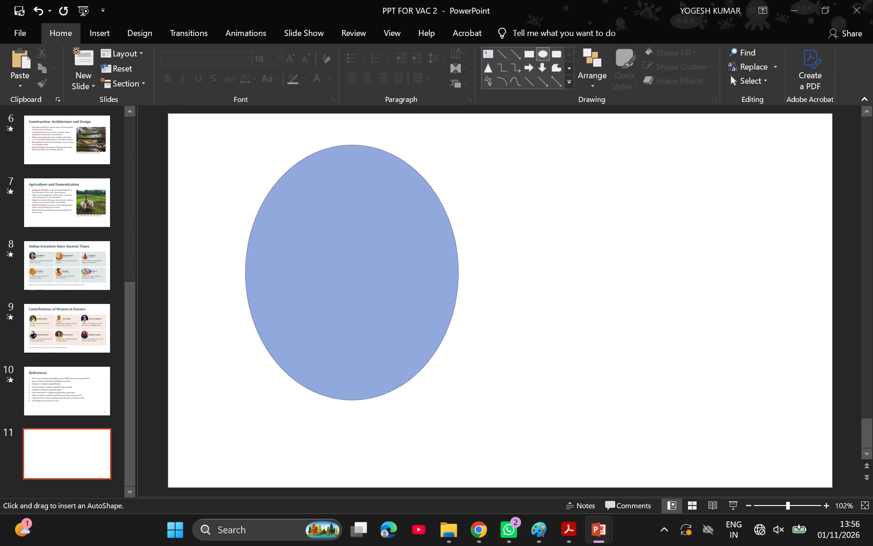
drag(479, 402, 567, 444)
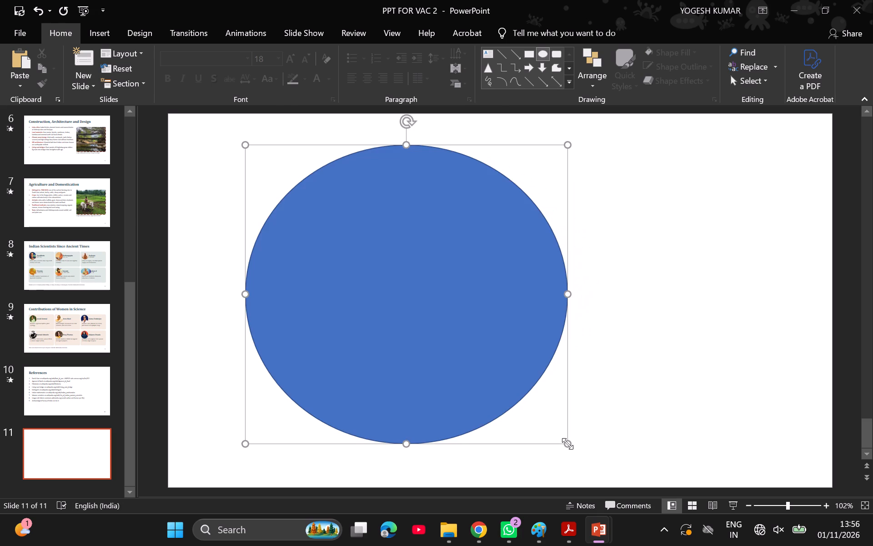
drag(458, 340, 391, 319)
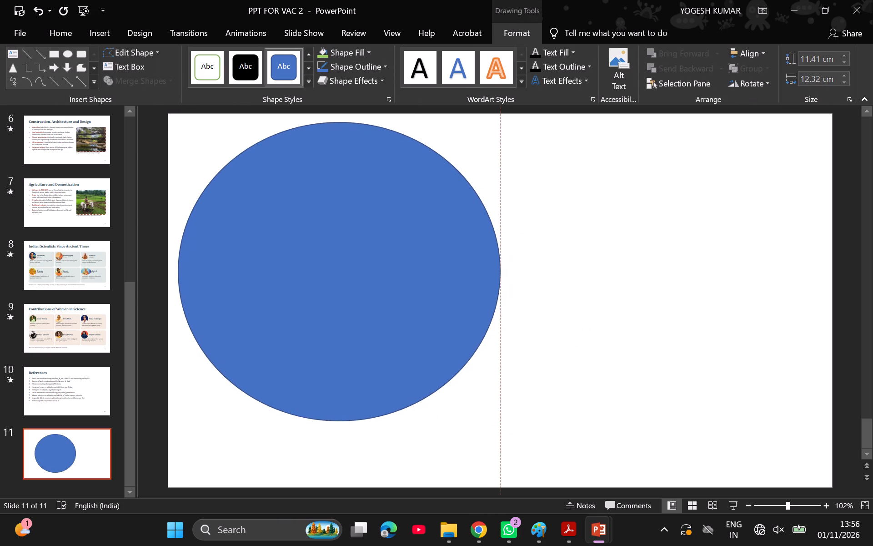
drag(391, 319, 392, 324)
Enter "THANK YOU SO MUCH" and "FOR PAYING ATTENTION" on two lines inside the oval.
click(337, 285)
text(THANK YOU SO MUCH)
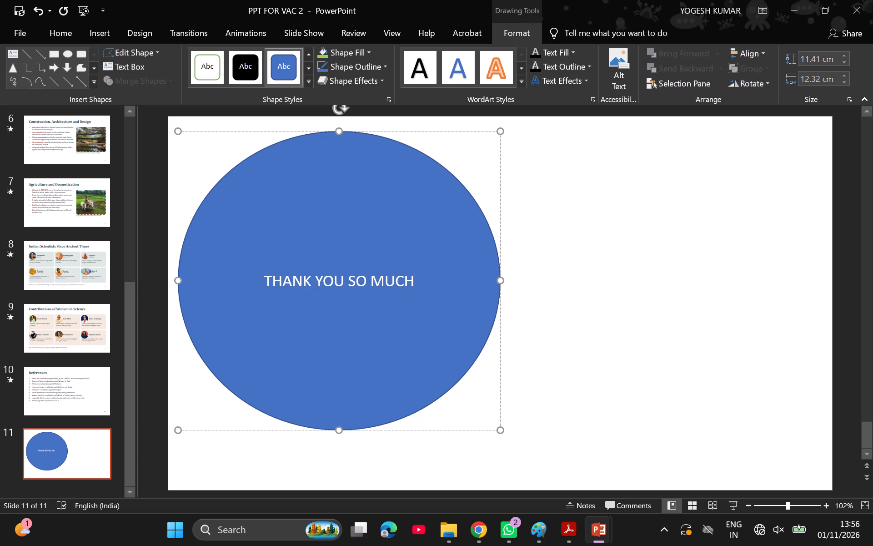
key(space)
key(Return)
text(FOR PAYING ATT)
text(ENTION)
key(space)
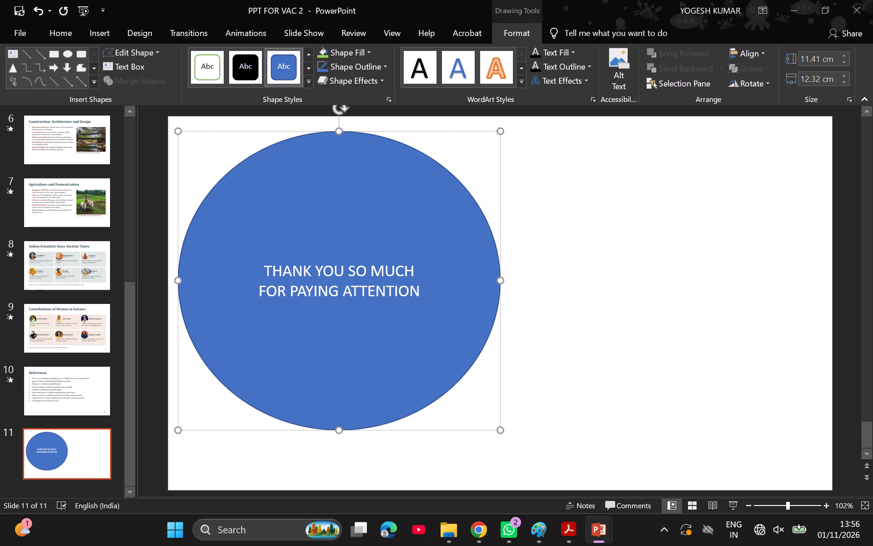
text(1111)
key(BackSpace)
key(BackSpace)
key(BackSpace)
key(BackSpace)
Append "!!!!" after "FOR PAYING ATTENTION" in the oval on slide 11.
text(!!!!)
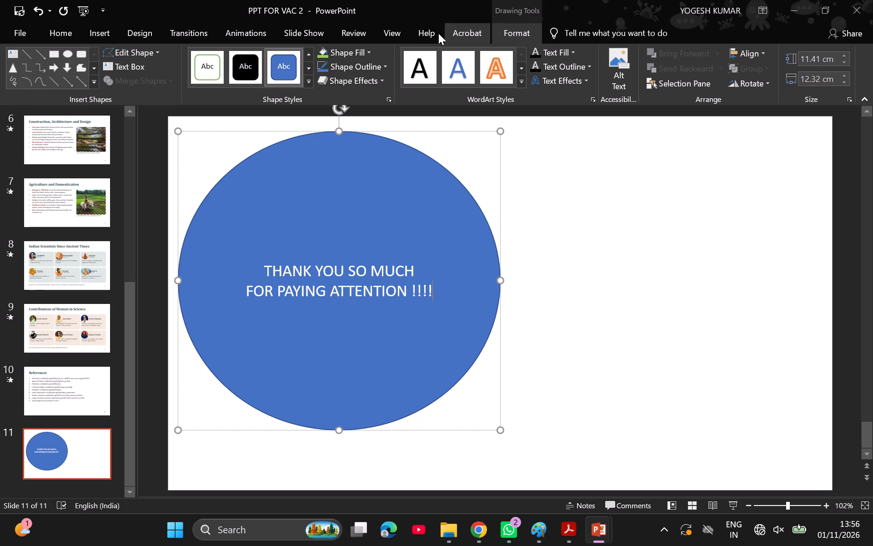
Fill the thank-you oval on slide 11 with the second-darkest orange theme colour and deselect it.
click(337, 55)
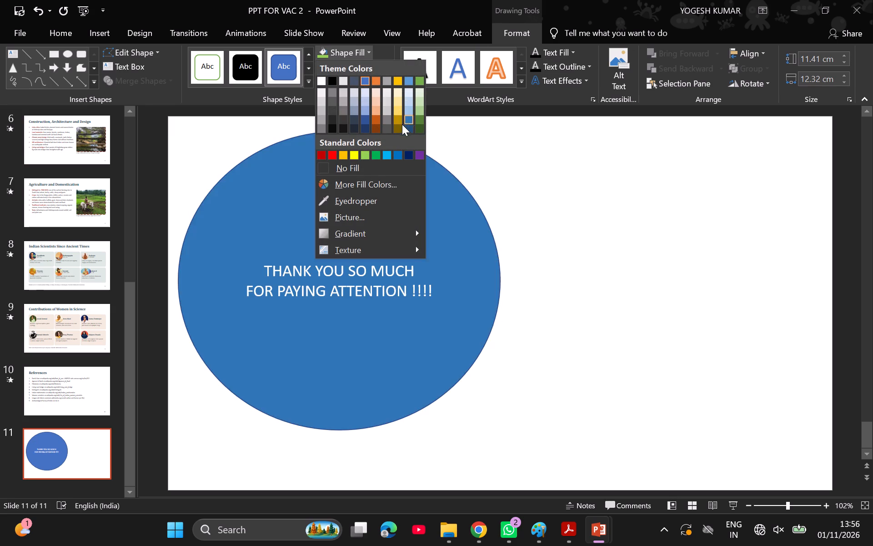
click(380, 120)
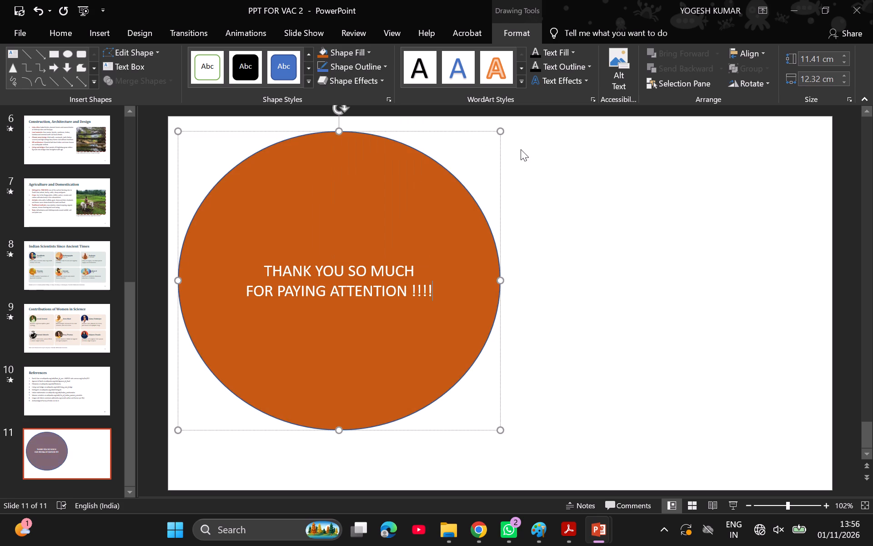
click(521, 149)
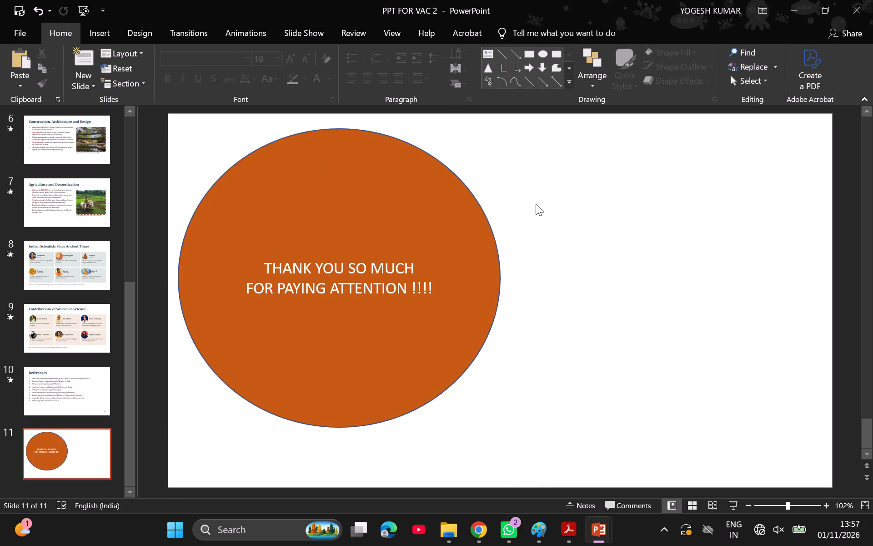
click(536, 204)
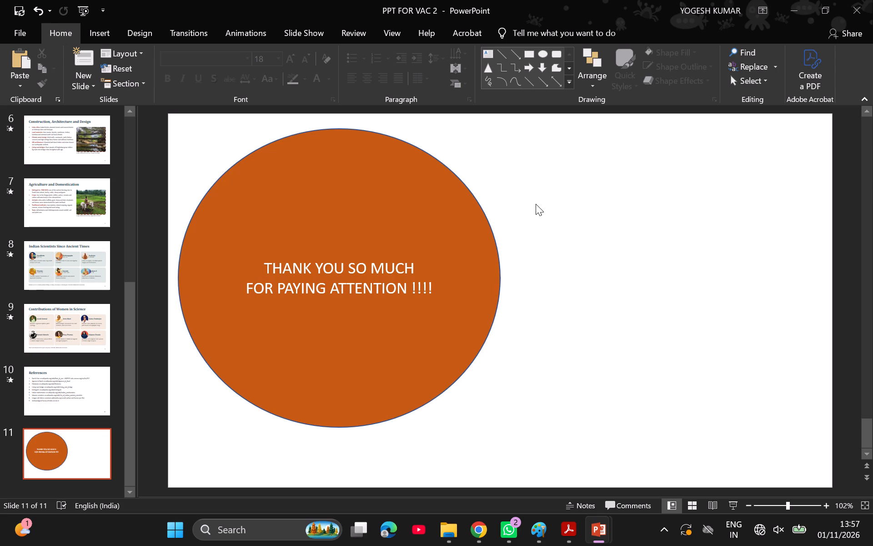
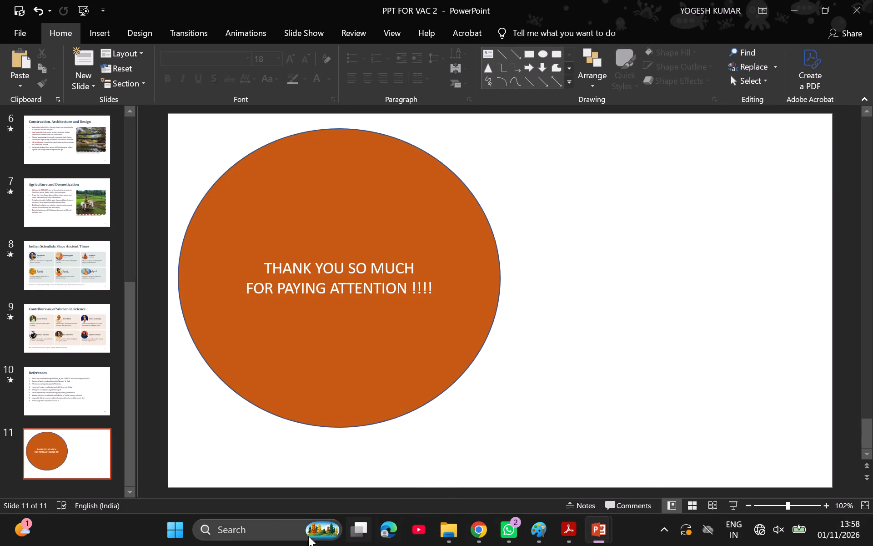
Open the Windows search to switch to another app.
click(281, 526)
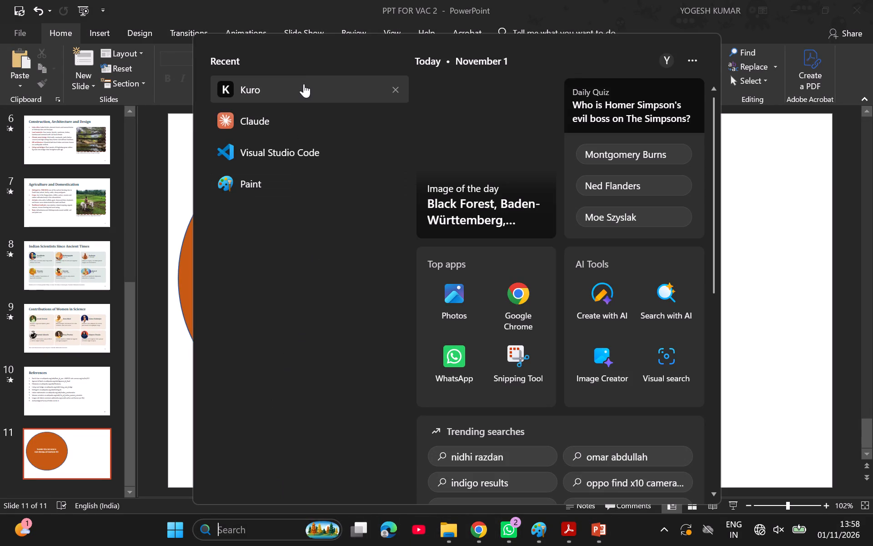
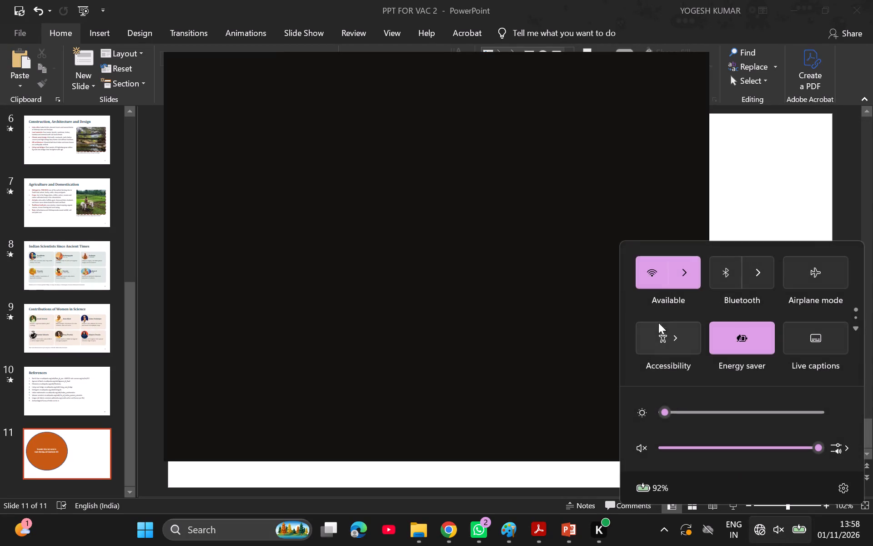
Connect the computer to the iPhone Wi-Fi network and return to the thank-you slide.
click(682, 288)
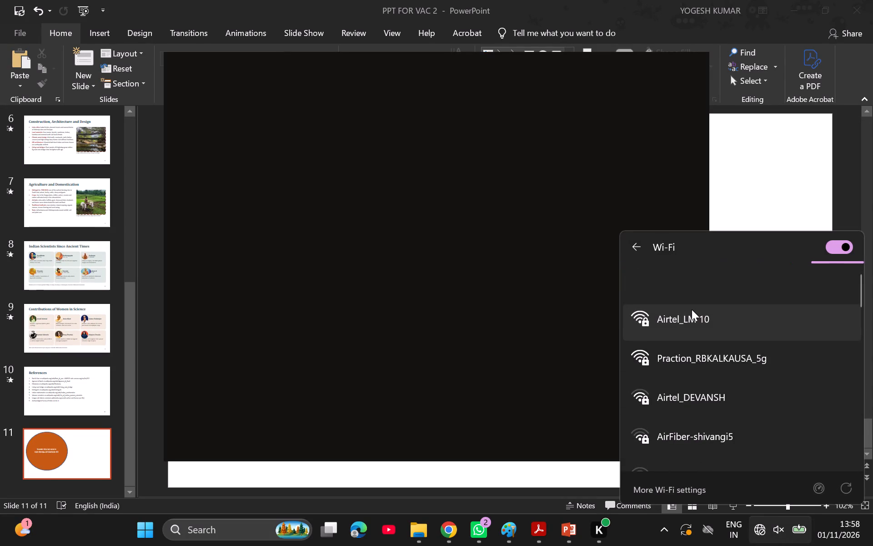
click(685, 298)
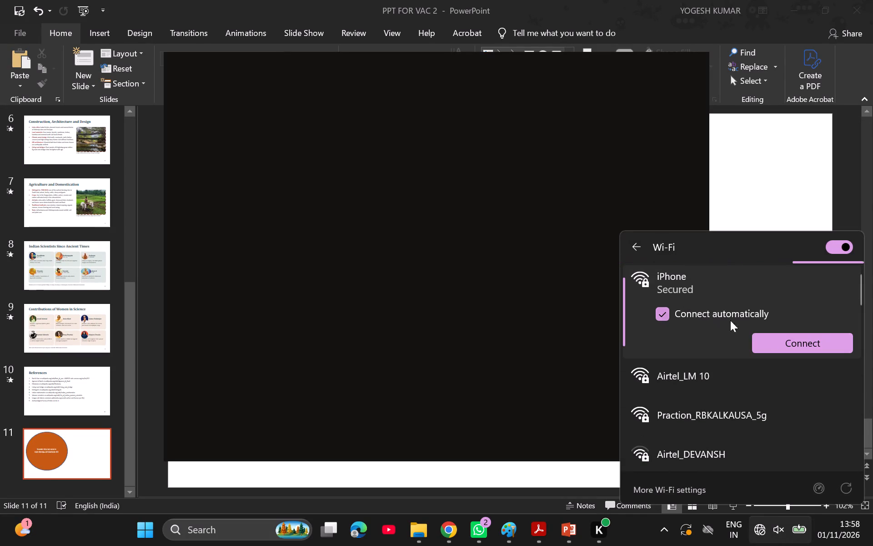
click(792, 340)
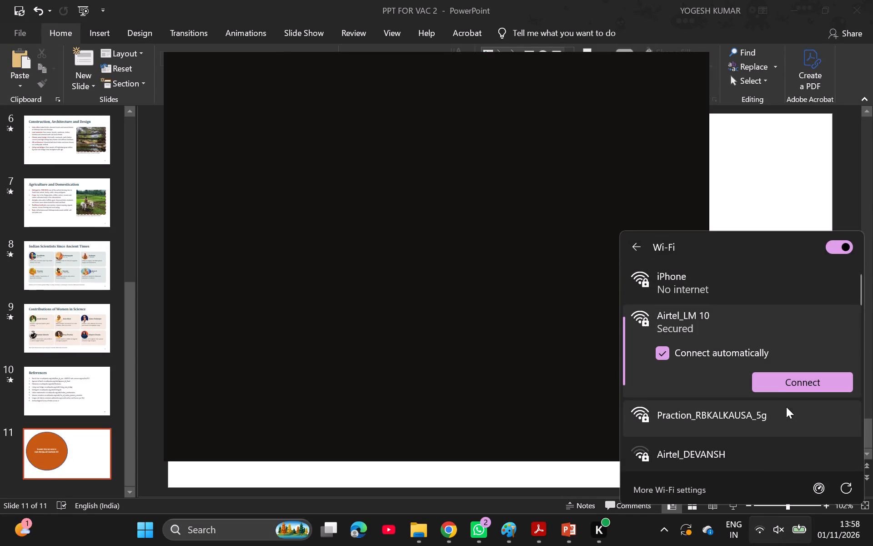
click(805, 157)
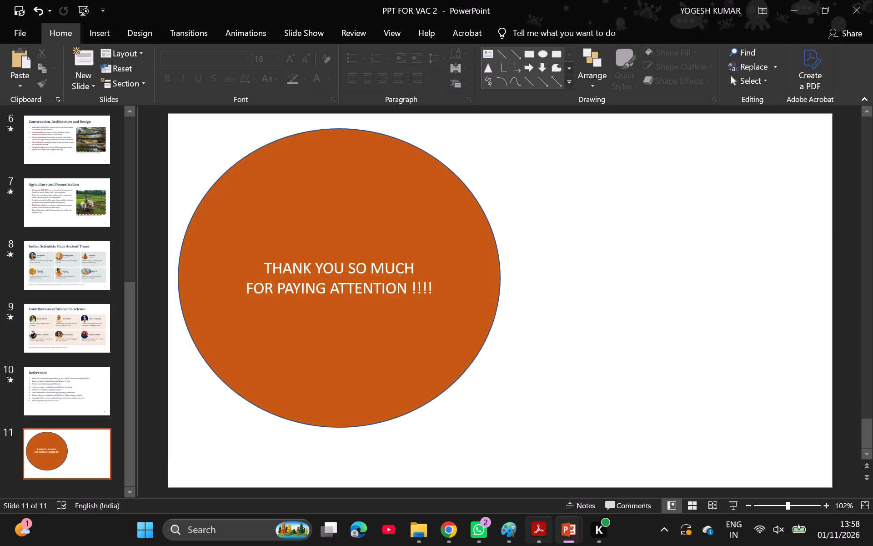
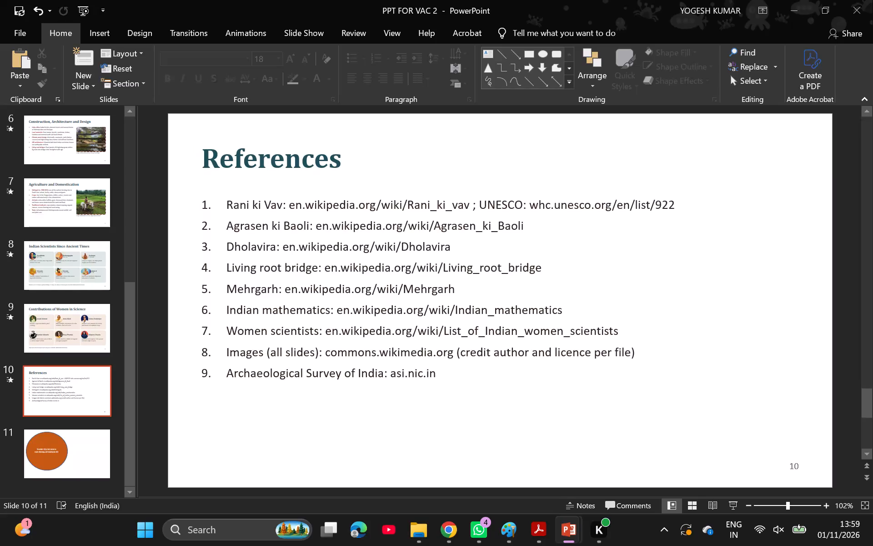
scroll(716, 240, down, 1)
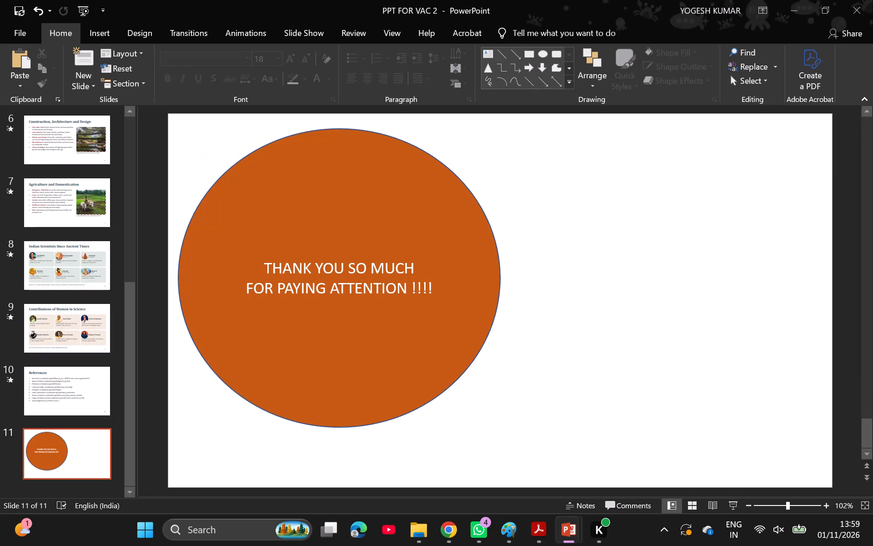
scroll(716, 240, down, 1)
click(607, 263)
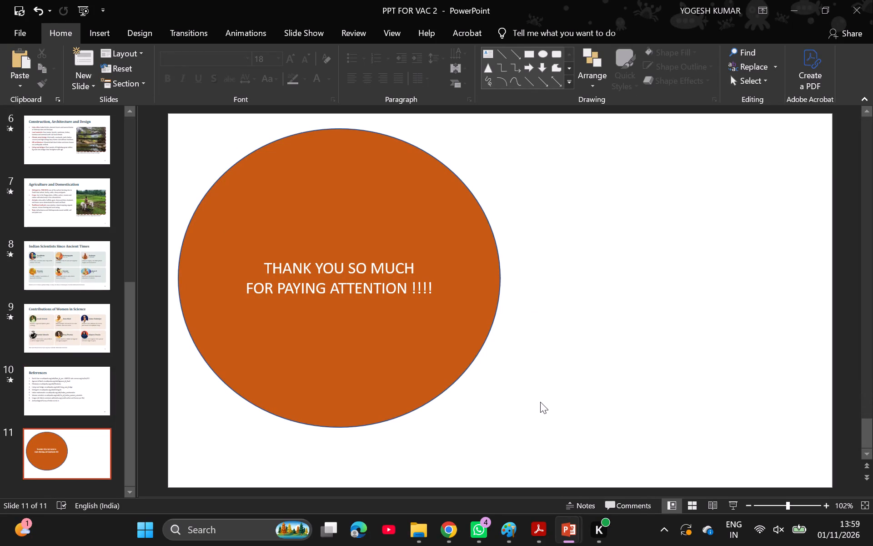
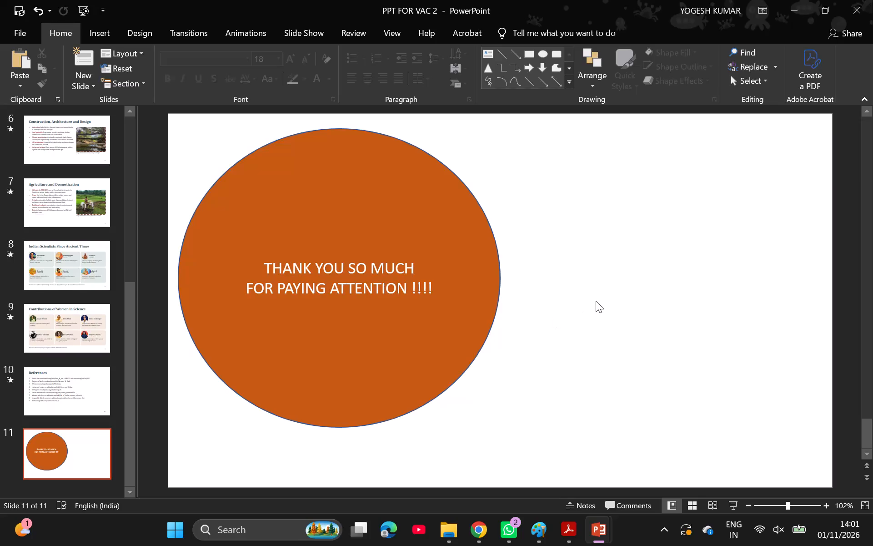
Save the changes made to the PPT FOR VAC 2 presentation.
scroll(589, 224, up, 2)
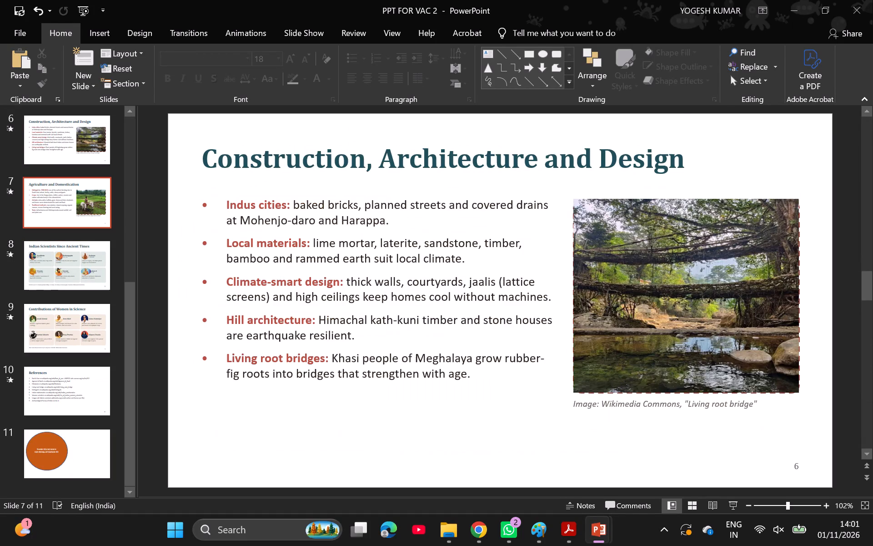
scroll(679, 107, up, 4)
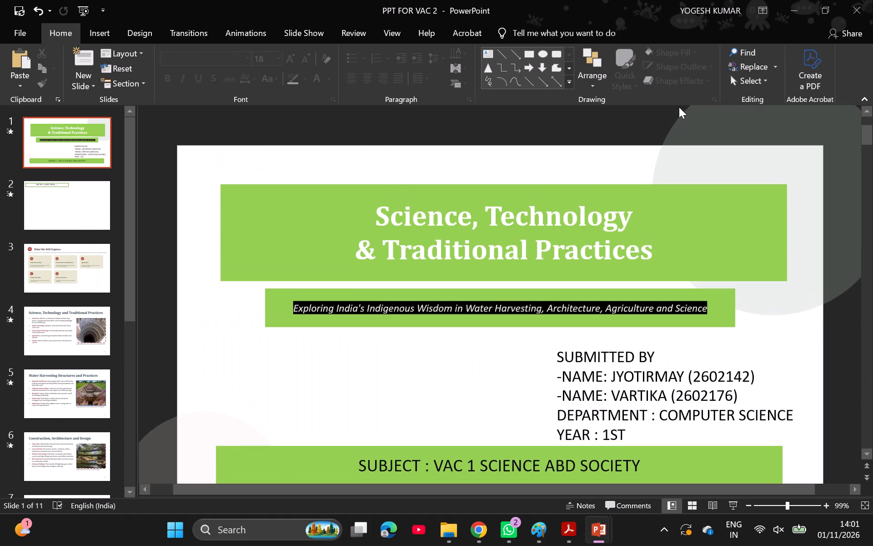
scroll(278, 131, down, 2)
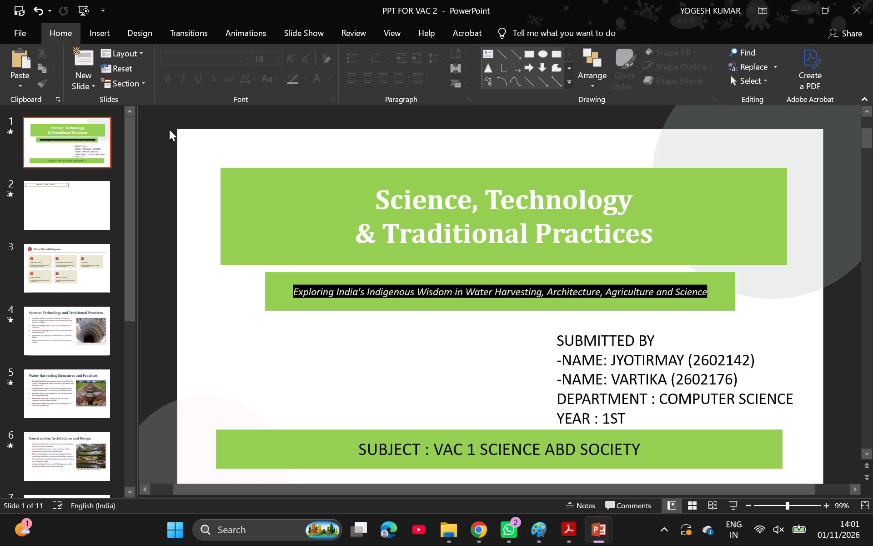
scroll(169, 129, down, 1)
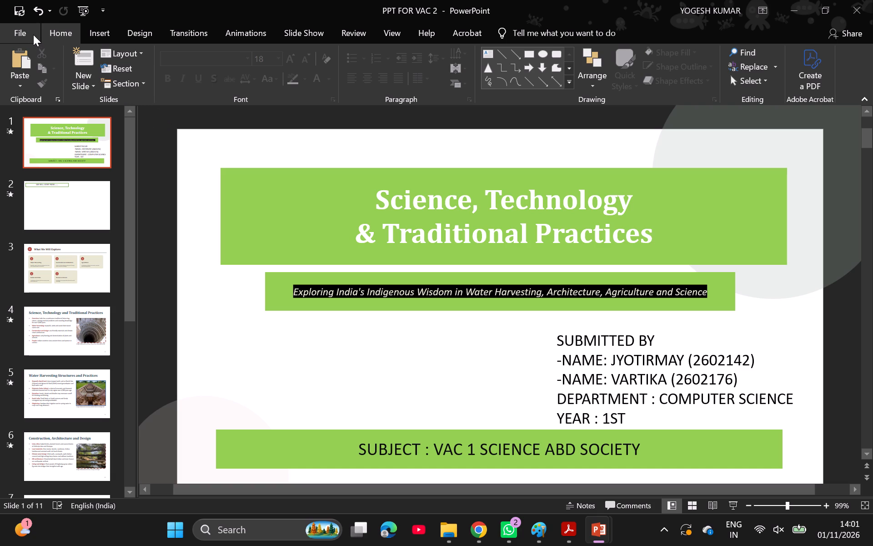
key(ctrl+s)
Open the choices for adding a new slide with the title slide selected.
click(86, 71)
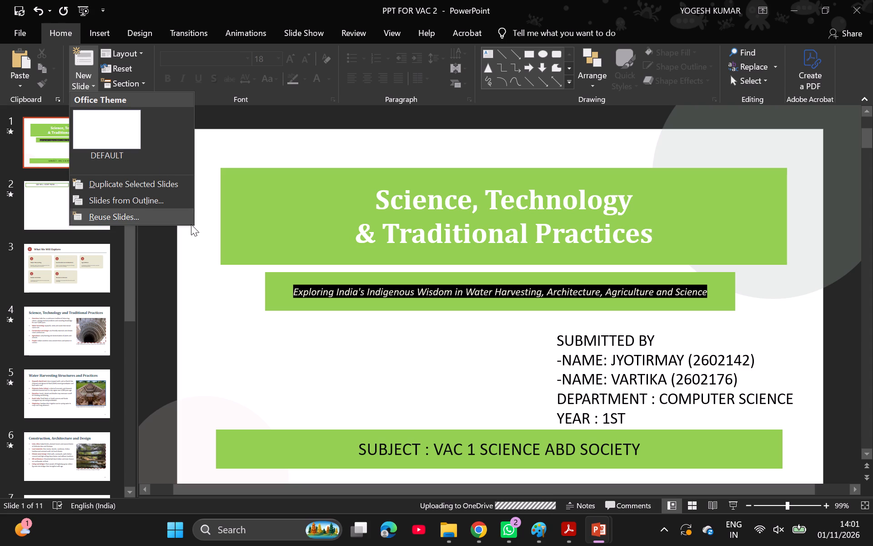
Save the PPT FOR VAC 2 presentation at its current OneDrive location.
click(172, 243)
key(ctrl+s)
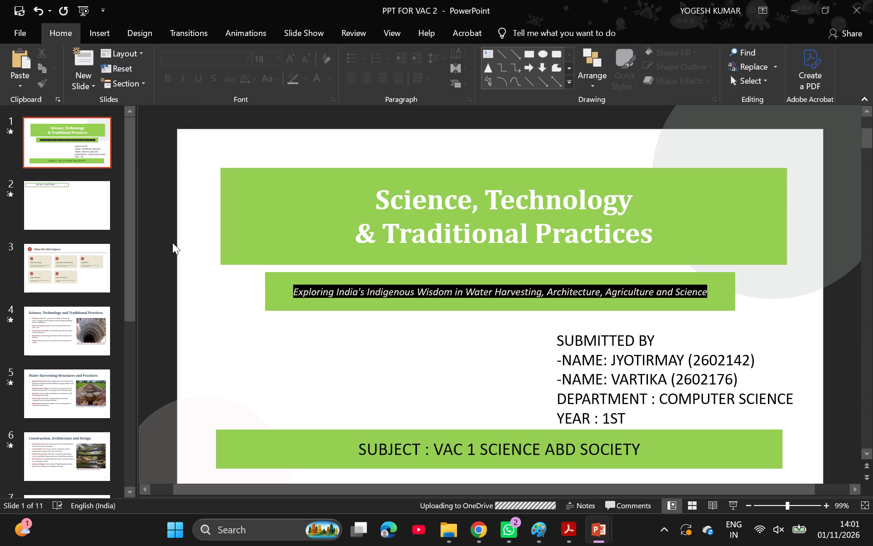
click(23, 24)
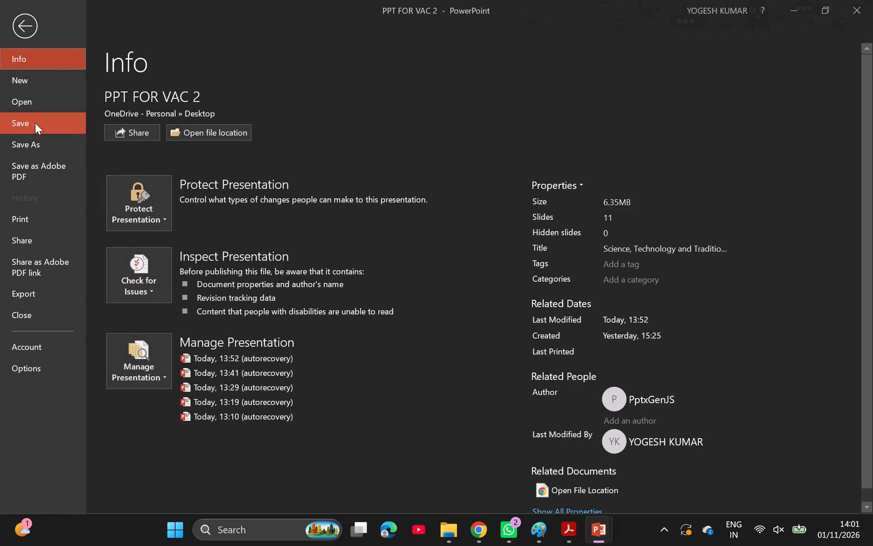
click(35, 123)
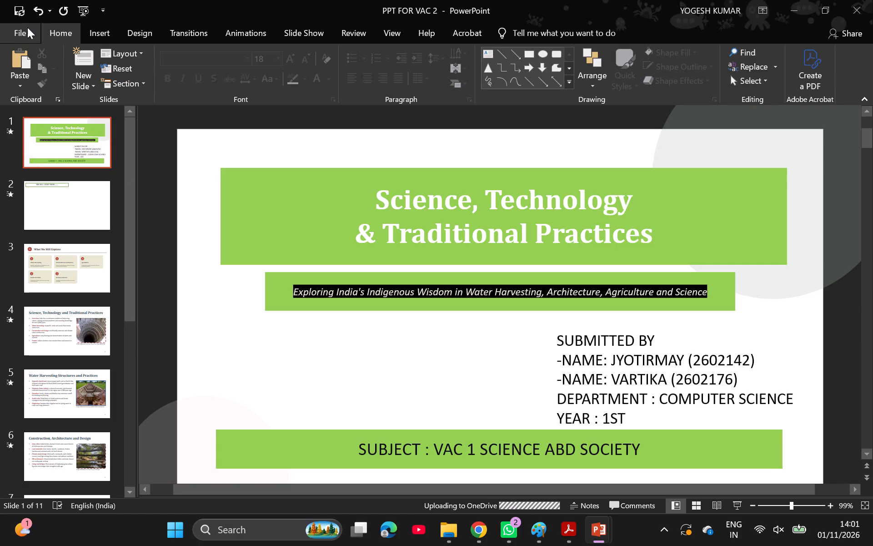
Save a copy of the presentation in this PC's Documents folder as PPT FOR VAC 2, in PowerPoint Presentation format.
click(28, 27)
click(50, 142)
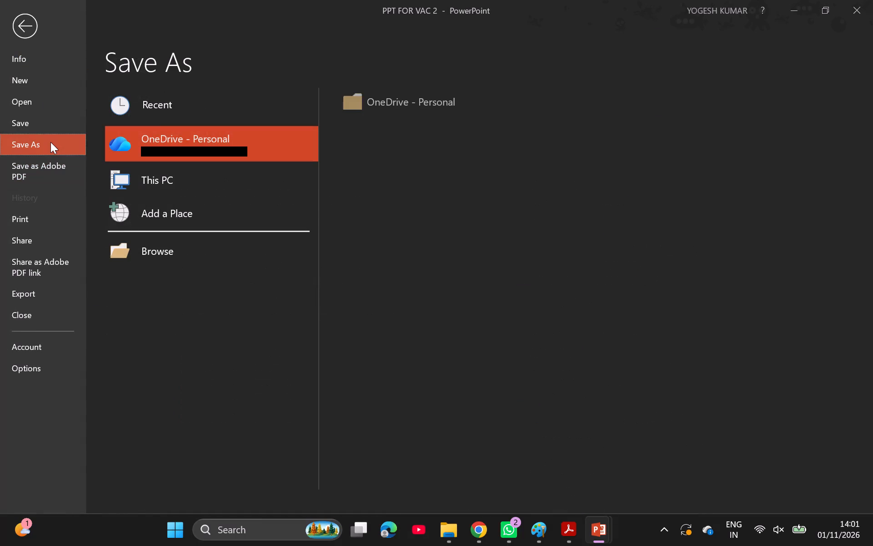
click(203, 186)
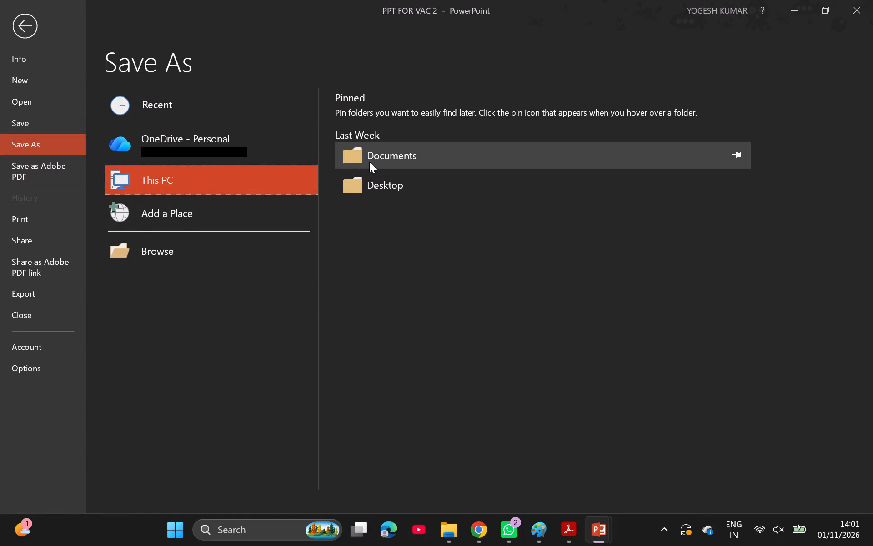
click(369, 162)
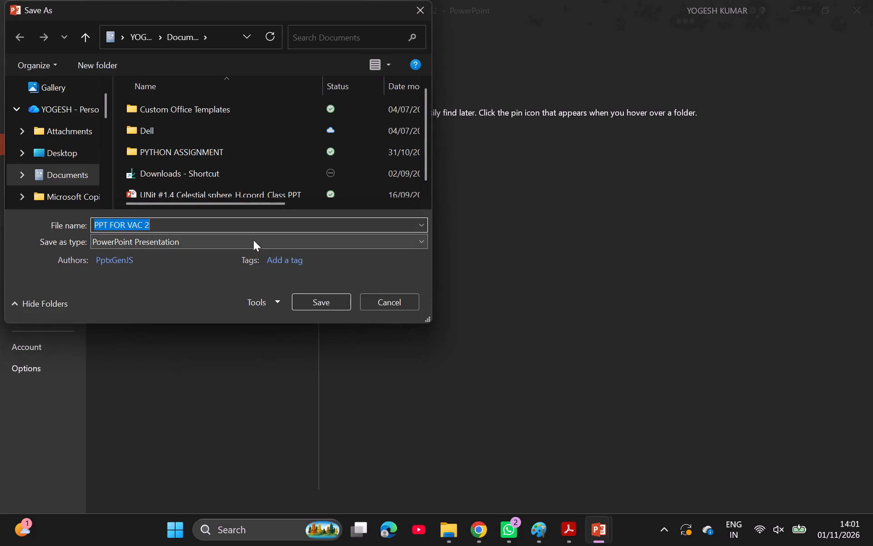
key(Return)
click(300, 297)
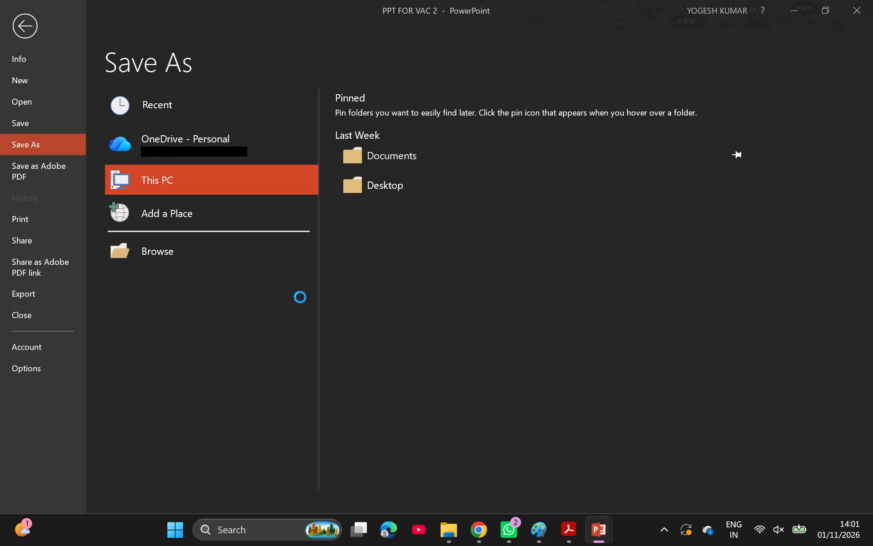
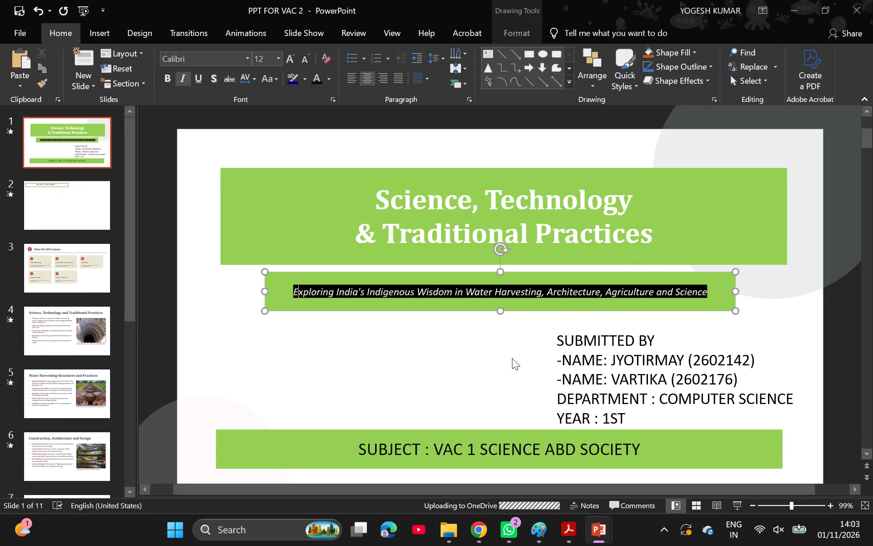
Deselect the subtitle text box on the title slide.
click(512, 358)
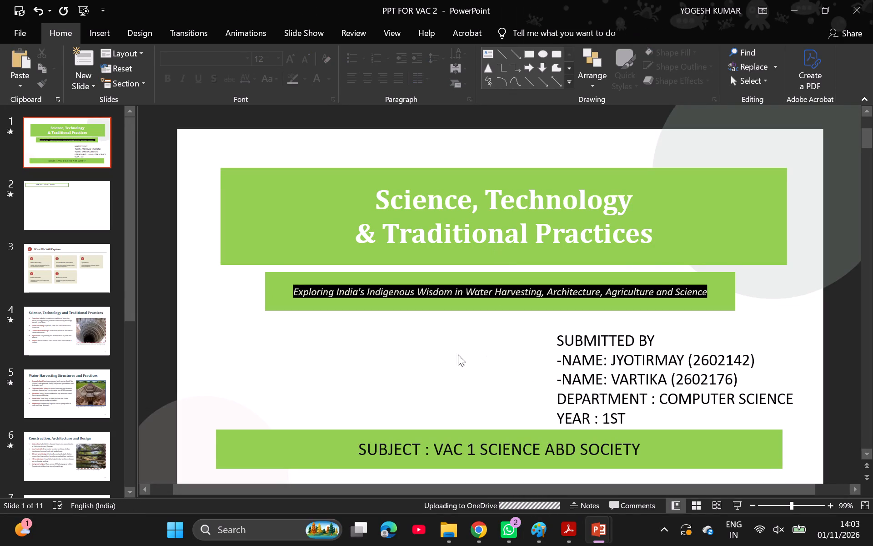
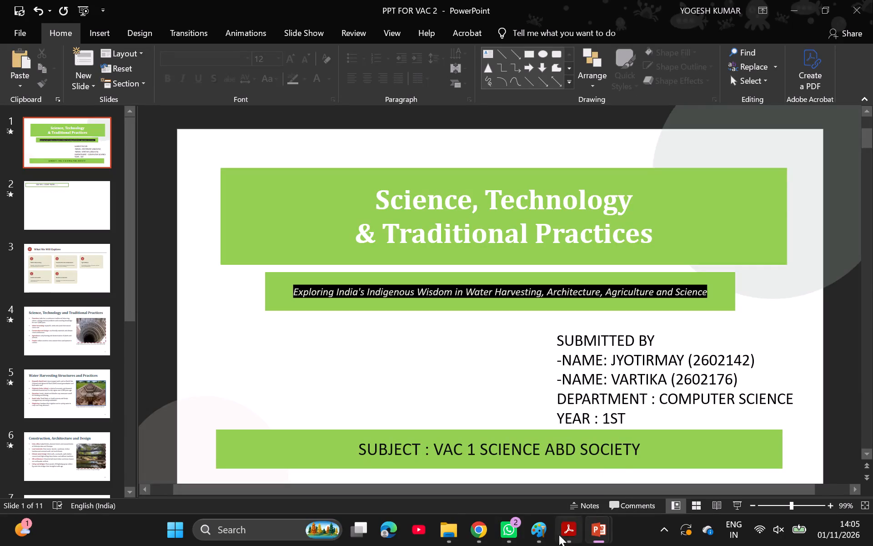
Switch to File Explorer and open the PPT FOR VAC 2 presentation from the OneDrive Desktop folder.
scroll(497, 526, left, 1)
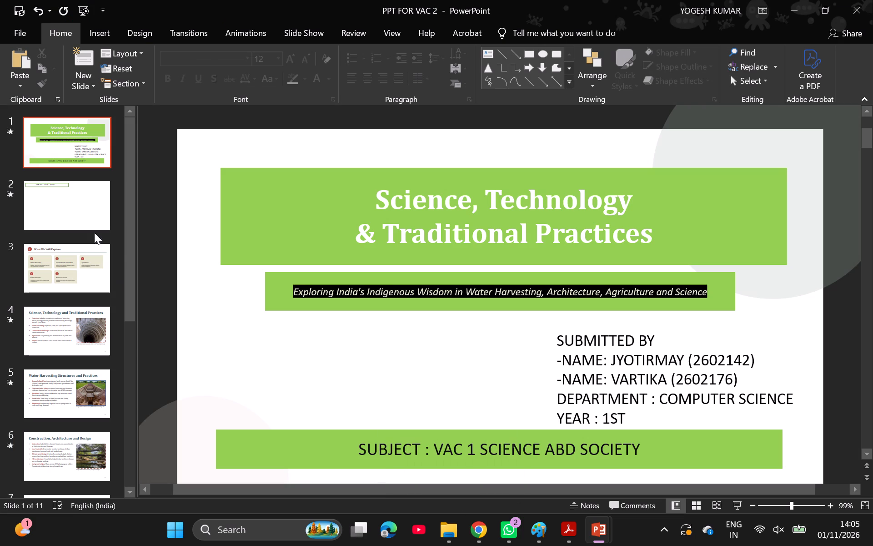
click(442, 535)
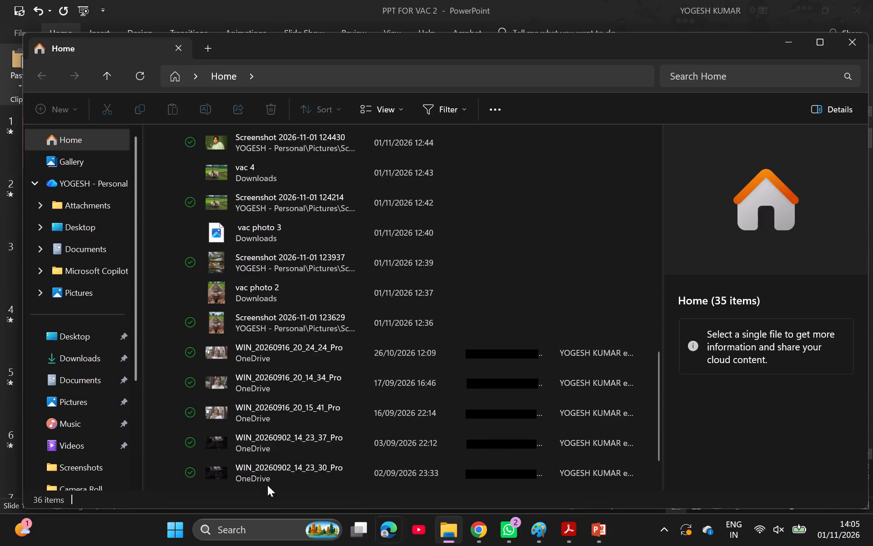
click(98, 236)
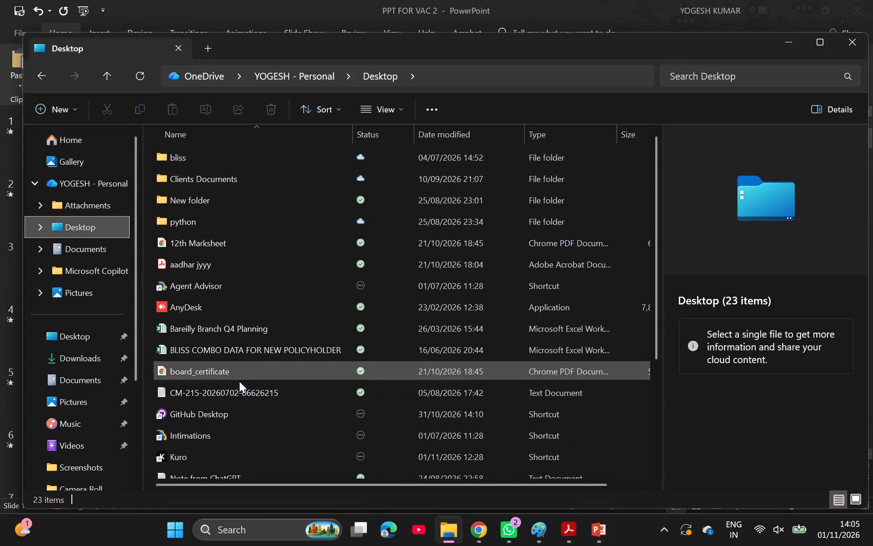
scroll(238, 425, down, 5)
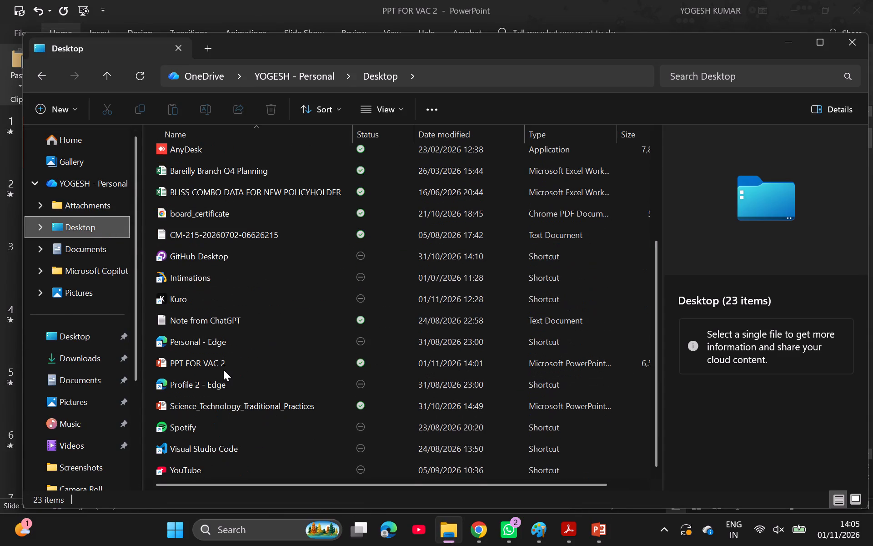
click(223, 369)
double_click(223, 369)
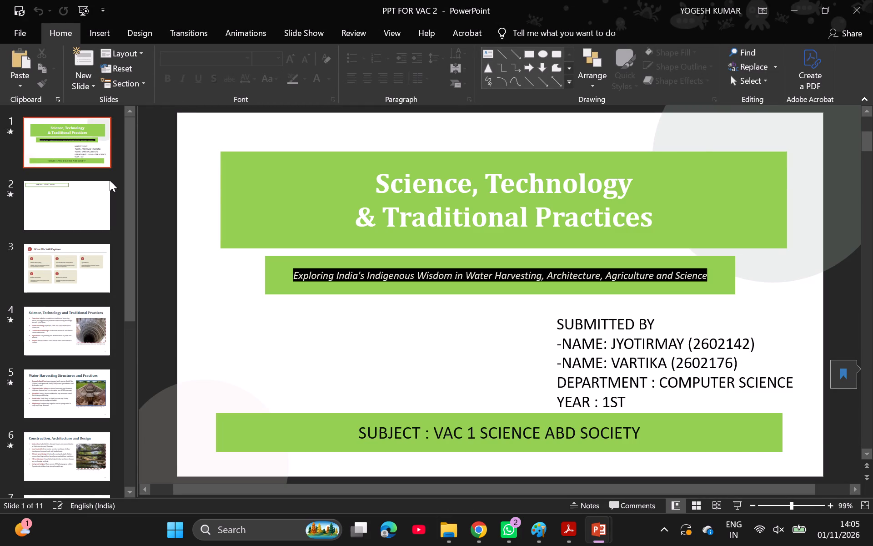
Review the presentation's slides in order from the title slide through to the References slide.
key(Down)
key(Down)
key(Down)
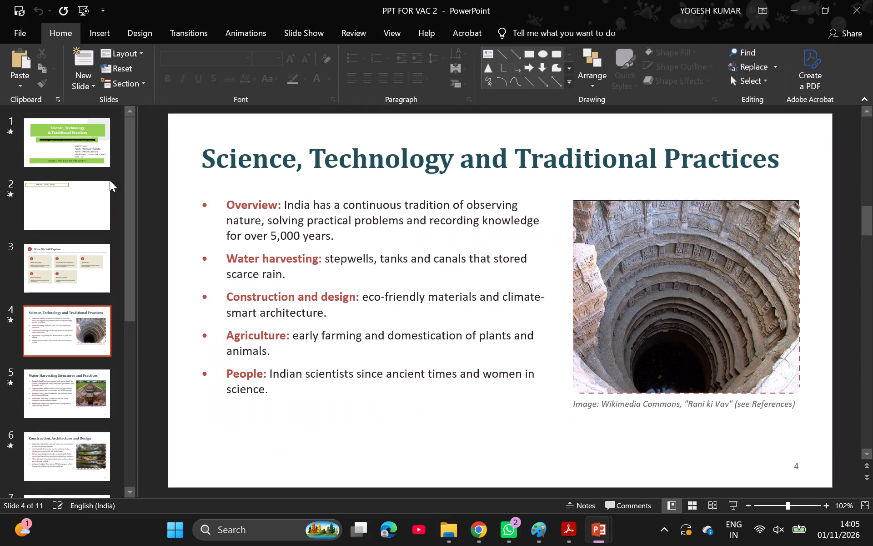
key(Down)
key(Down)
key(Down)
key(Down)
key(Down)
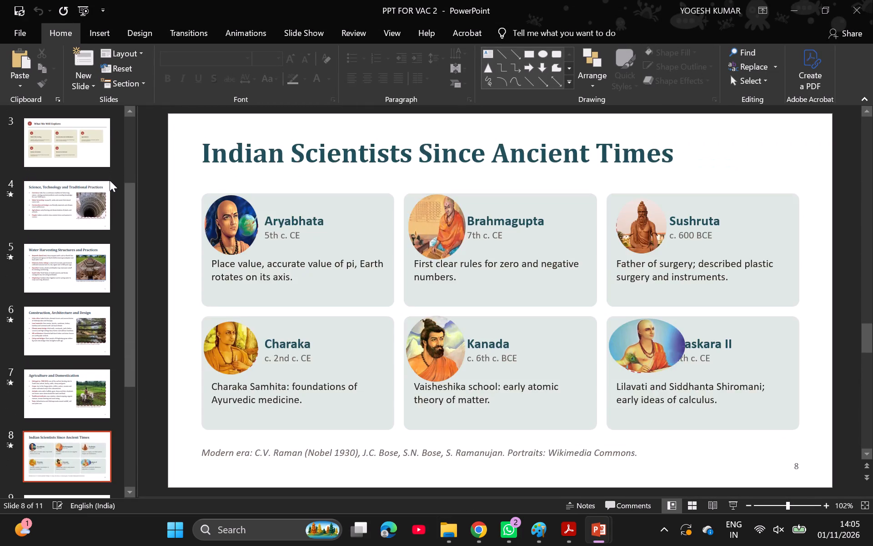
key(Down)
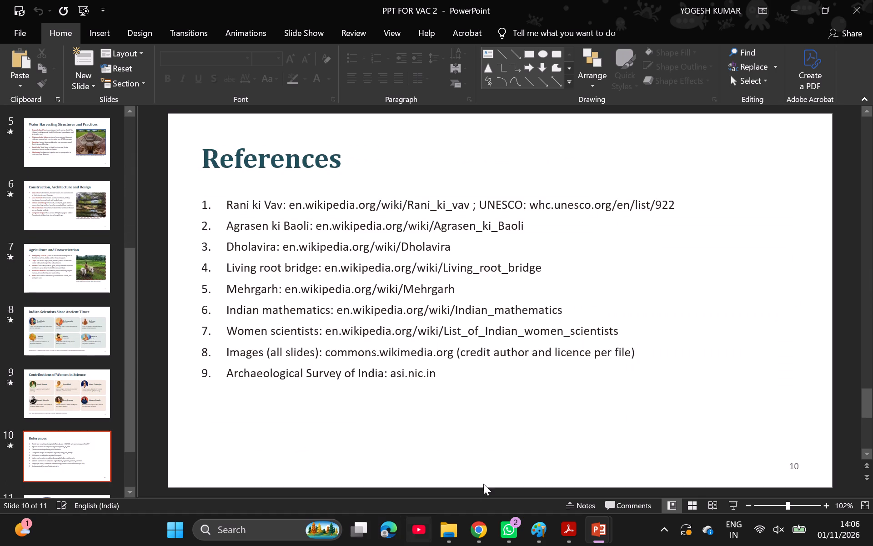
click(466, 538)
click(447, 533)
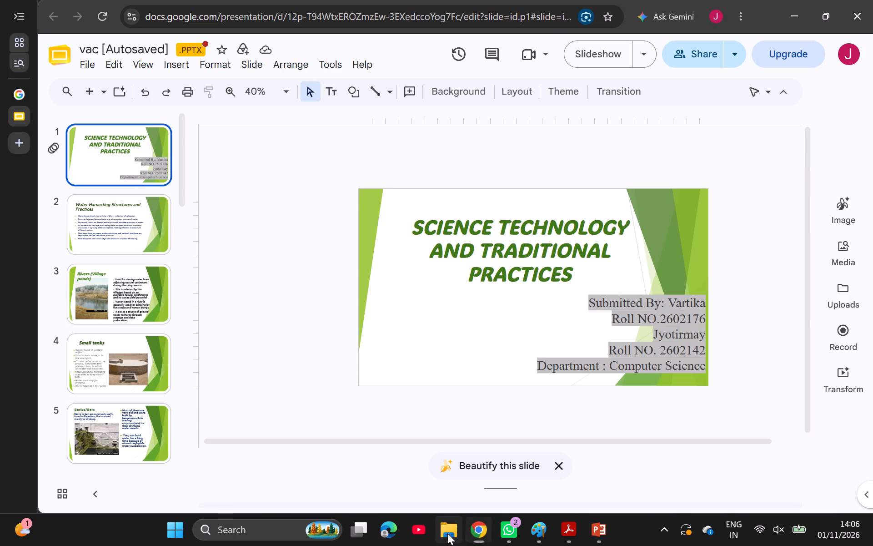
click(256, 361)
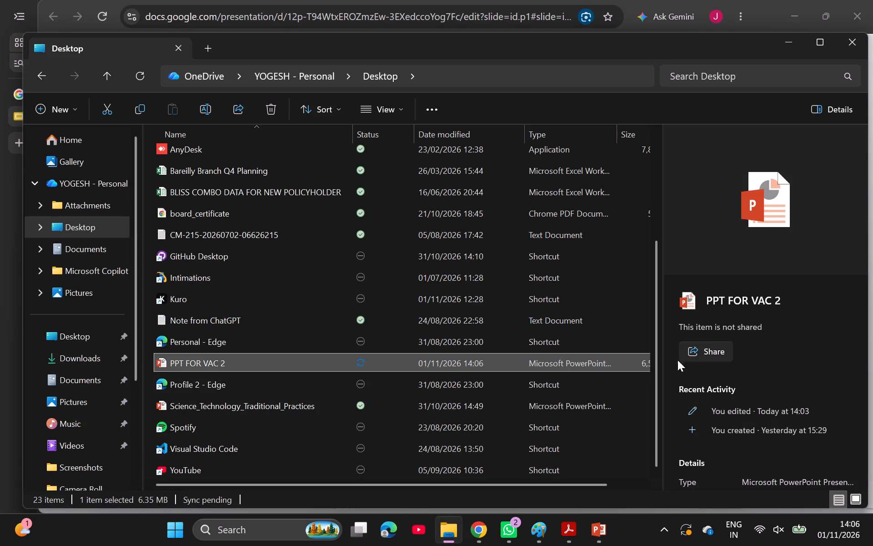